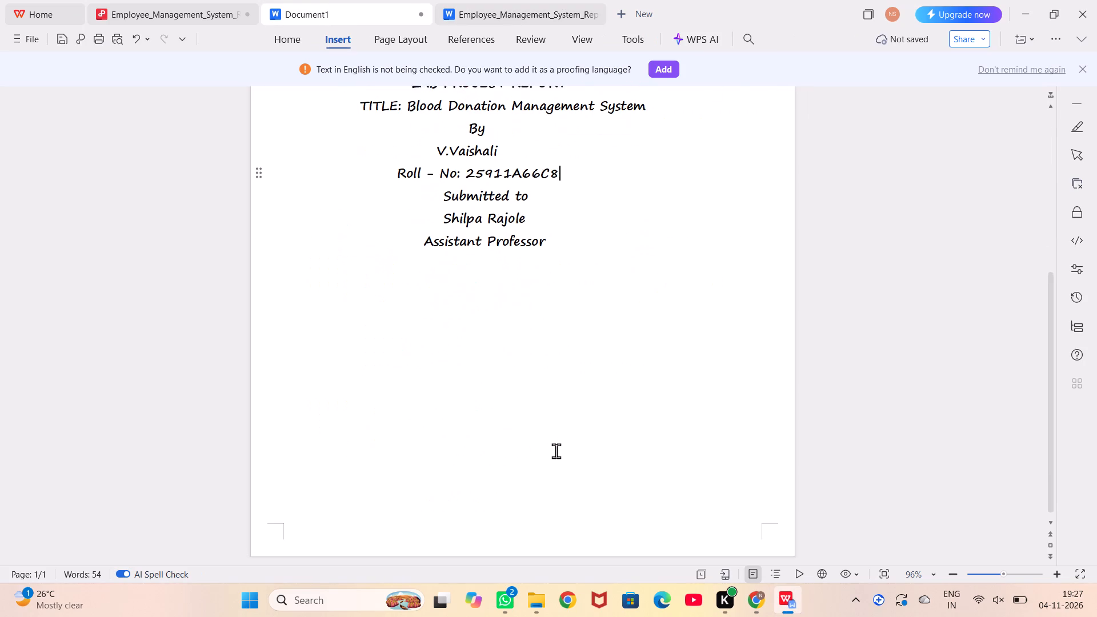
scroll(556, 451, "down", 2)
left_click(578, 245)
key("Return")
key("Return")
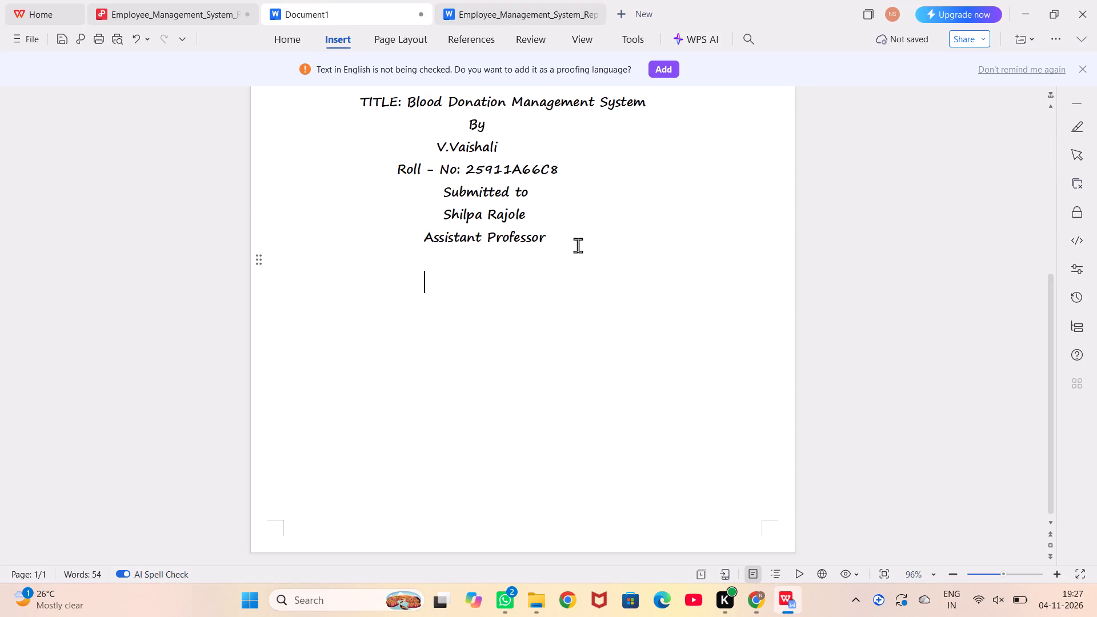
key("Return")
key("Return")
key("Return")
key("Return")
key("Return")
key("Return")
key("Return")
key("Return")
key("Return")
key("Return")
key("Return")
scroll(578, 245, "down", 4)
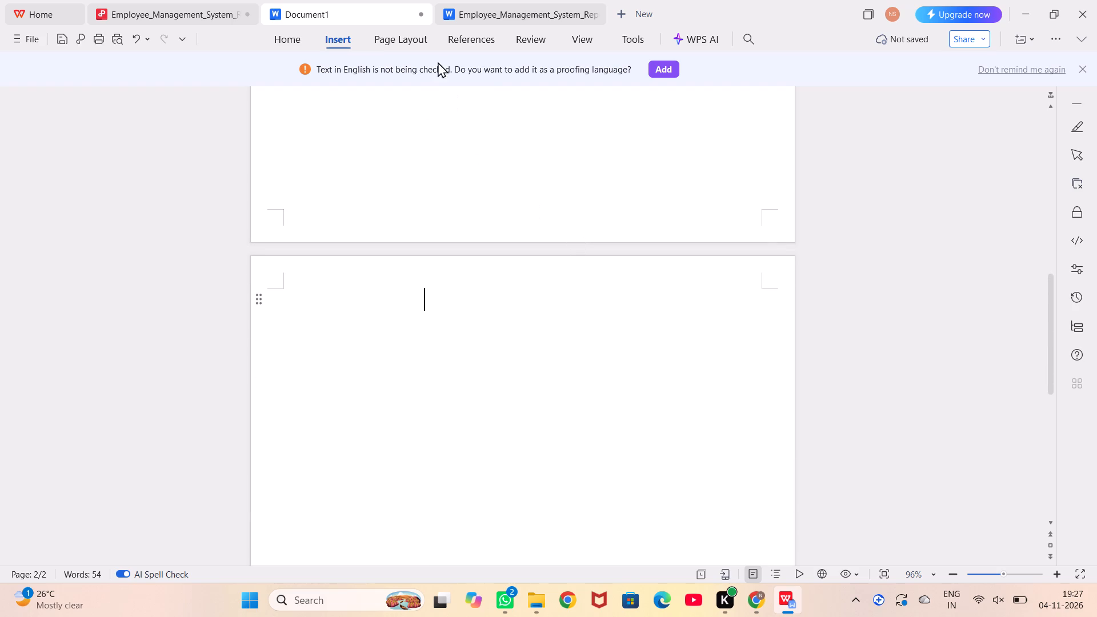
Select the whole table of contents, from its heading to "13. References", in the Employee Management System report.
left_click(527, 1)
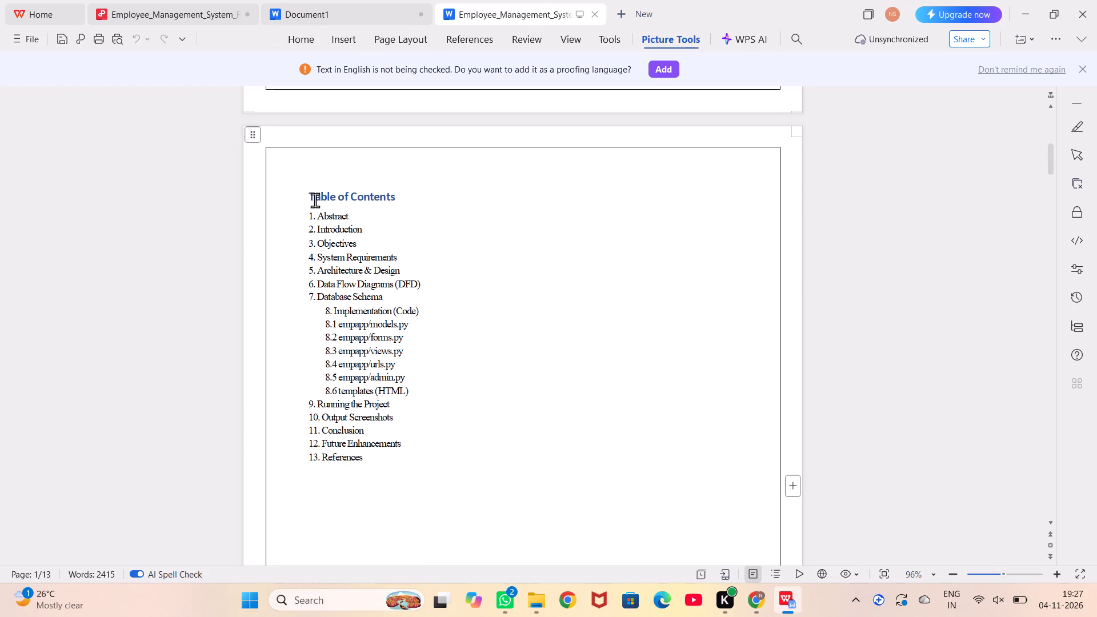
left_click_drag(306, 194, 388, 471)
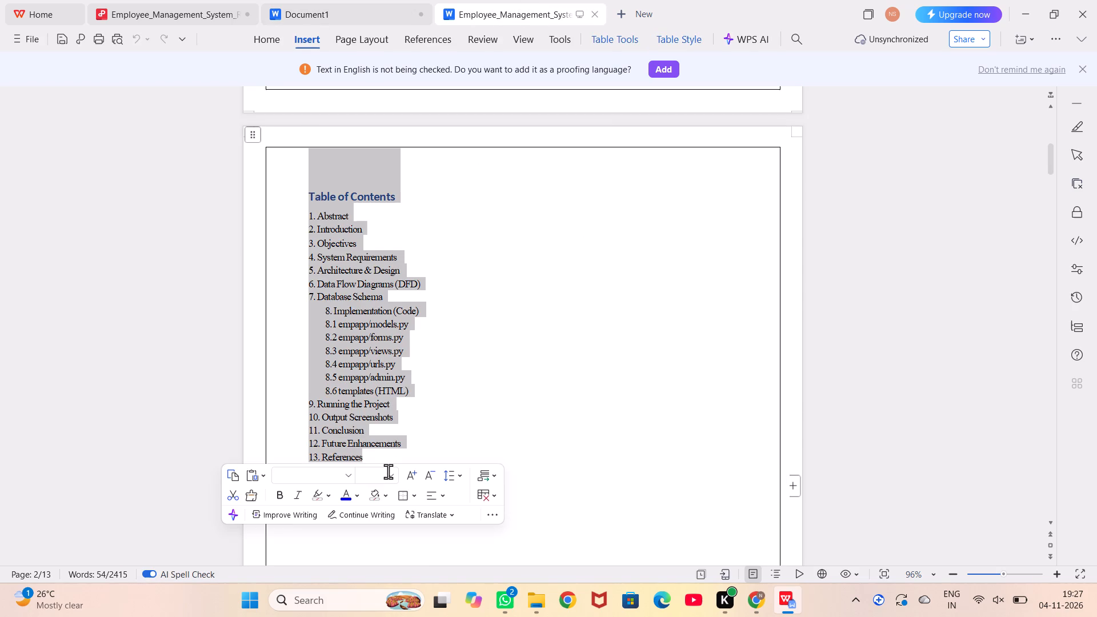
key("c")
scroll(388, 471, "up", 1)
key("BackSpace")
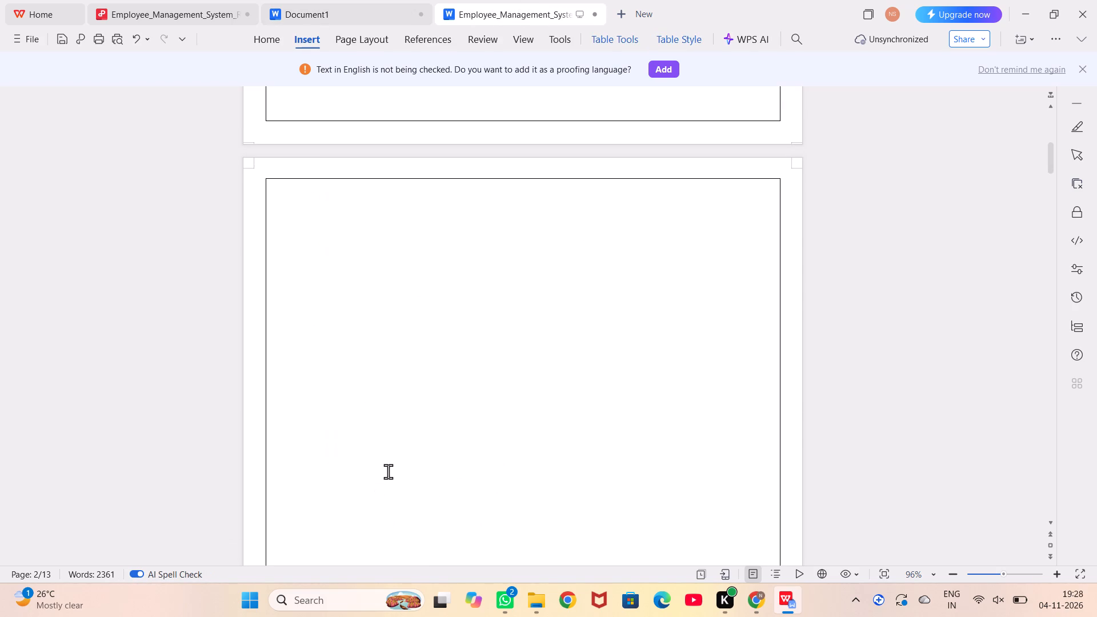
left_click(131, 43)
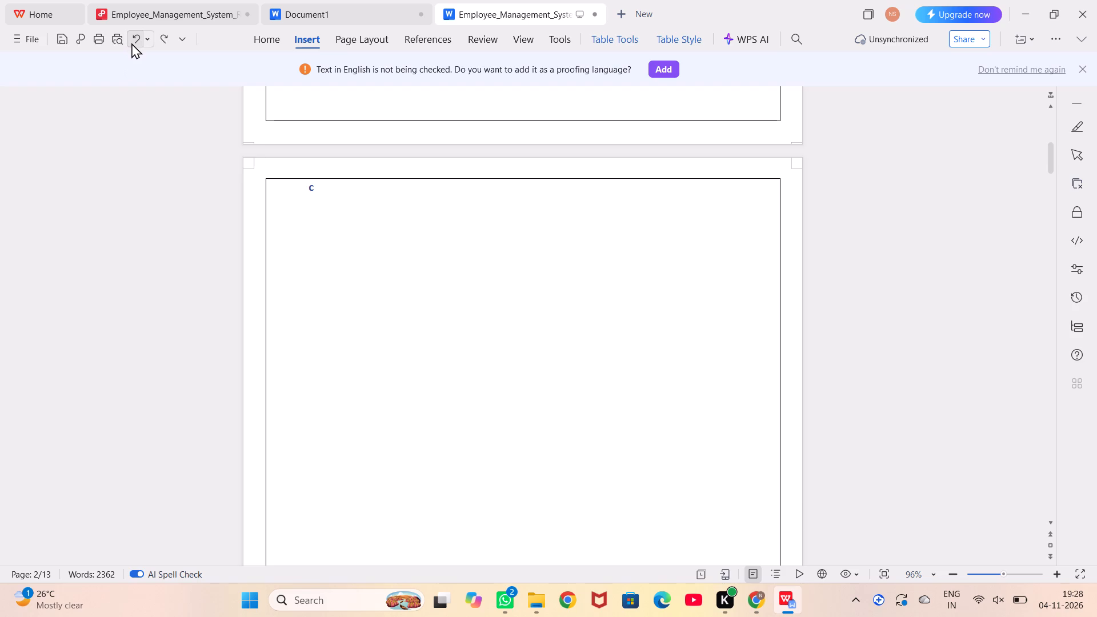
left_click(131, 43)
Copy the selected table of contents onto Document1's second page and add a blank line above its heading.
key("ctrl+c")
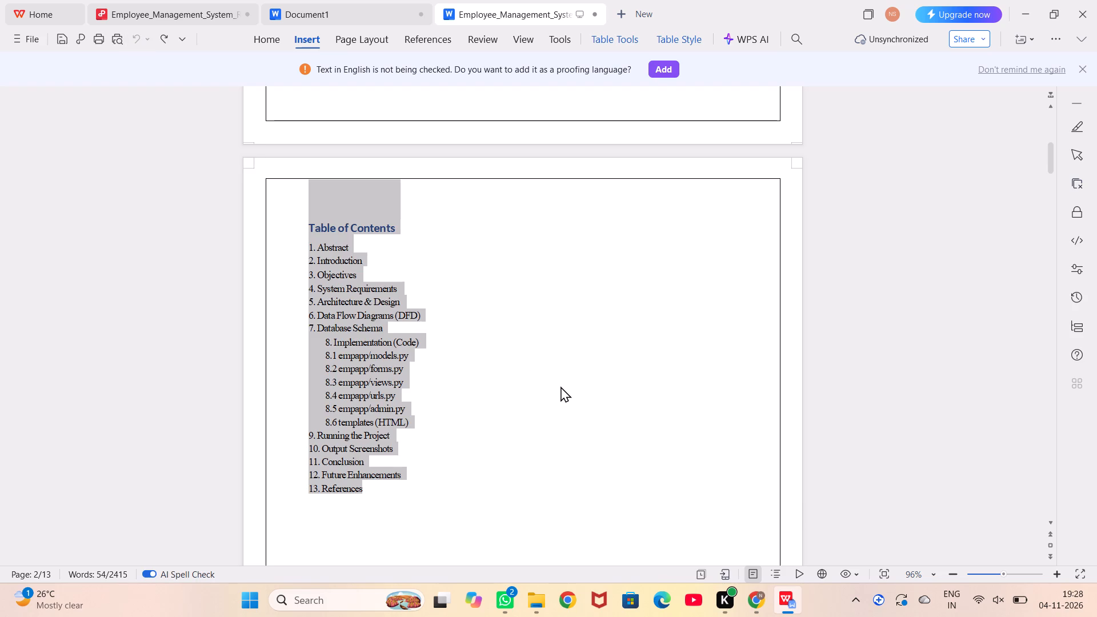
left_click(309, 17)
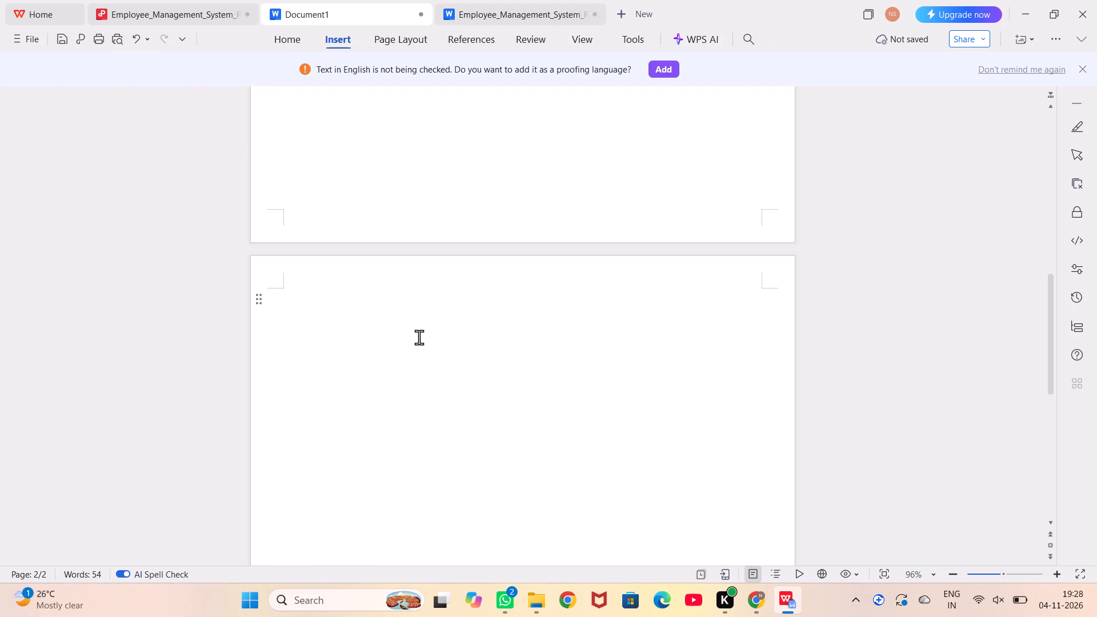
key("ctrl+v")
scroll(419, 337, "down", 1)
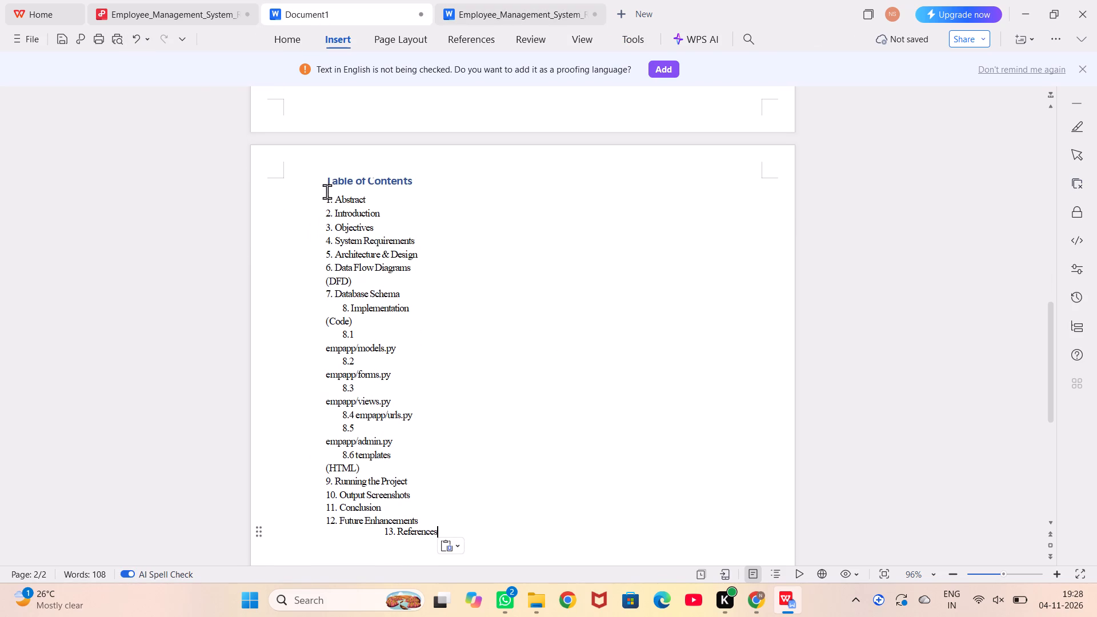
left_click(323, 174)
key("Return")
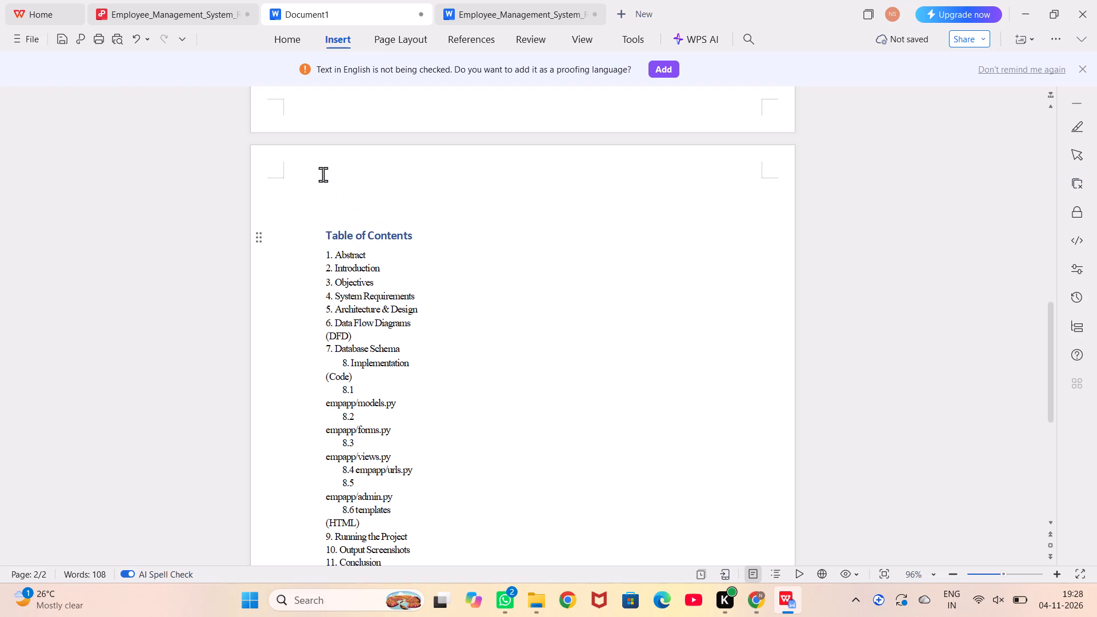
Remove the indentation from table of contents entries 8 and 8.1 through 8.6 in Document1.
scroll(339, 231, "down", 1)
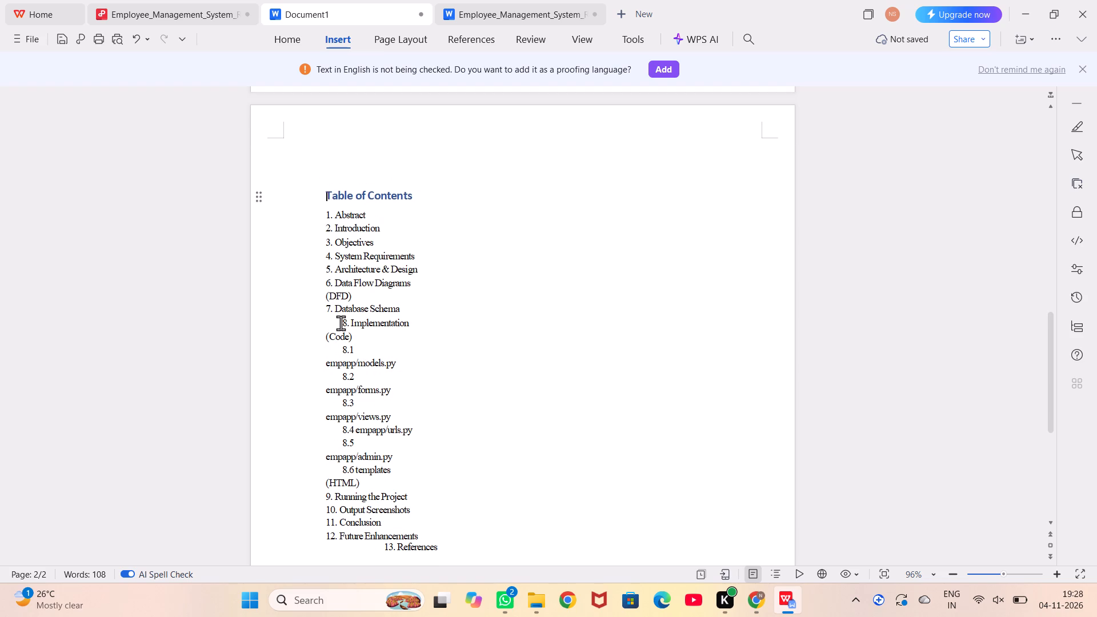
left_click(341, 323)
key("BackSpace")
left_click(340, 347)
key("BackSpace")
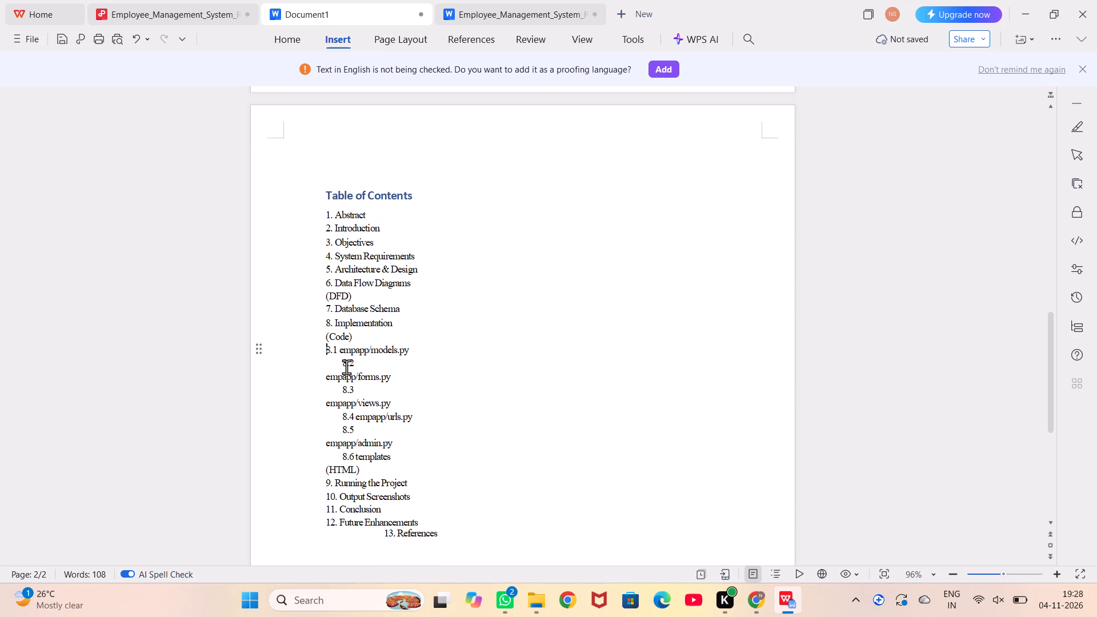
left_click(343, 364)
key("BackSpace")
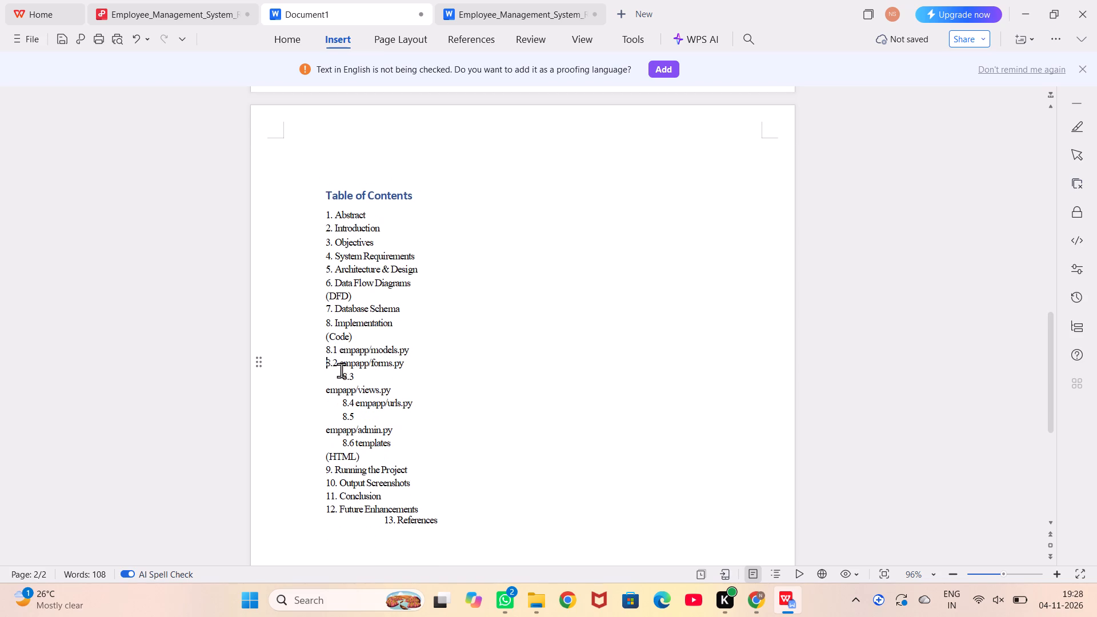
left_click(340, 375)
key("BackSpace")
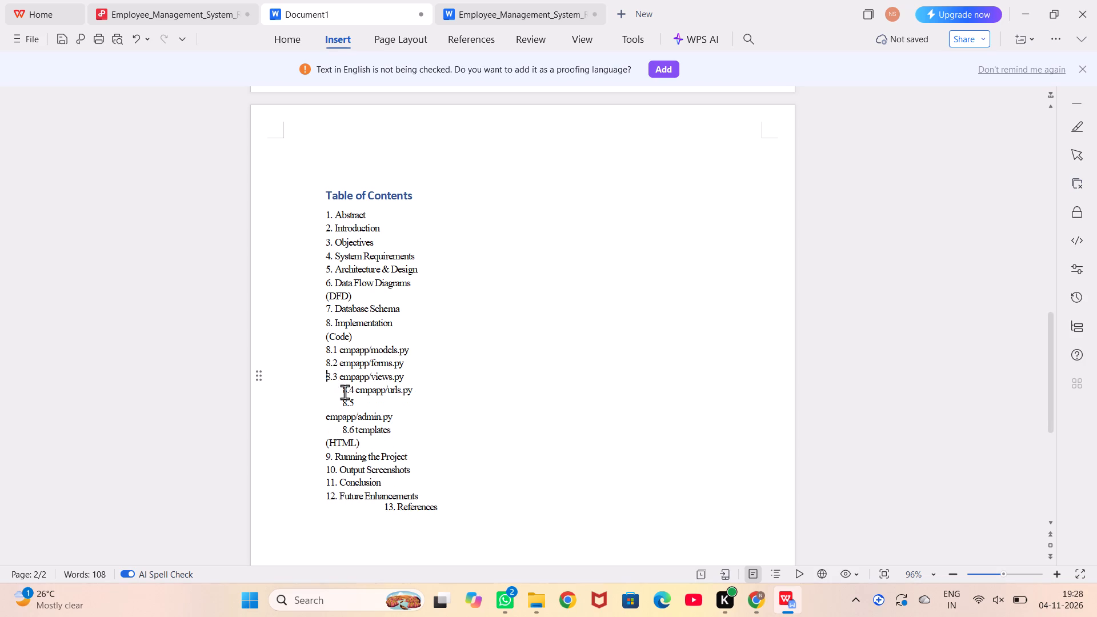
left_click(345, 392)
key("BackSpace")
left_click(341, 403)
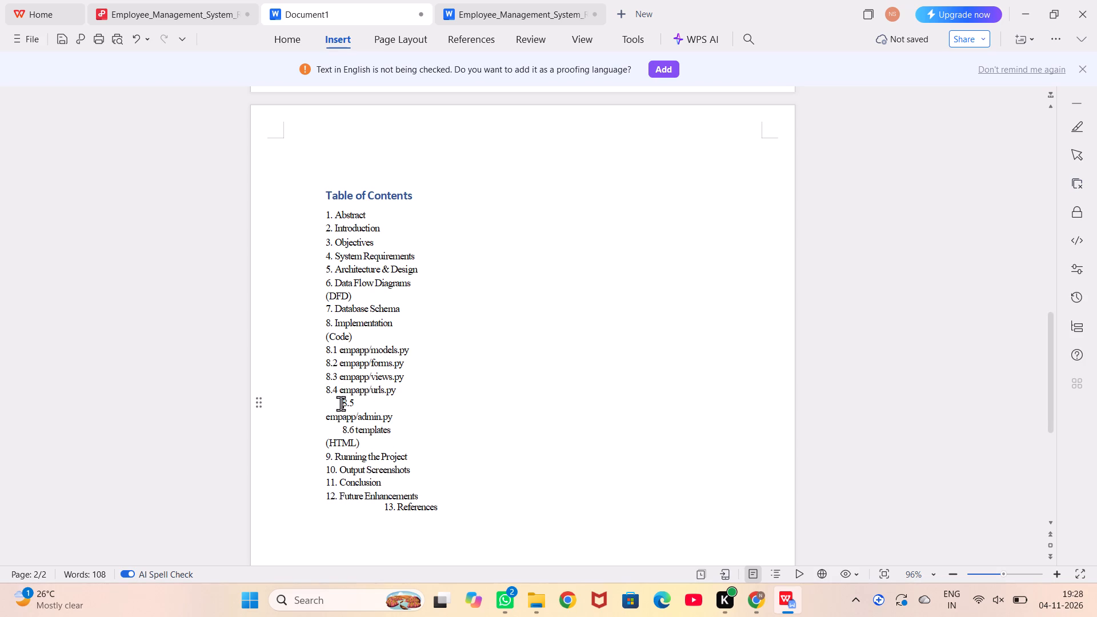
key("BackSpace")
left_click(341, 415)
key("BackSpace")
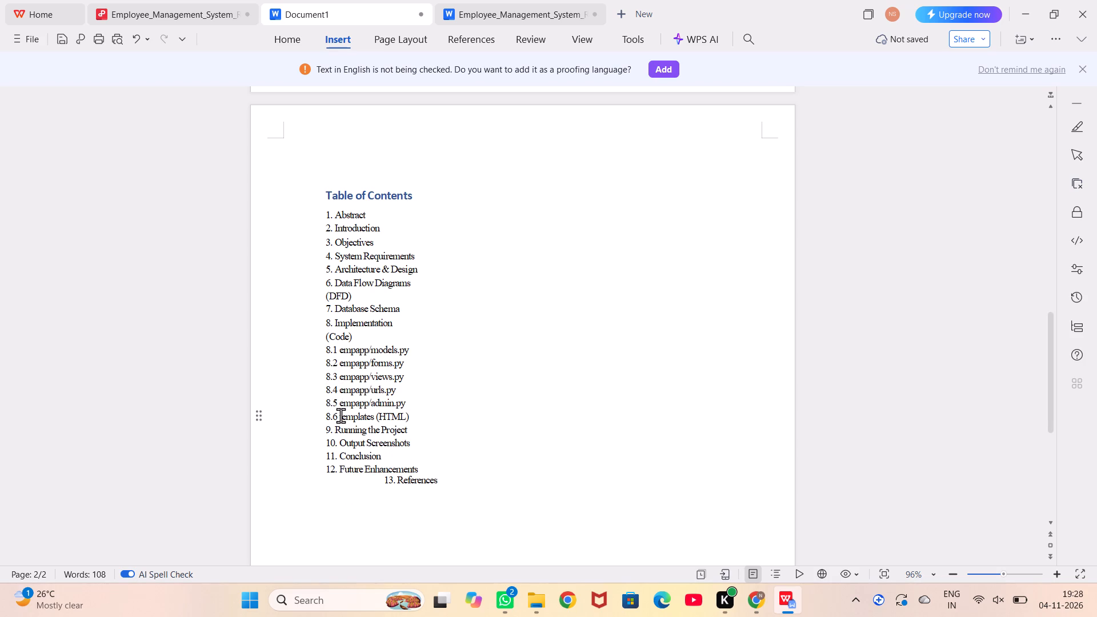
Align the "13. References" entry with the other table of contents entries in Document1, using leading spaces.
left_click(382, 480)
key("BackSpace")
key("space")
key("space")
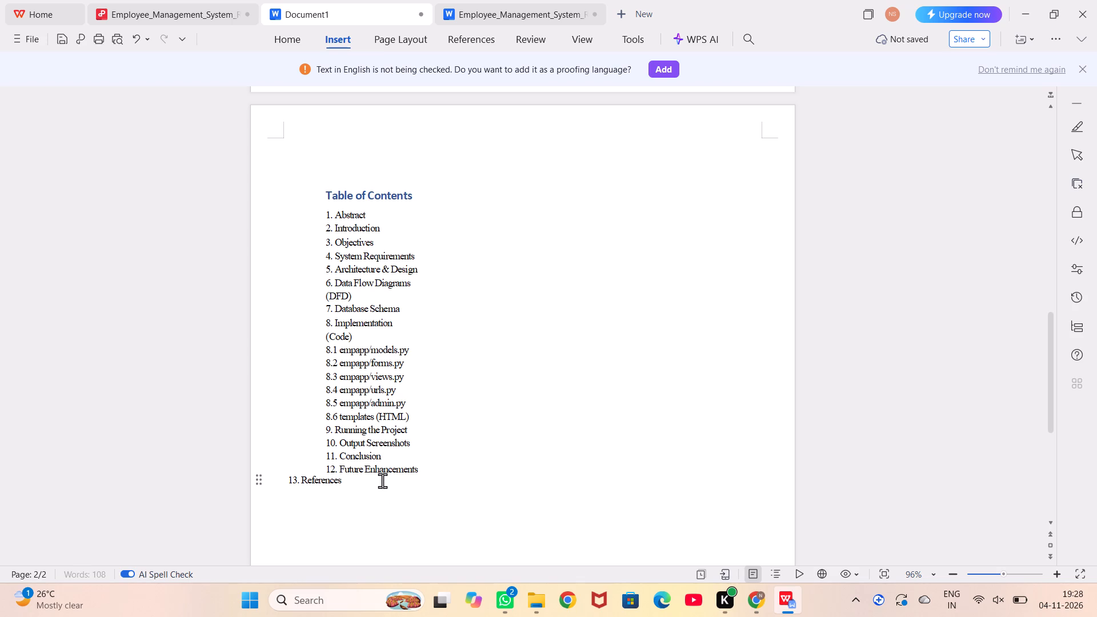
key("space")
key("space")
key("space")
key("space")
key("space")
key("space")
key("space")
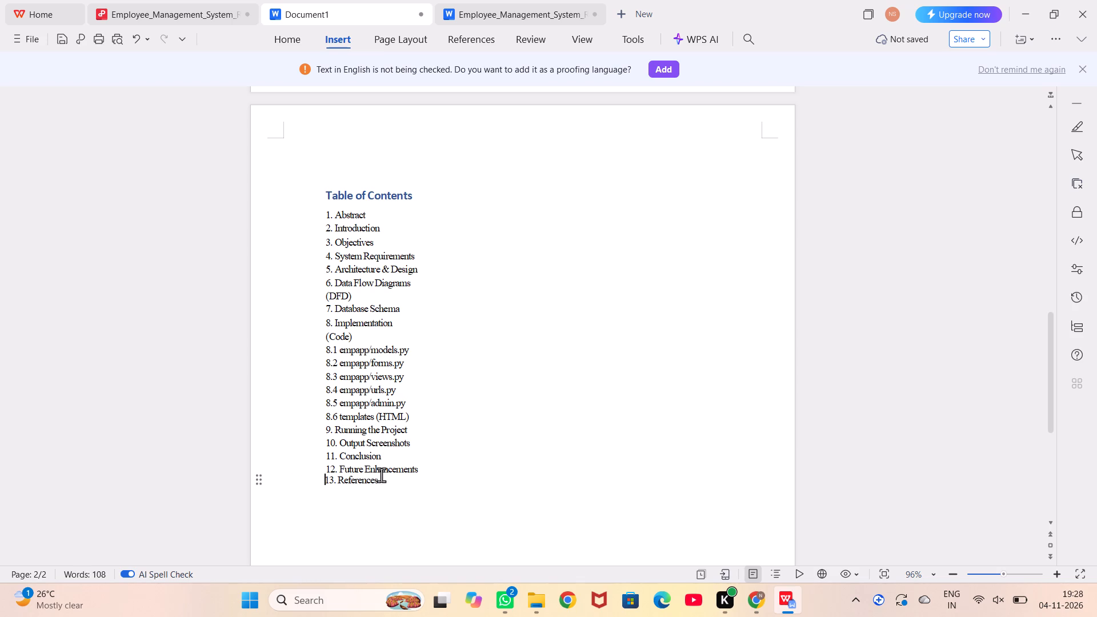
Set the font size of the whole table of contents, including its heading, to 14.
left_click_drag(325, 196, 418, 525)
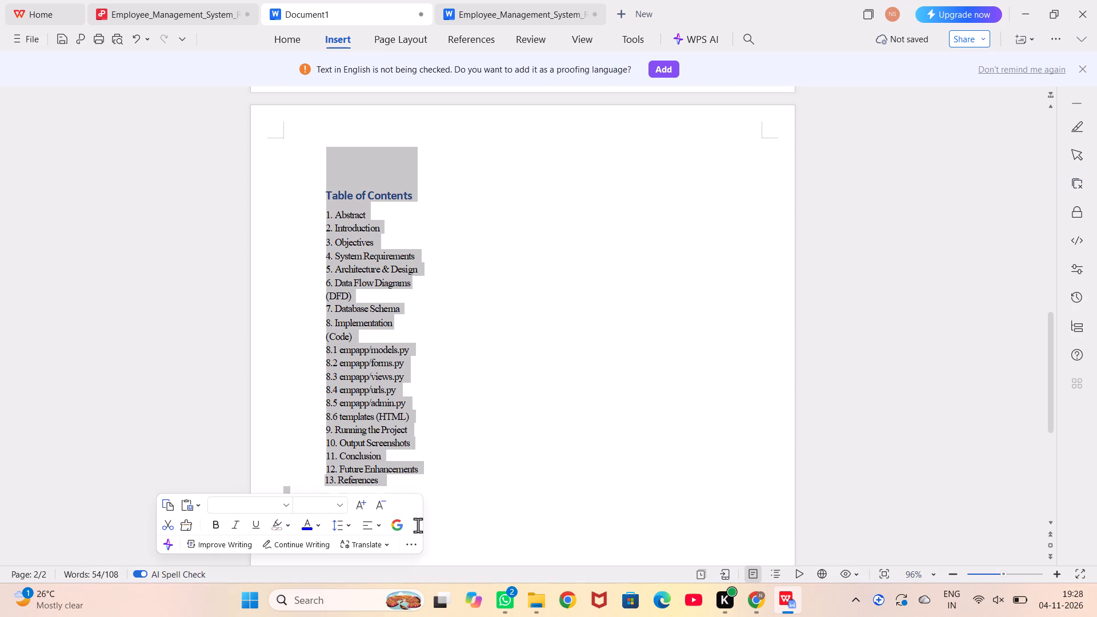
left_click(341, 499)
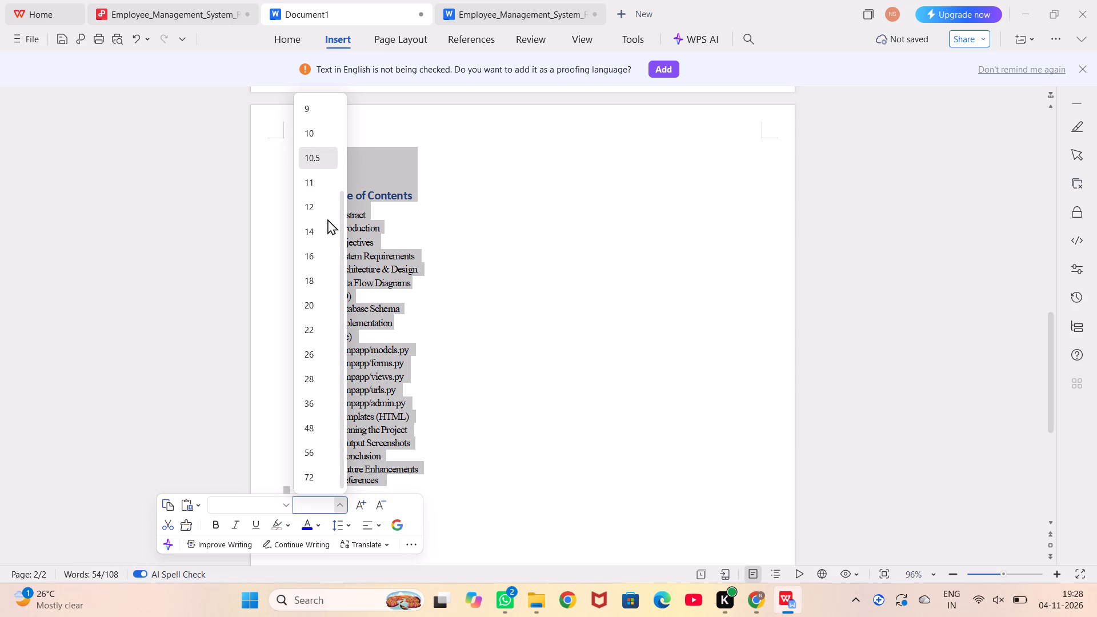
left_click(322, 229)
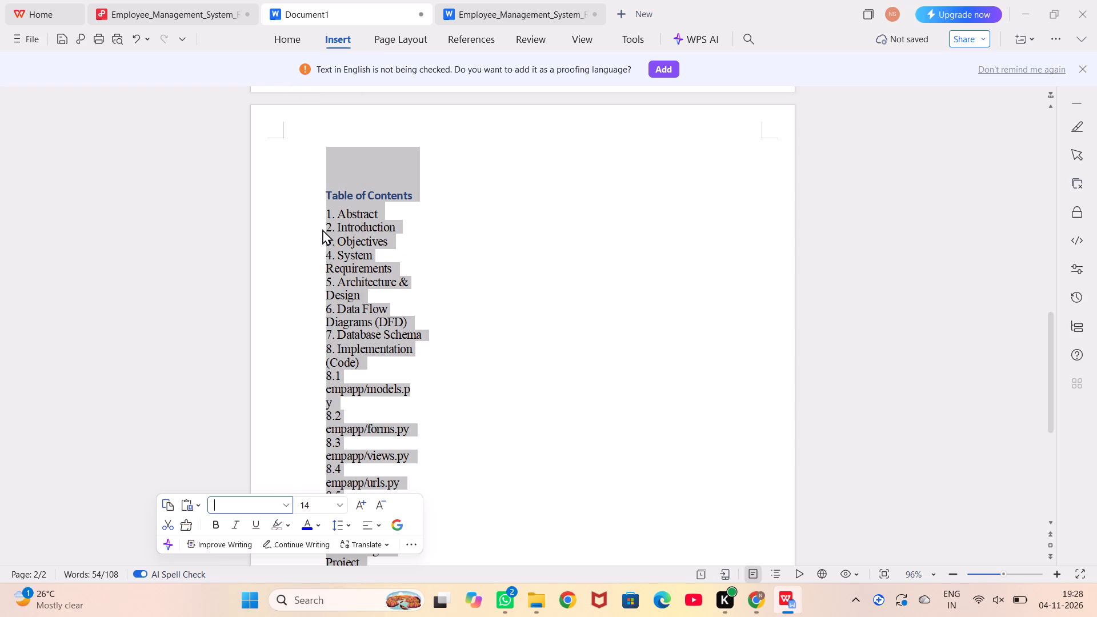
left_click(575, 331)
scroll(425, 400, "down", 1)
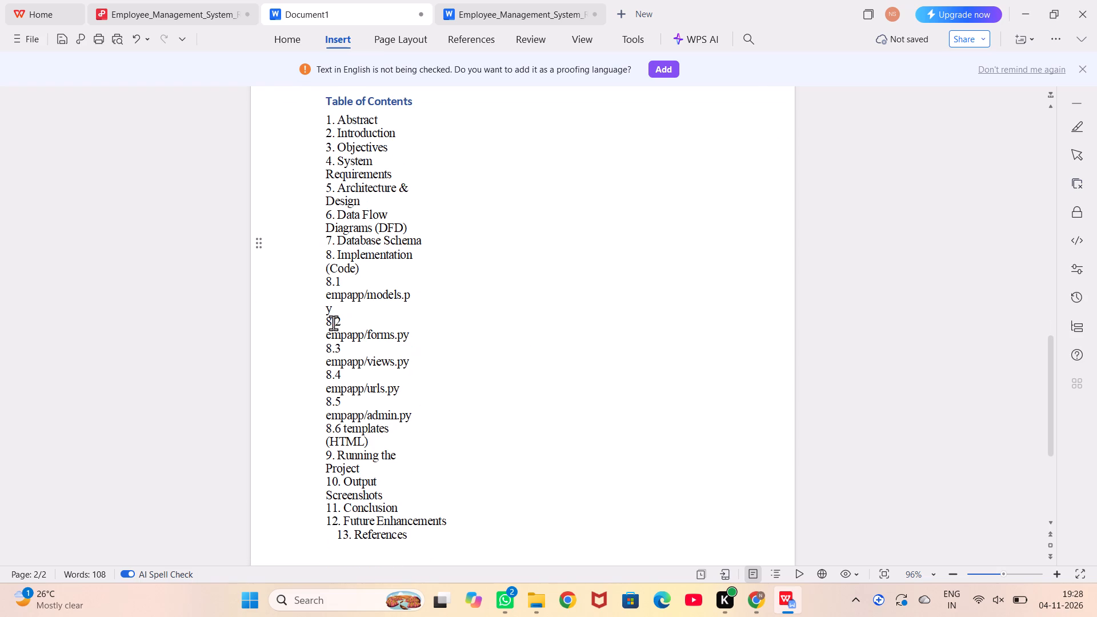
In entry 8.1, replace the space after the number with a period and edit the wrapped filename to read "modls.py".
left_click(326, 300)
key("BackSpace")
key("period")
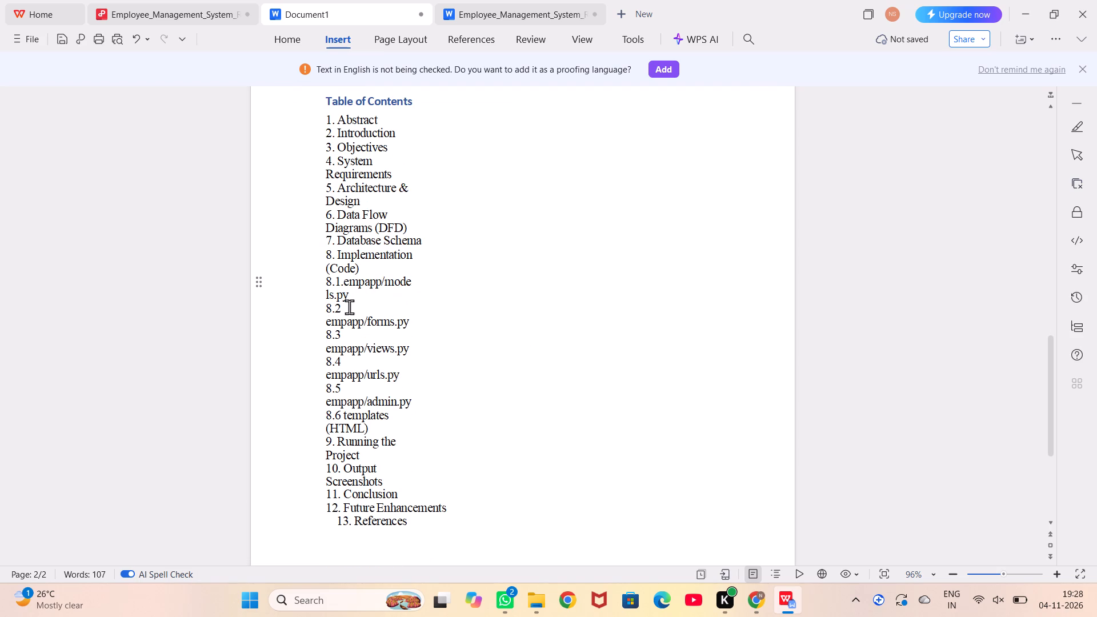
left_click(323, 291)
key("BackSpace")
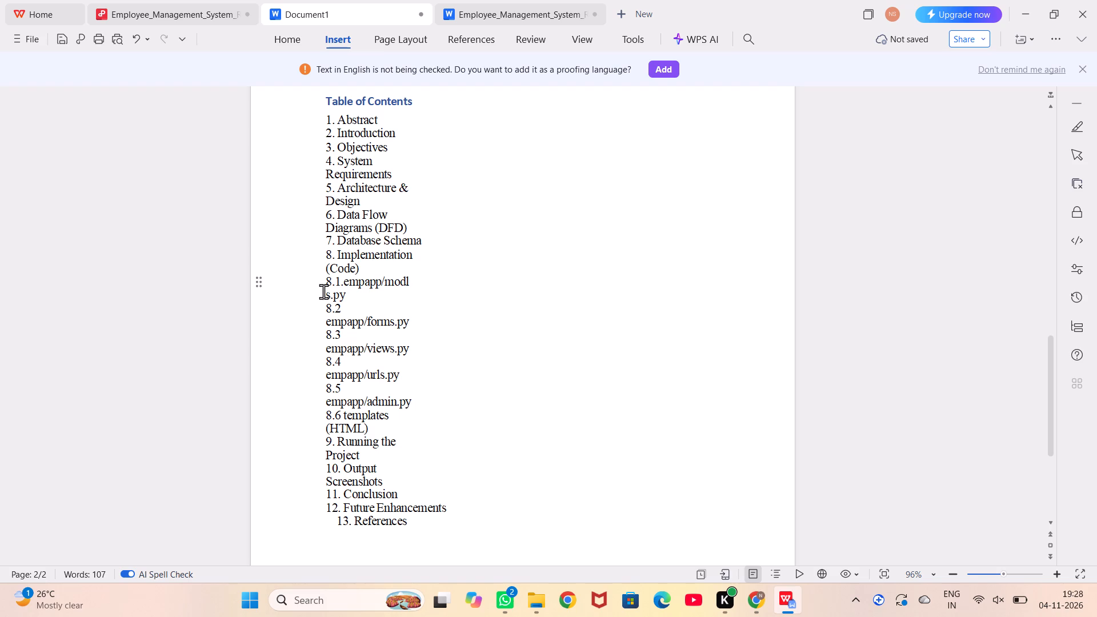
key("space")
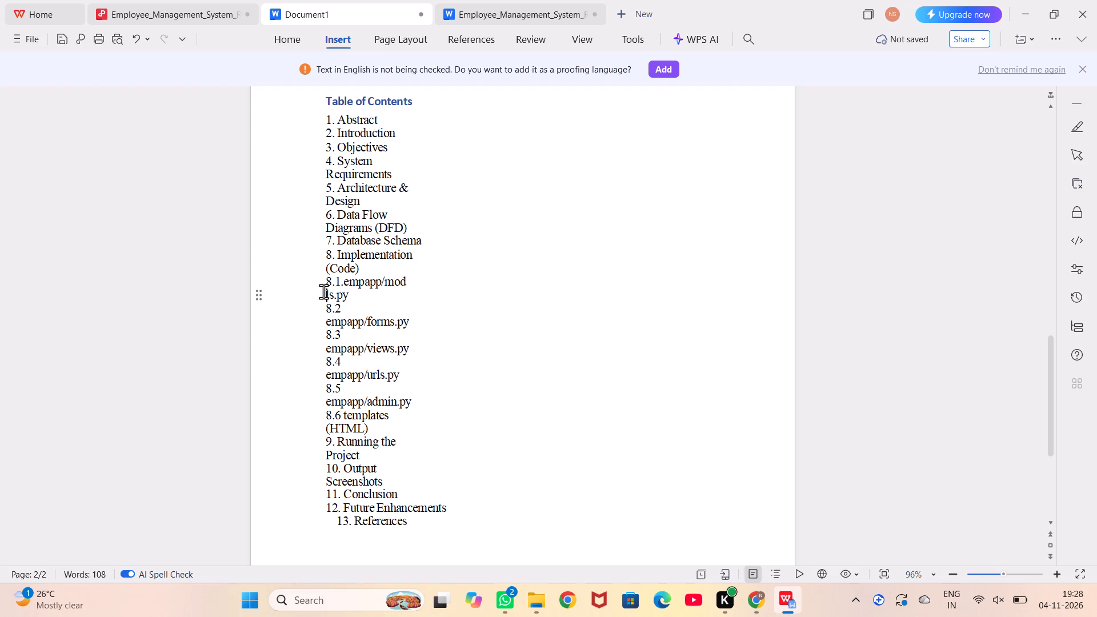
key("BackSpace")
left_click(326, 293)
key("BackSpace")
key("l")
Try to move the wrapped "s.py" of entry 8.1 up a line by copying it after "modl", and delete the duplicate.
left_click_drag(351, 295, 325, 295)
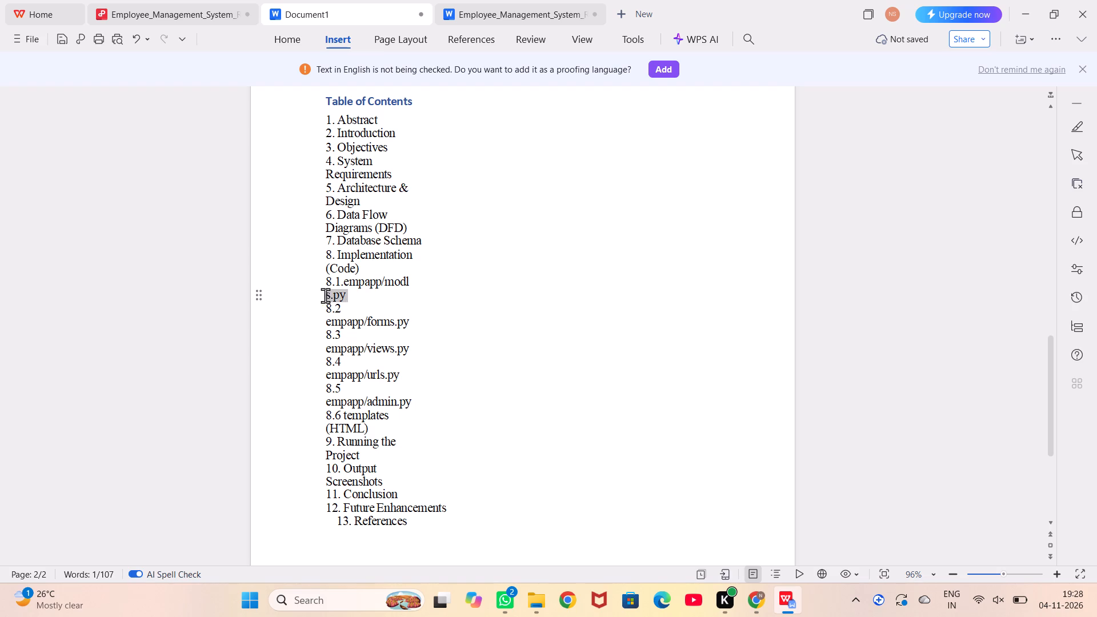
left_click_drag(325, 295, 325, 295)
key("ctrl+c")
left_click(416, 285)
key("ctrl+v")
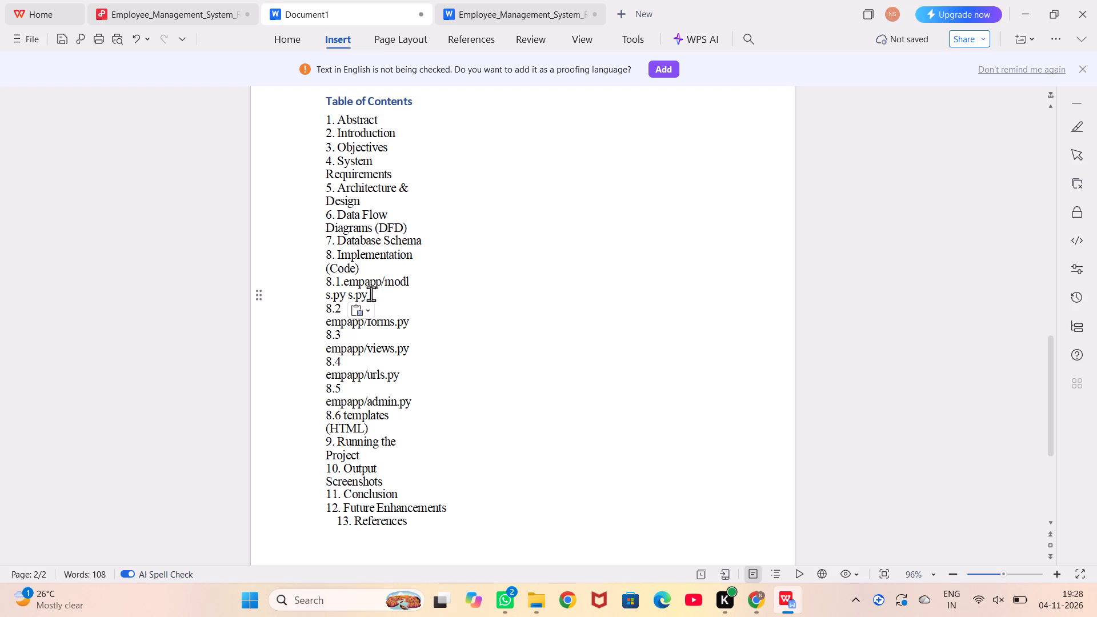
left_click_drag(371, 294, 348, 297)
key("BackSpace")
Remove the space after "8.2" so the entry reads "8.2empapp/forms.py".
left_click(350, 303)
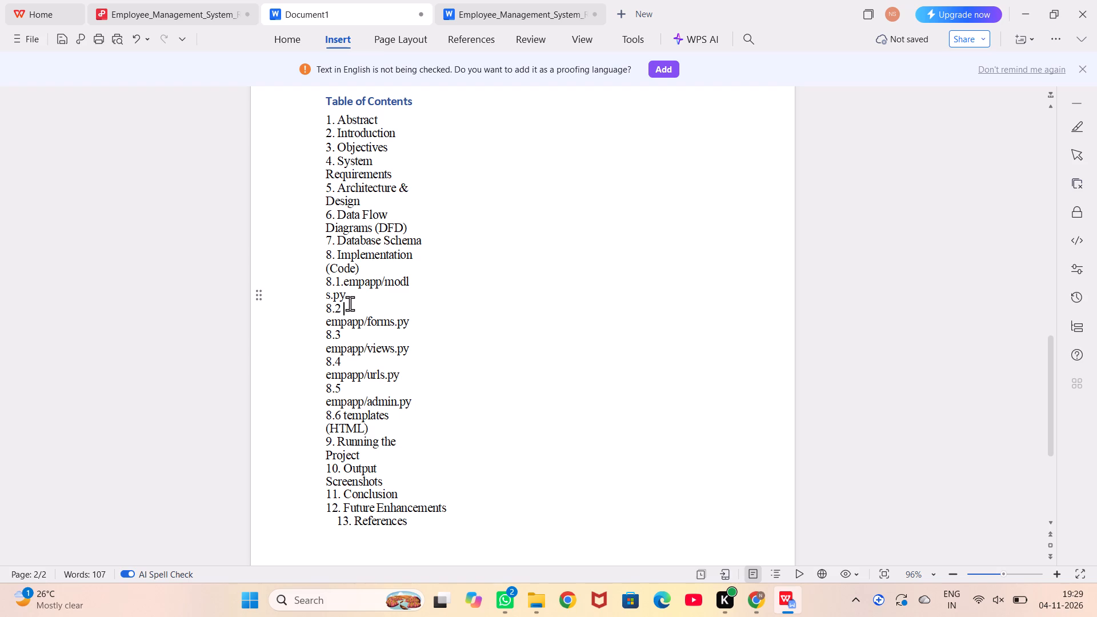
left_click(326, 318)
key("BackSpace")
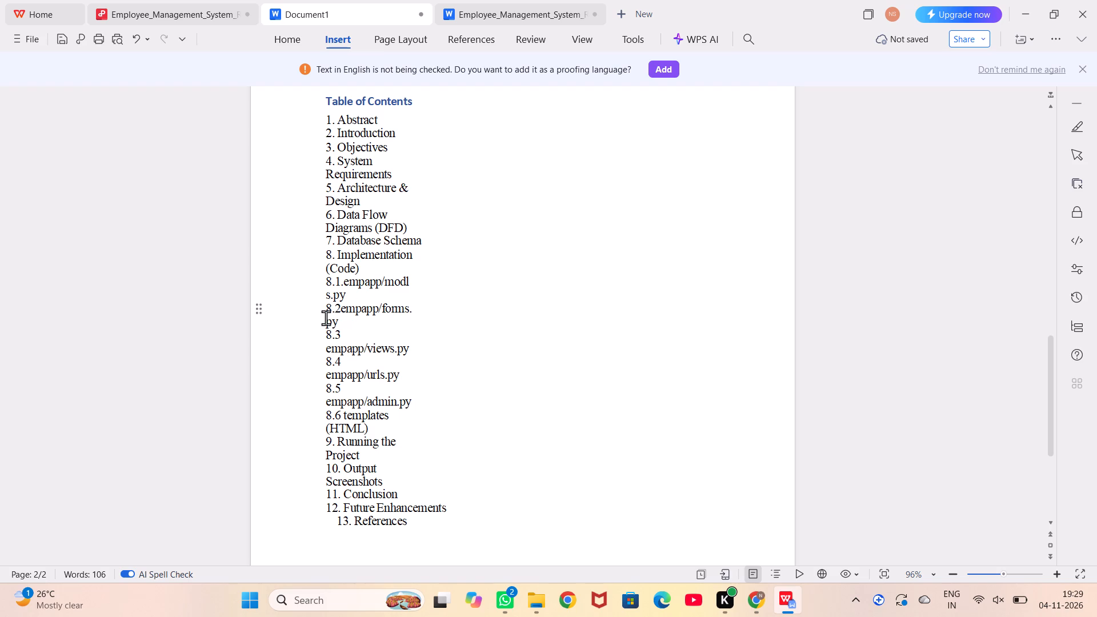
left_click(419, 307)
type("pu")
key("BackSpace")
key("BackSpace")
Set the font size of the whole table of contents, from its heading to "13. References", to 12.
scroll(429, 351, "up", 1)
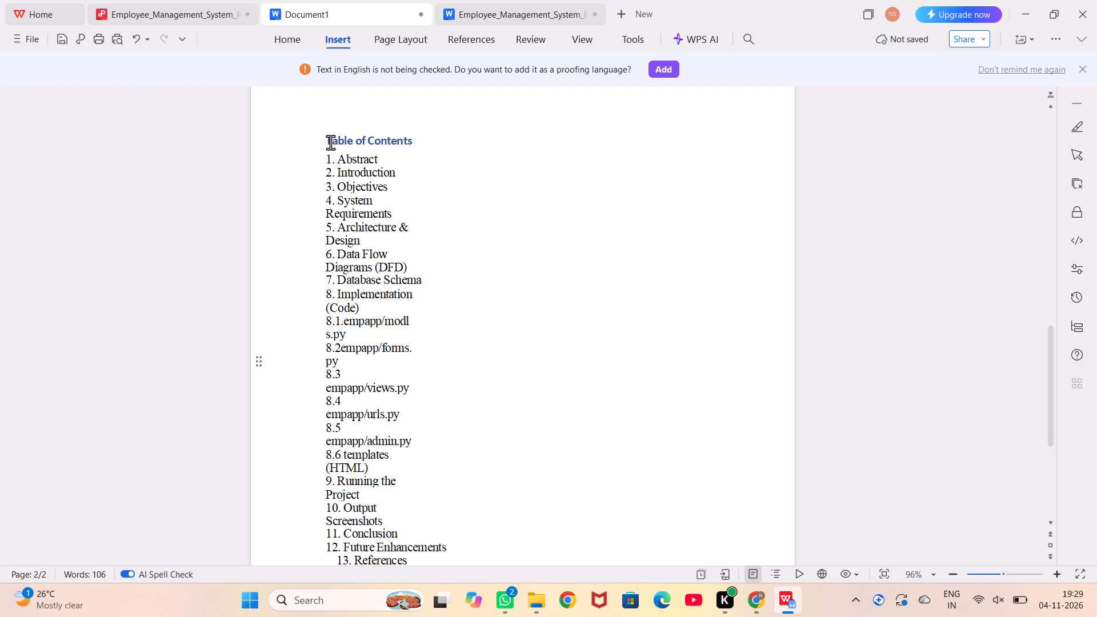
left_click_drag(326, 137, 442, 560)
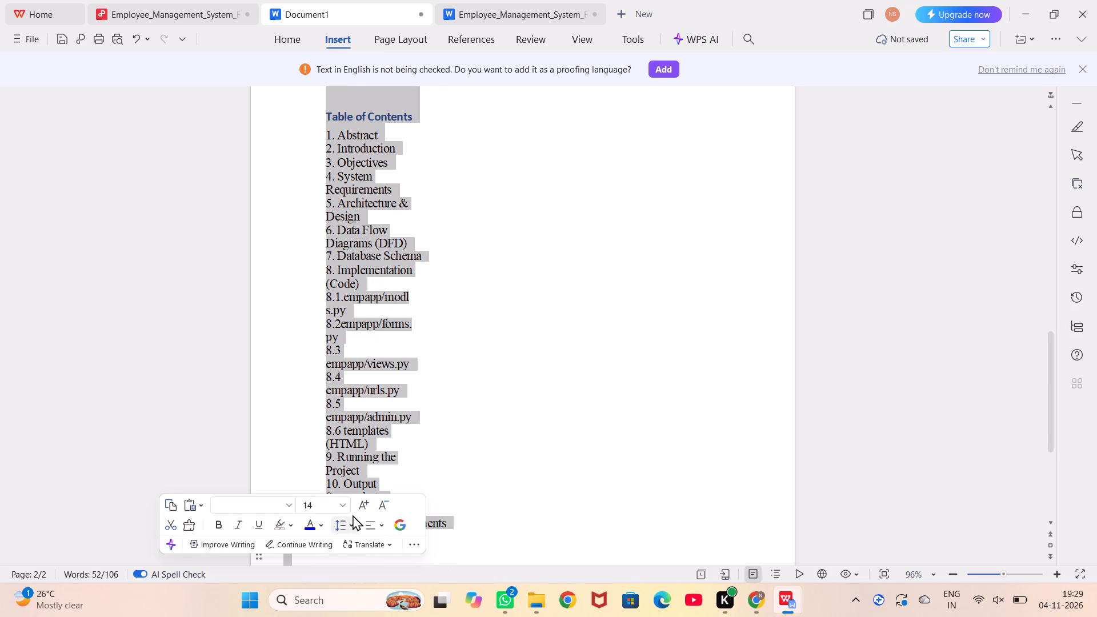
left_click(345, 500)
left_click(326, 212)
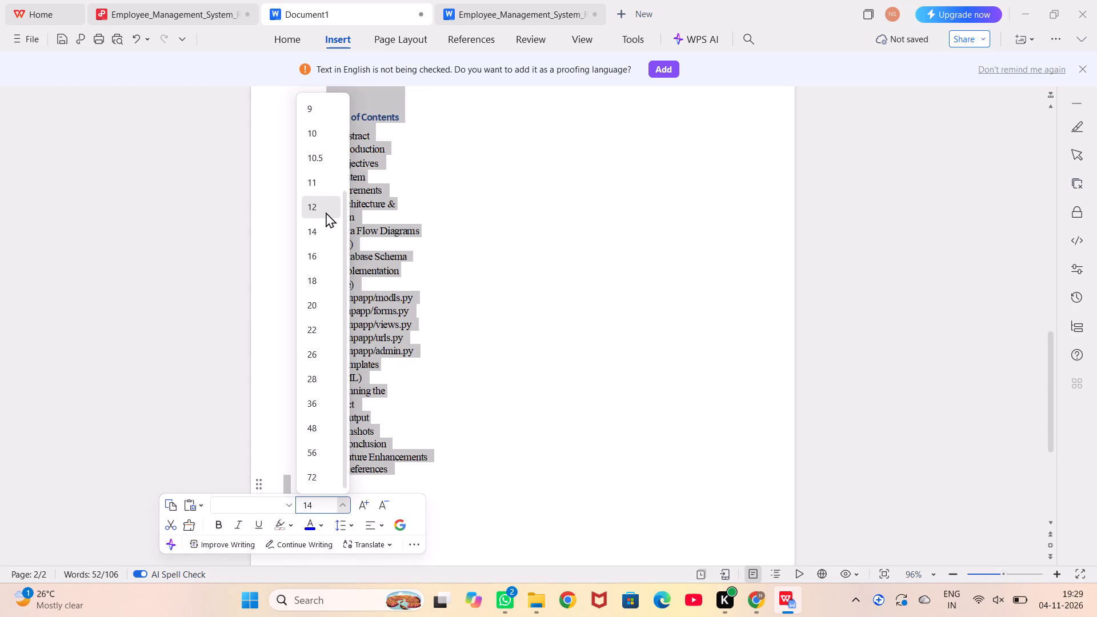
left_click(518, 378)
Add blank lines below "13. References" in Document1 until a third page starts.
scroll(518, 378, "down", 1)
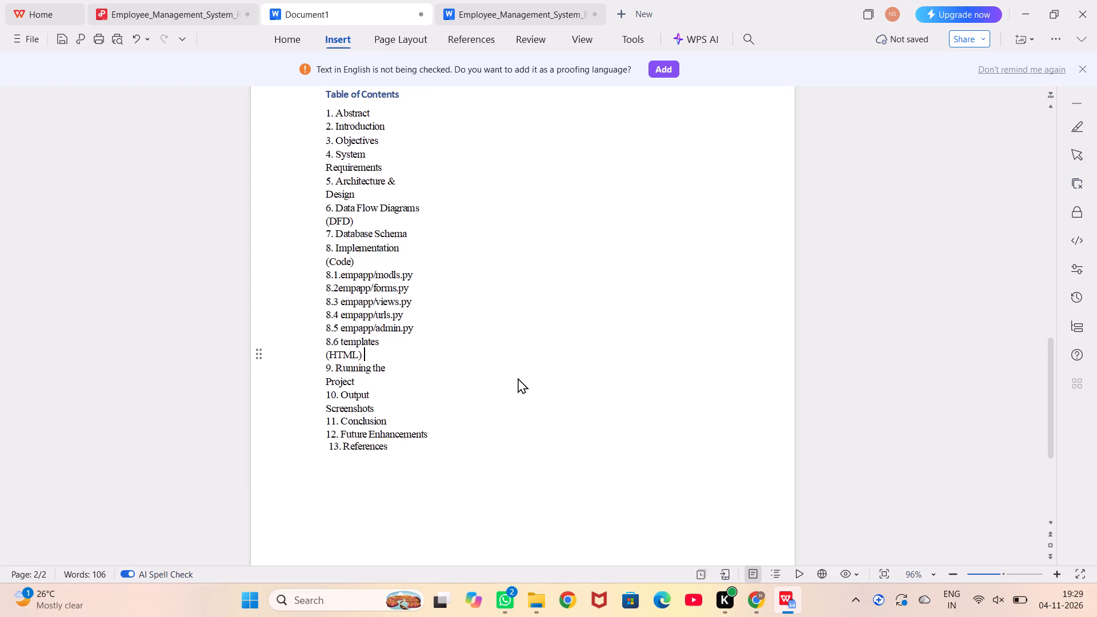
scroll(518, 378, "down", 3)
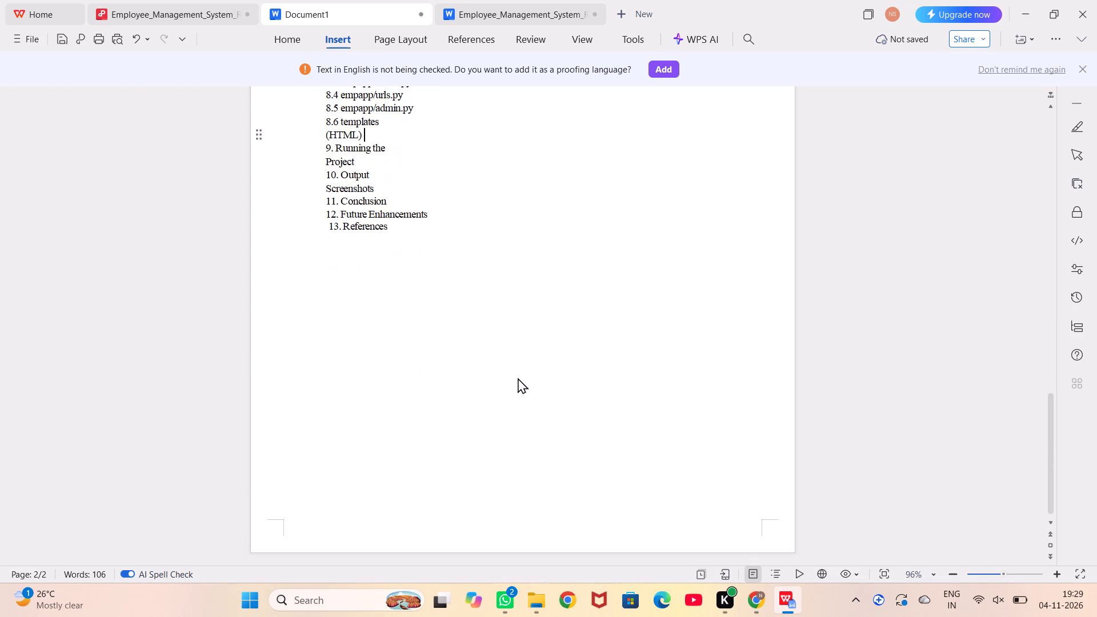
left_click(433, 255)
key("Return")
key("Return")
key("Return")
key("Return")
key("Return")
key("Return")
key("Return")
key("Return")
key("Return")
key("Return")
key("Return")
key("Return")
key("Return")
key("Return")
key("Return")
key("Return")
key("Return")
scroll(433, 255, "down", 2)
key("Return")
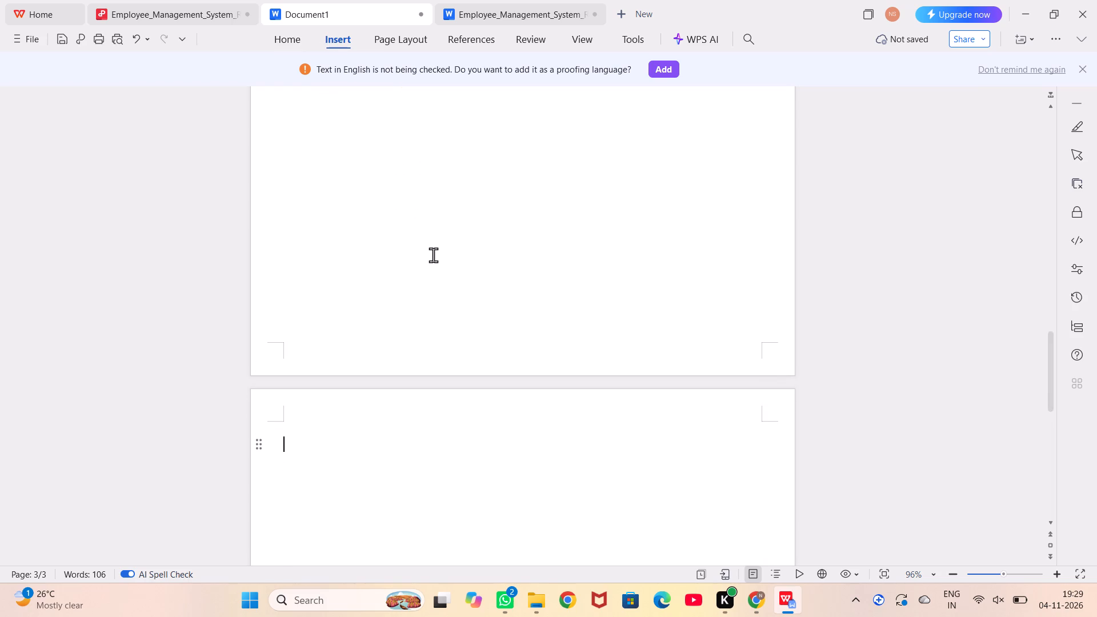
left_click(543, 22)
scroll(468, 324, "down", 1)
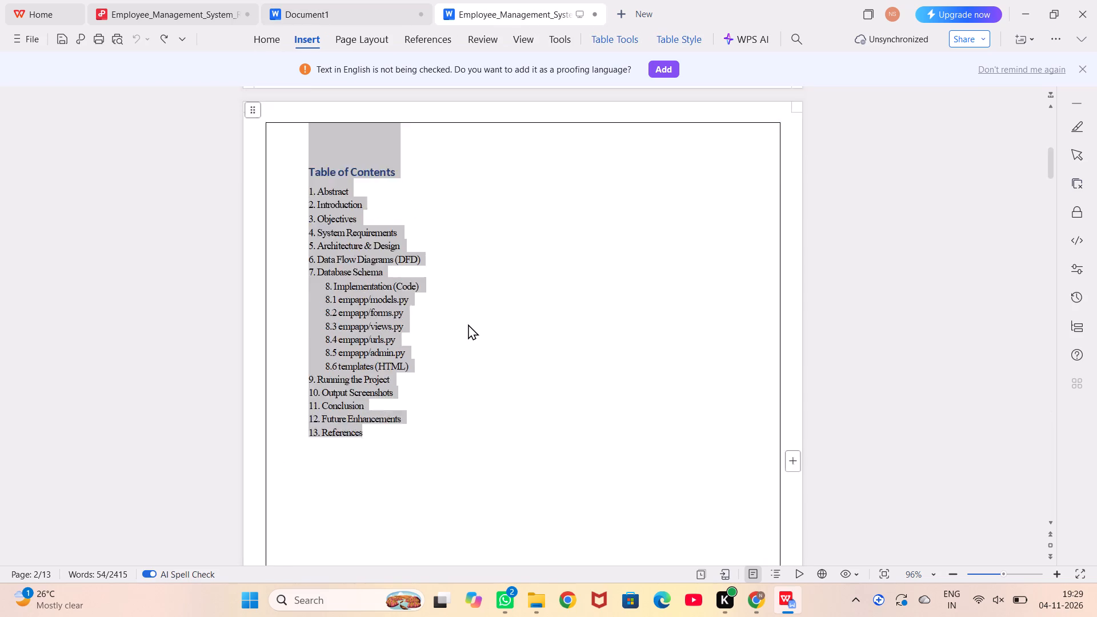
scroll(468, 324, "down", 7)
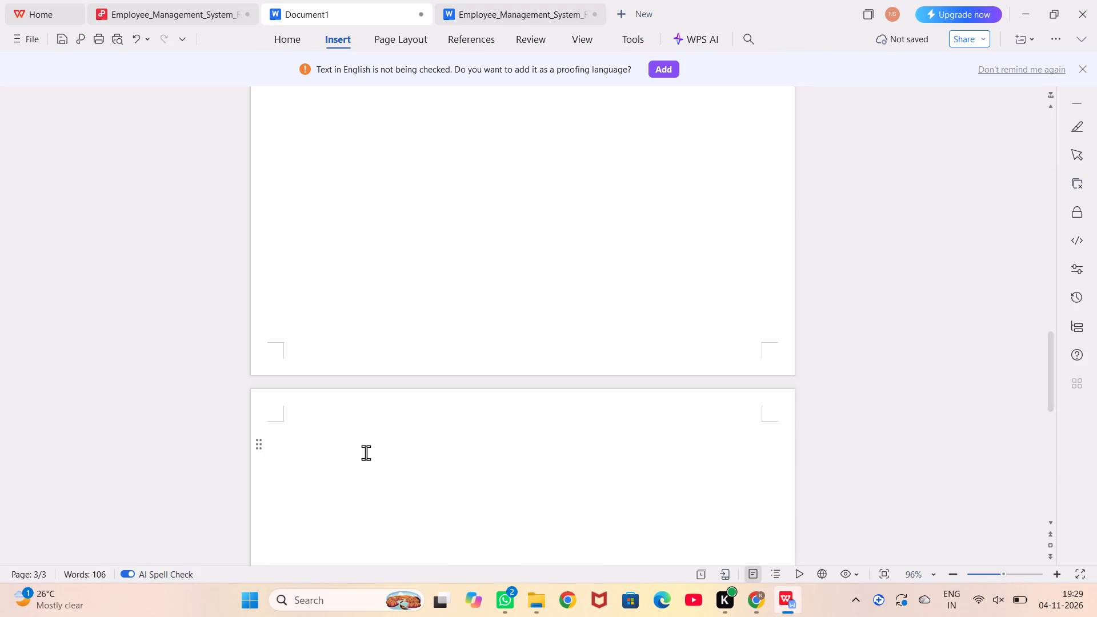
Set the font of all the pasted text, from "1. Abstract" to the Architecture & Design paragraph, to Times New Roman.
scroll(366, 452, "up", 10)
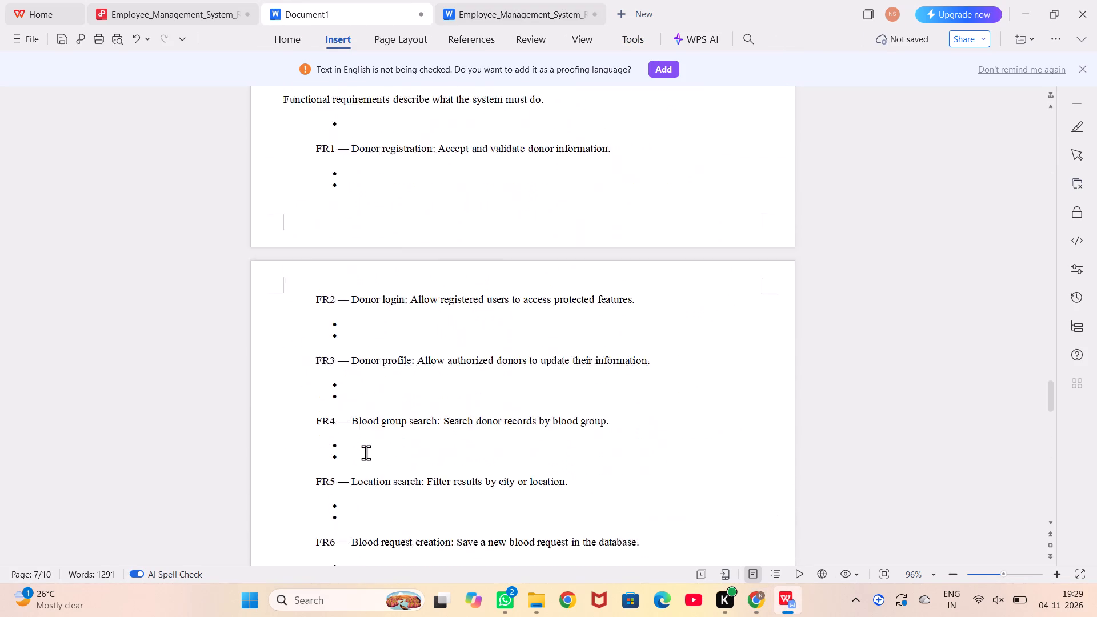
scroll(366, 452, "up", 14)
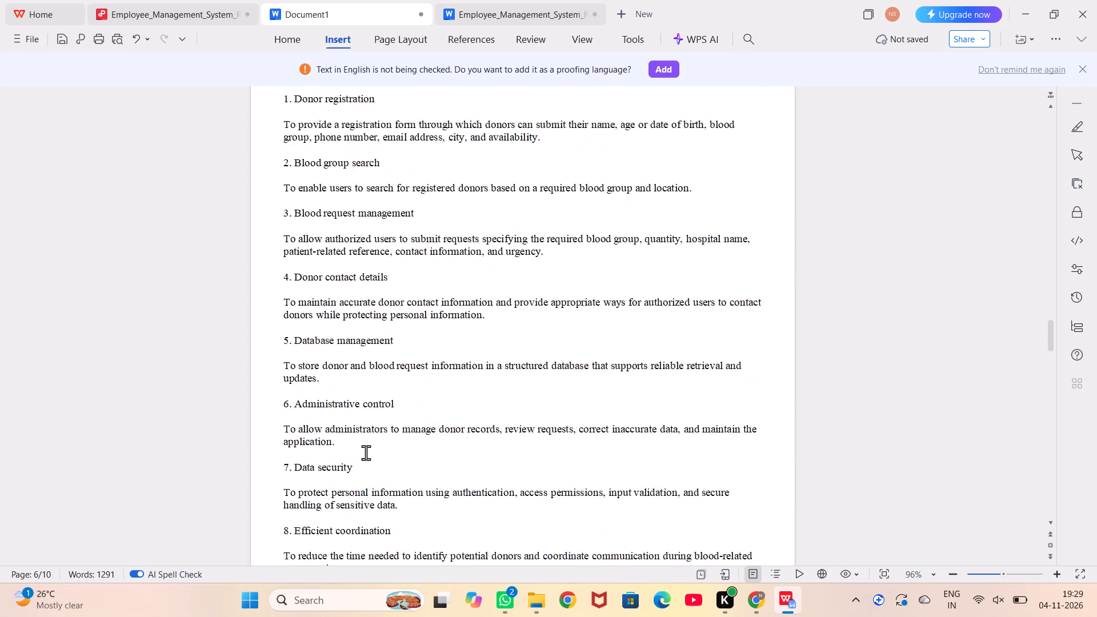
scroll(366, 452, "up", 14)
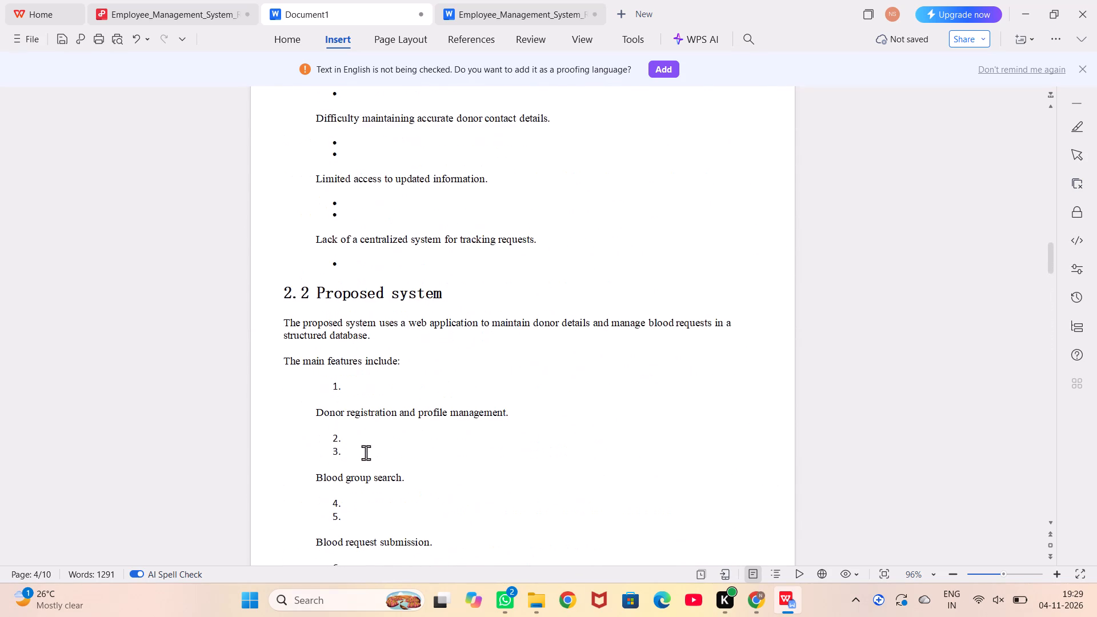
scroll(366, 452, "up", 13)
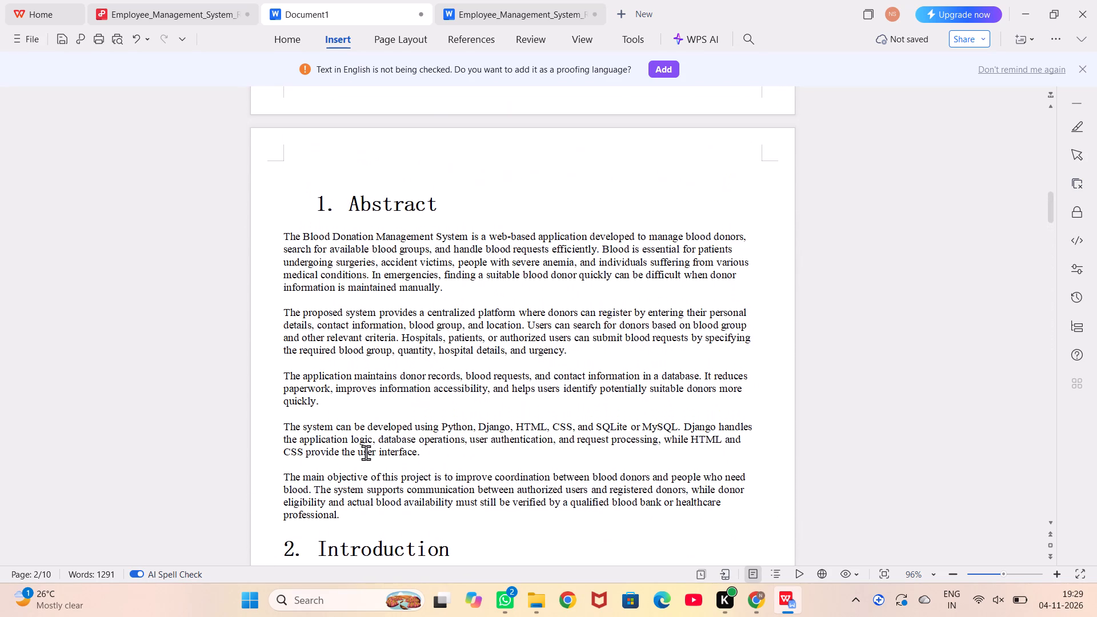
left_click_drag(315, 210, 417, 599)
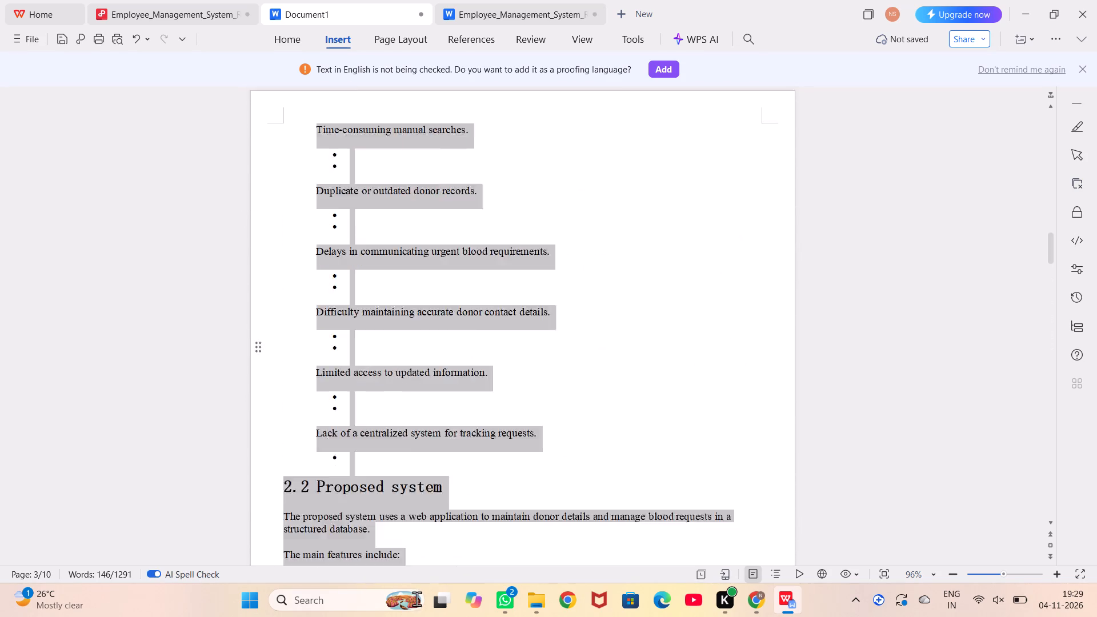
left_click_drag(417, 599, 439, 593)
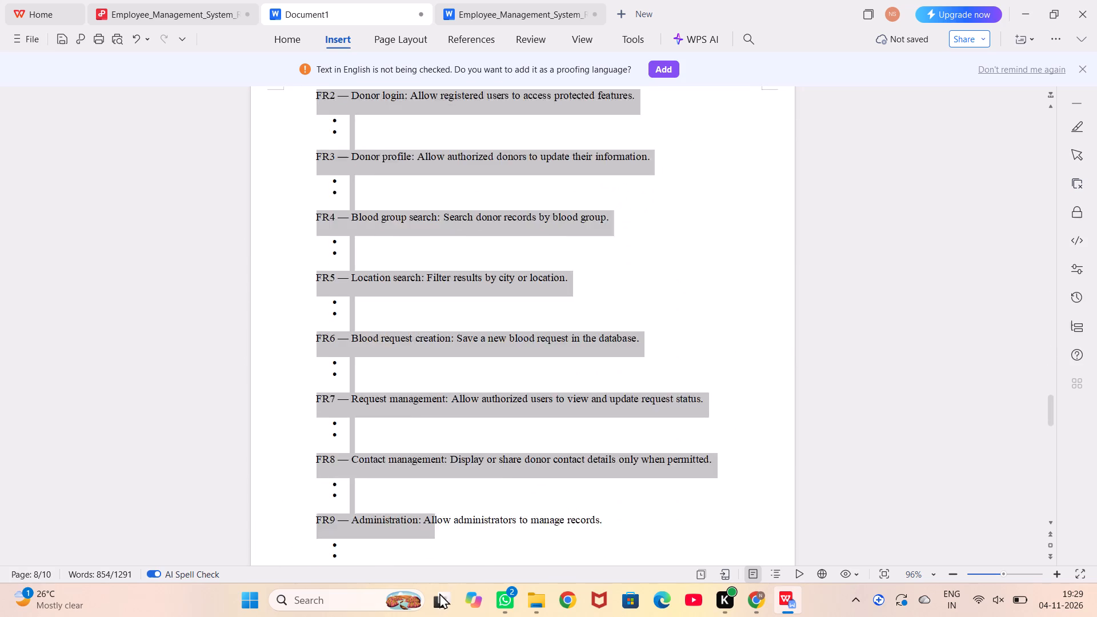
left_click_drag(439, 593, 436, 151)
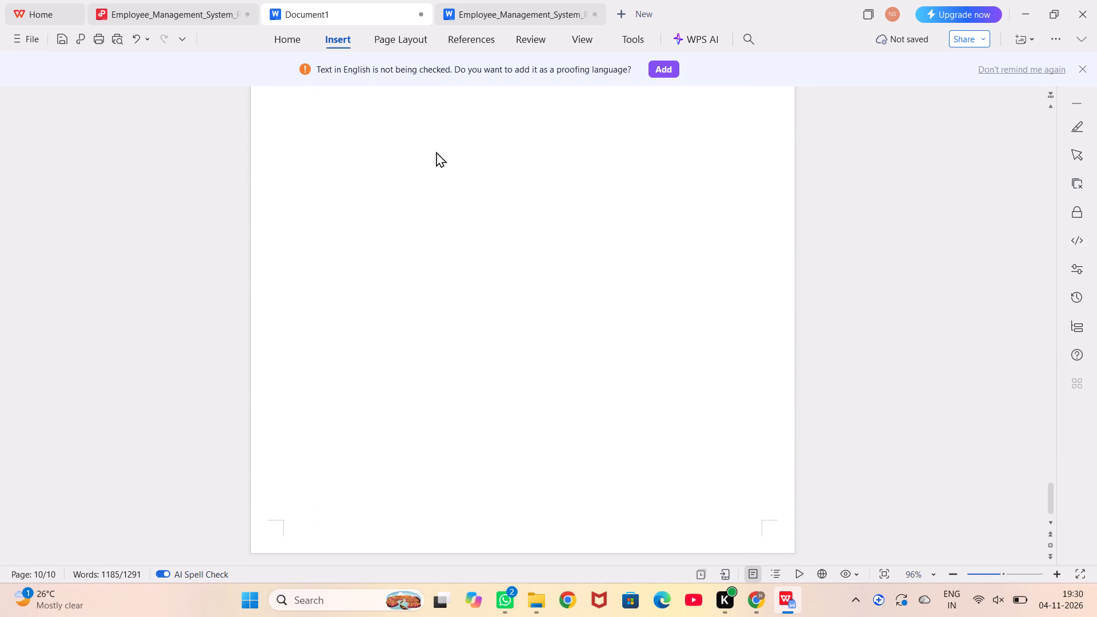
left_click_drag(436, 151, 567, 514)
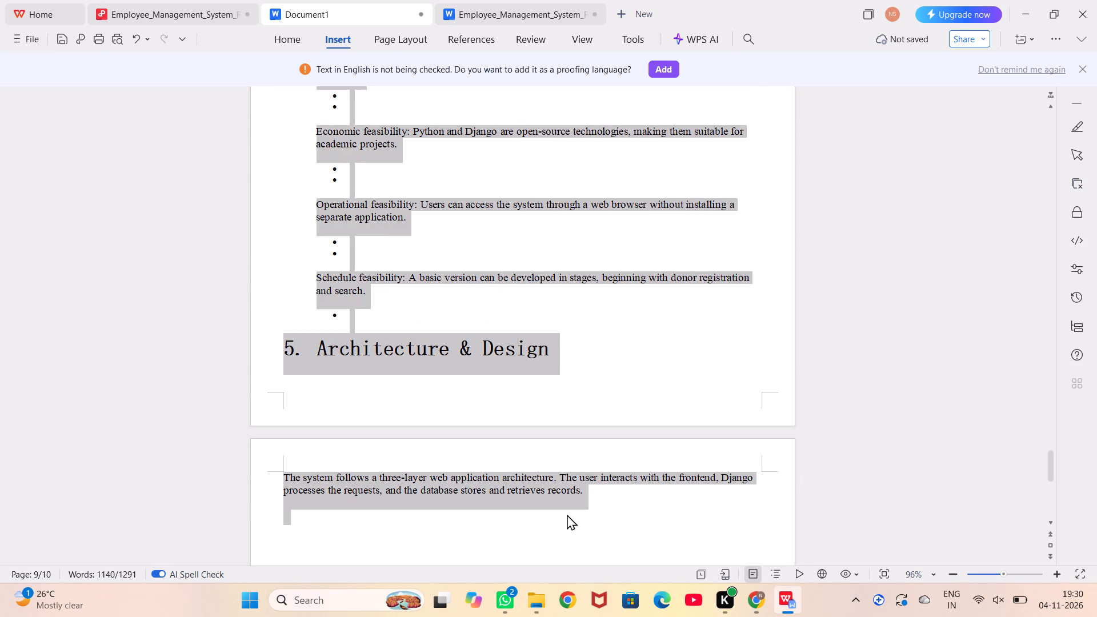
left_click_drag(567, 514, 659, 508)
left_click(535, 503)
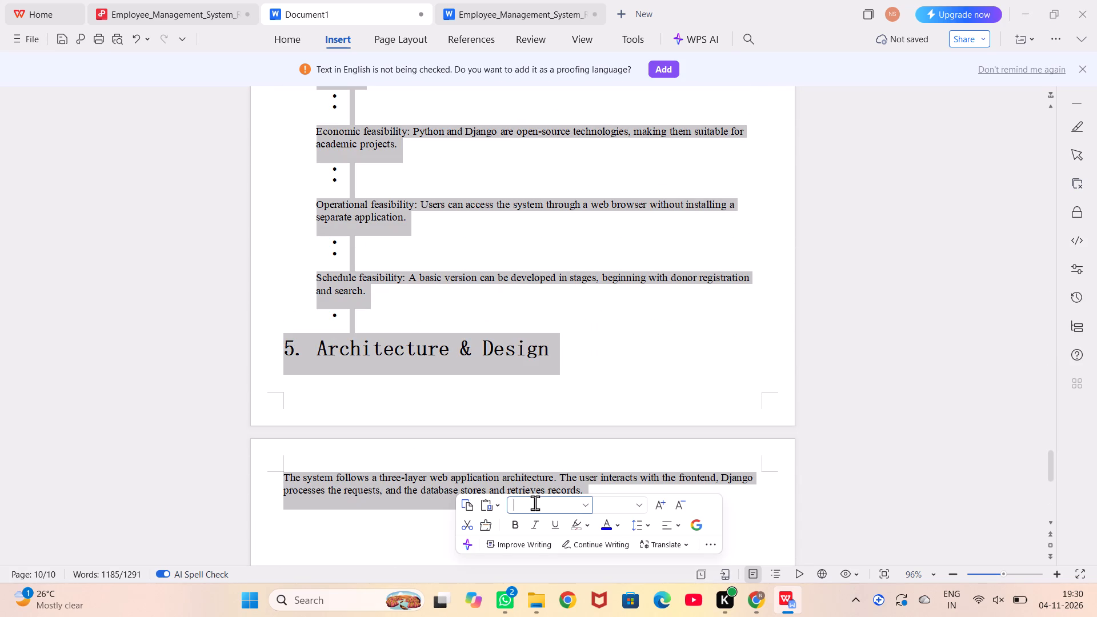
type("tim")
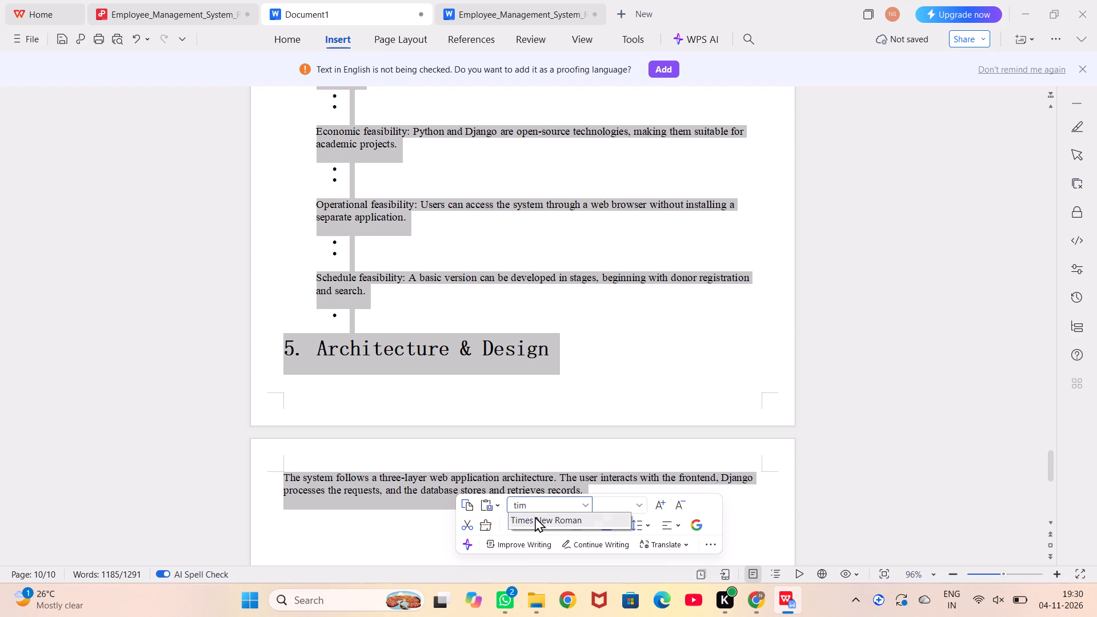
left_click(535, 516)
Set the font size of all the pasted report text to 14.
left_click(635, 507)
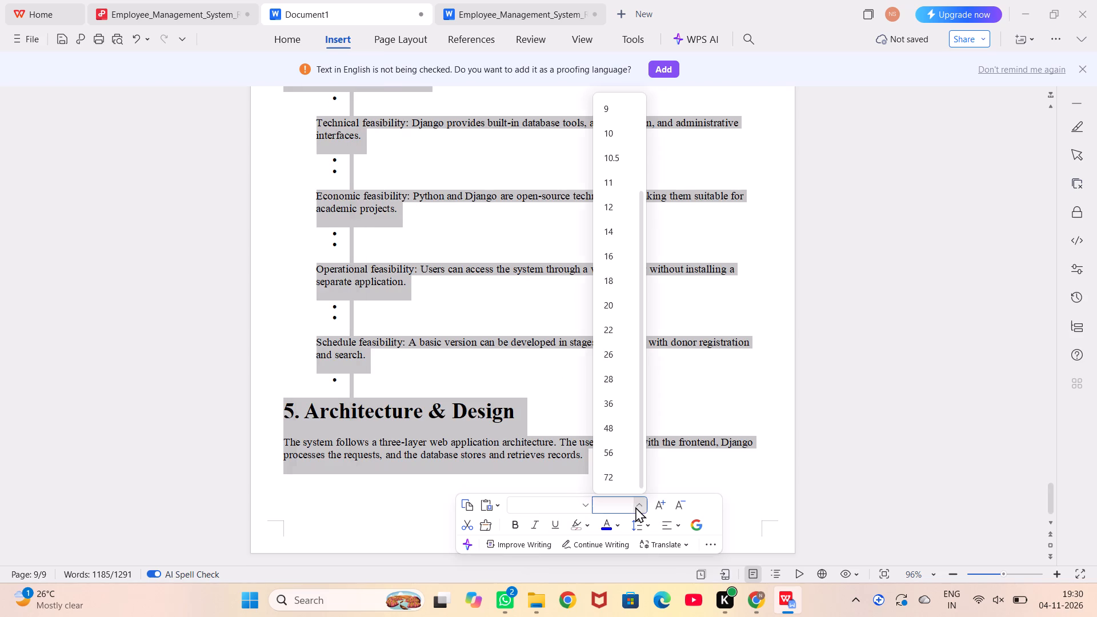
left_click(612, 229)
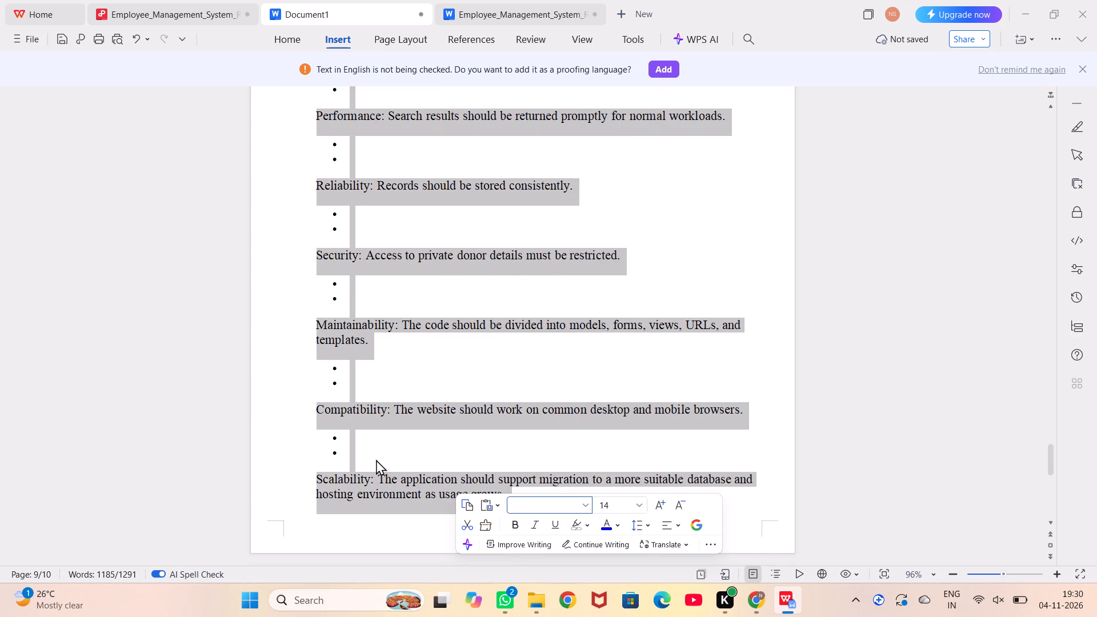
right_click(382, 454)
scroll(382, 454, "down", 2)
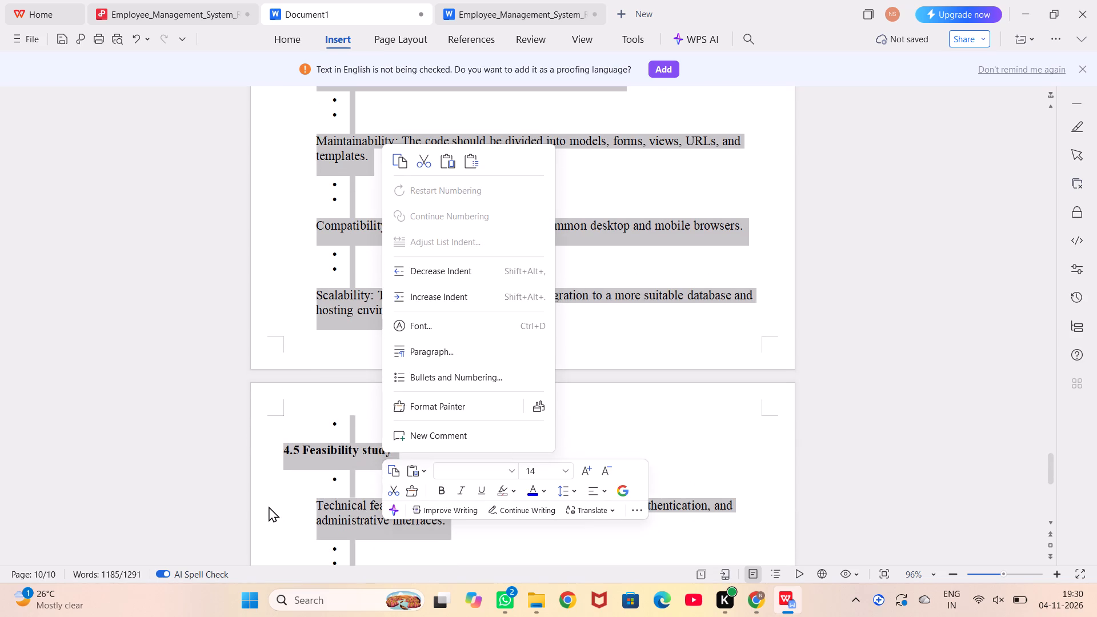
left_click(269, 506)
Format the "5. Architecture & Design" heading in blue at font size 18.
scroll(269, 506, "down", 6)
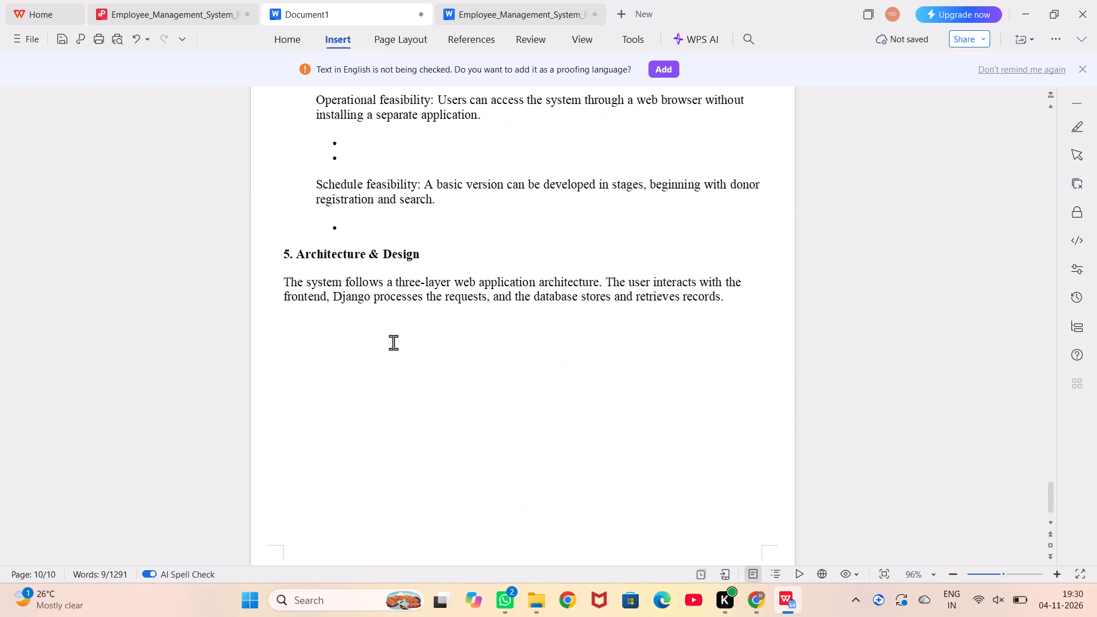
scroll(393, 342, "up", 1)
left_click_drag(281, 352, 456, 365)
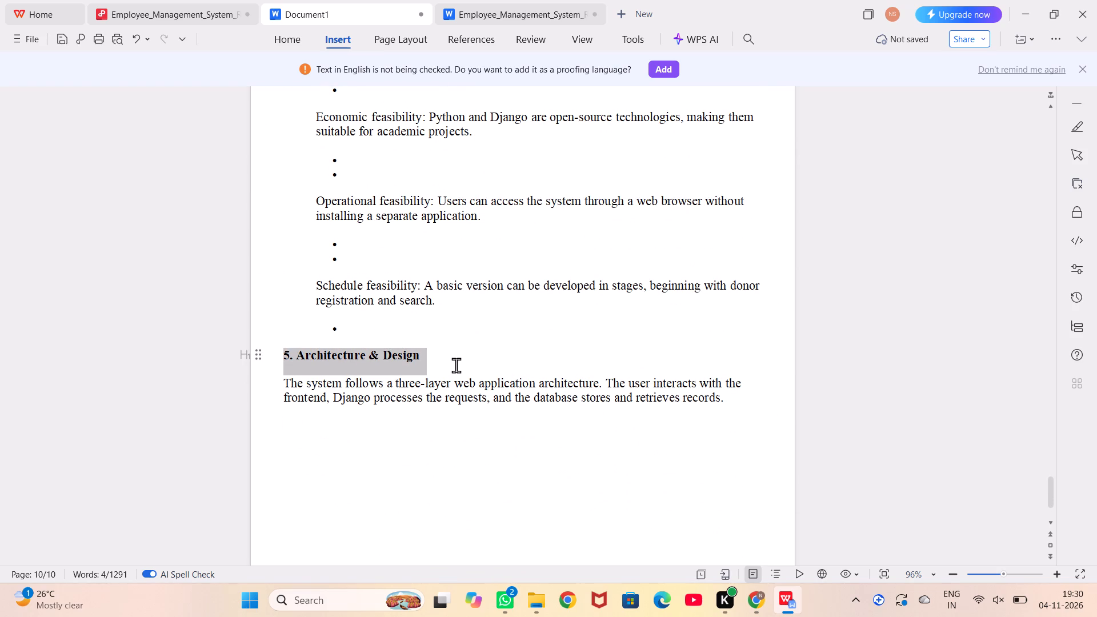
left_click_drag(456, 365, 458, 364)
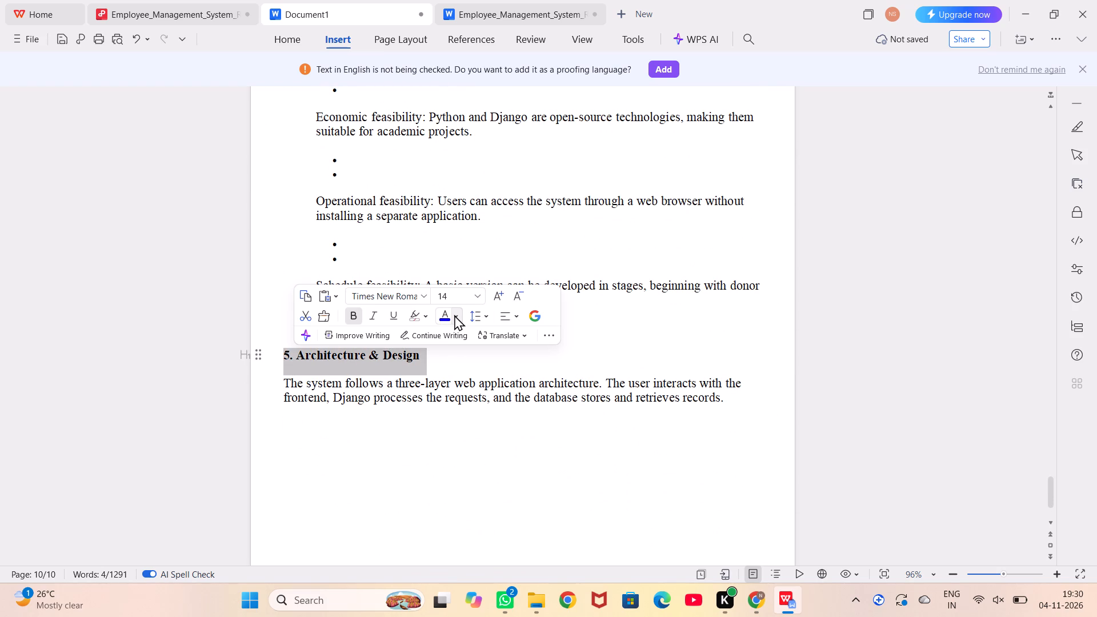
left_click(454, 315)
left_click(529, 299)
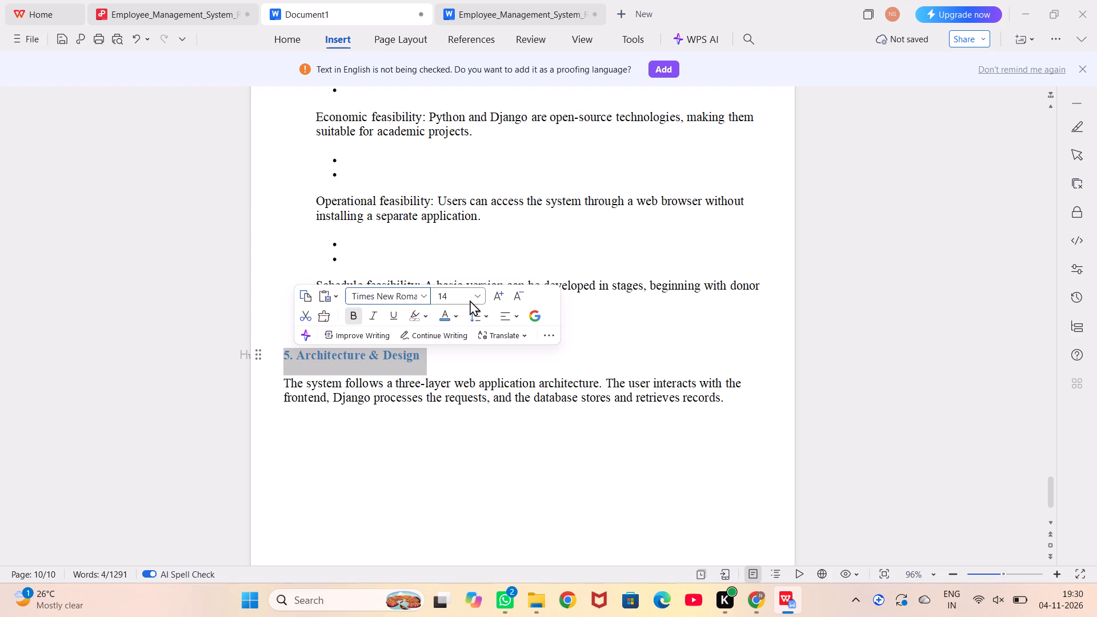
left_click(479, 294)
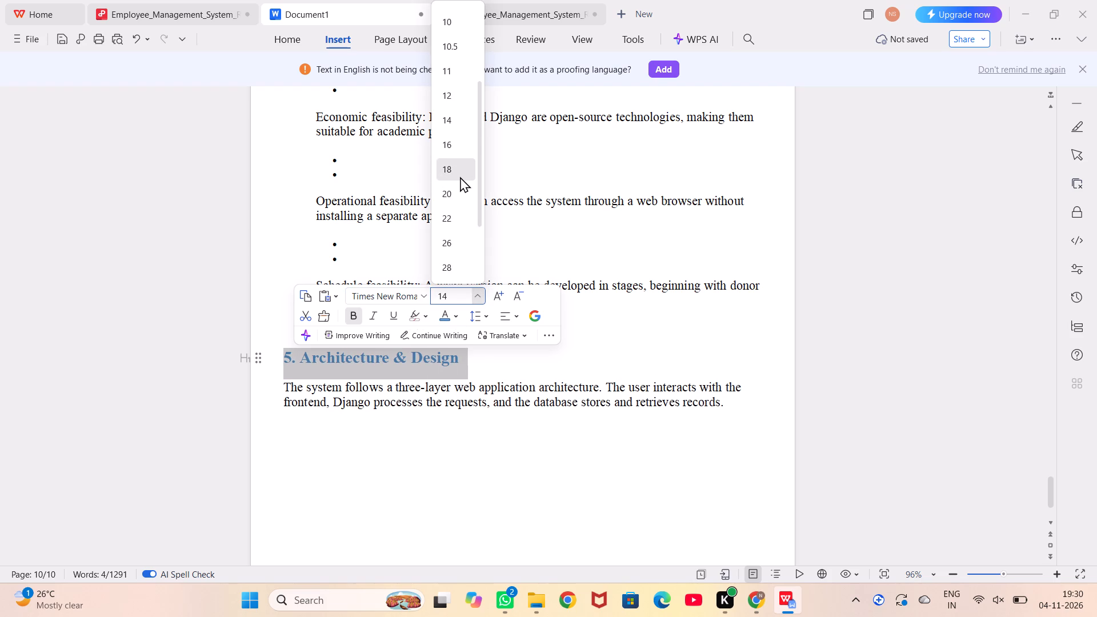
left_click(460, 177)
left_click(548, 368)
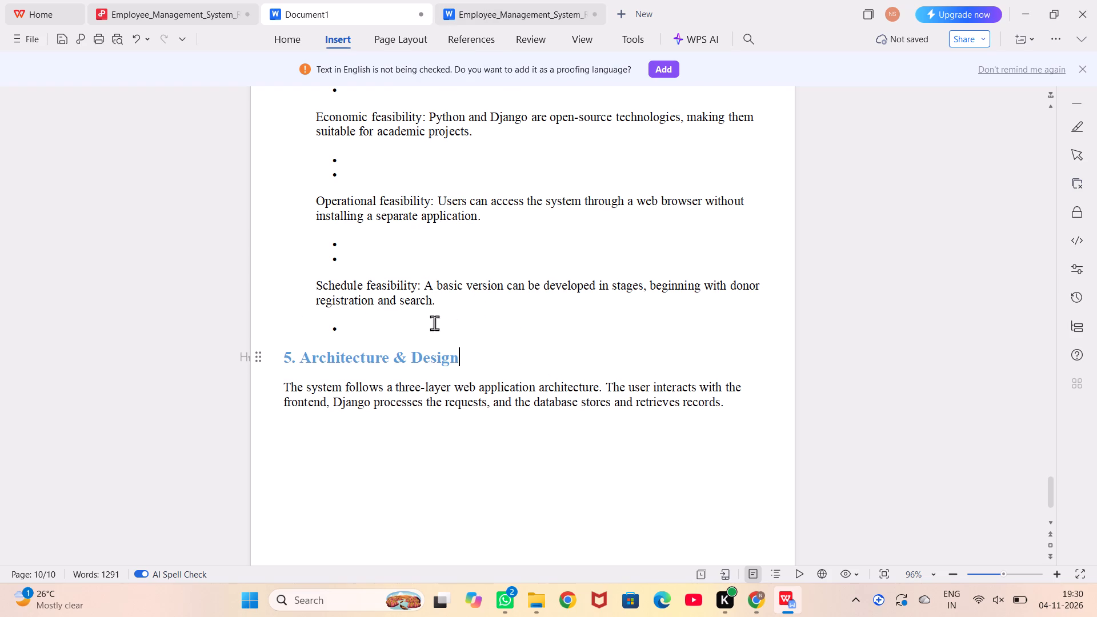
Delete the empty bullets directly below and above the "Schedule feasibility" paragraph.
left_click(389, 330)
key("BackSpace")
key("BackSpace")
key("BackSpace")
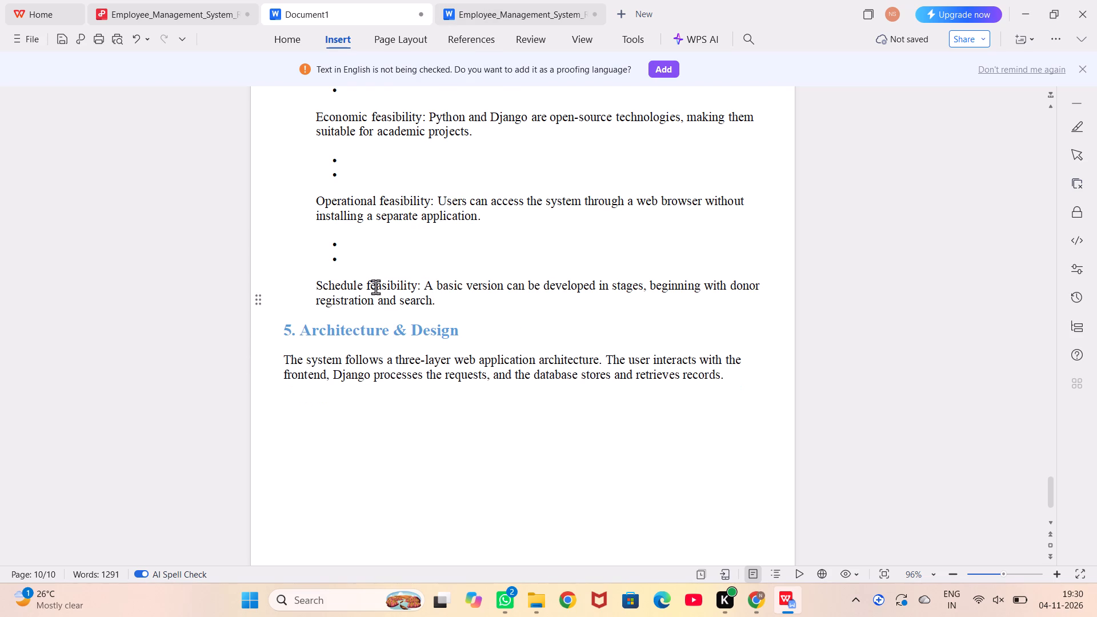
left_click(361, 261)
key("BackSpace")
key("BackSpace")
key("BackSpace")
key("BackSpace")
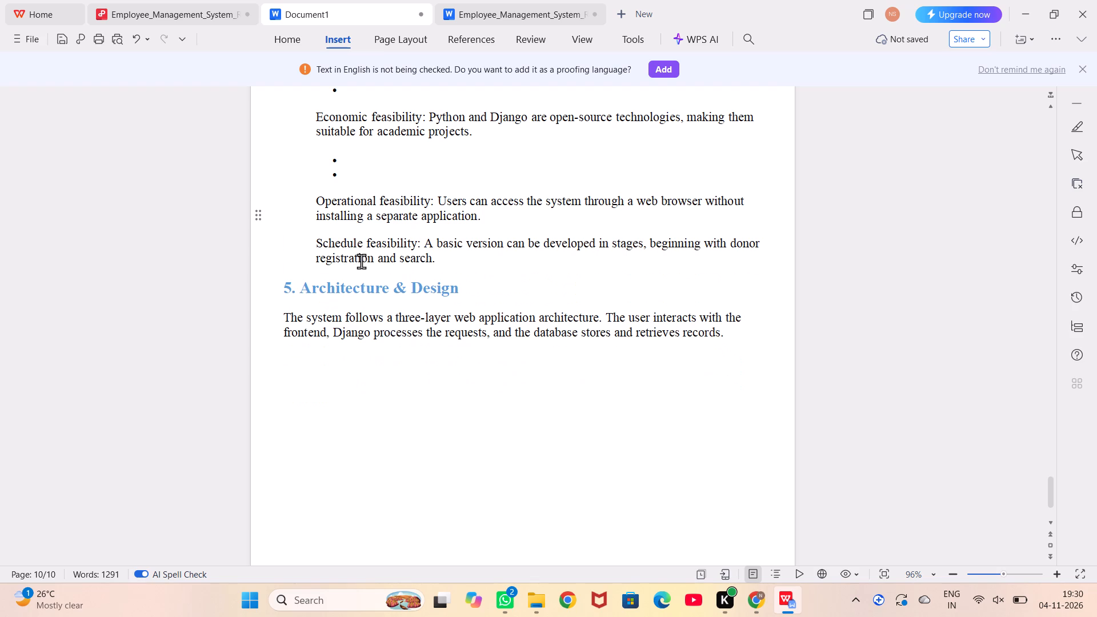
Delete the empty bullets above the Operational, Economic and Technical feasibility paragraphs in section 4.5.
left_click(357, 179)
key("BackSpace")
key("BackSpace")
key("BackSpace")
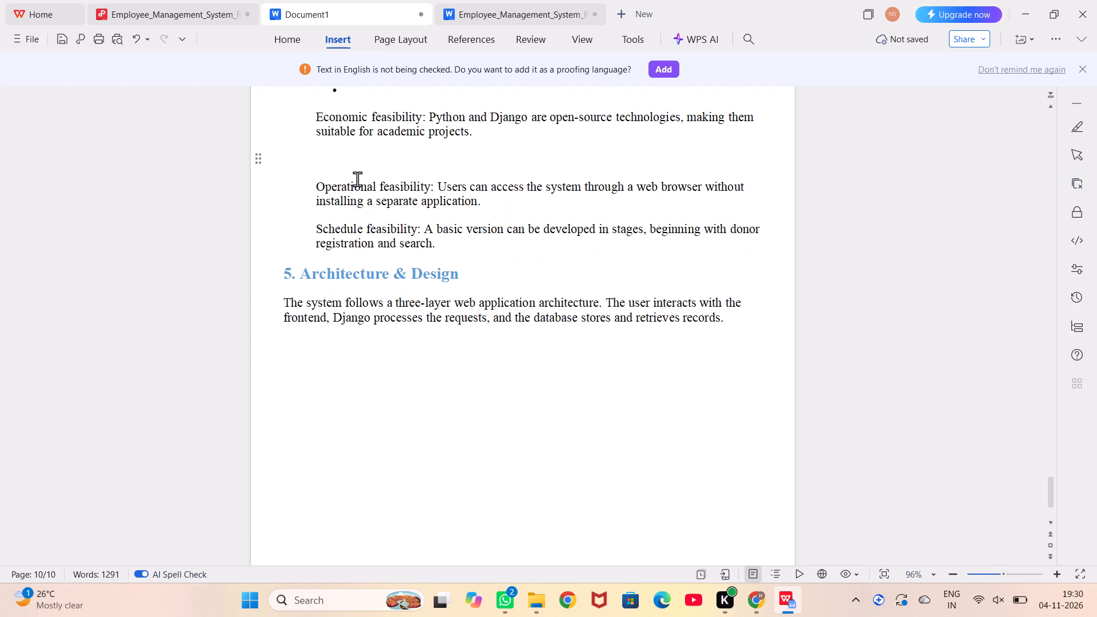
key("BackSpace")
scroll(357, 179, "up", 1)
left_click(357, 215)
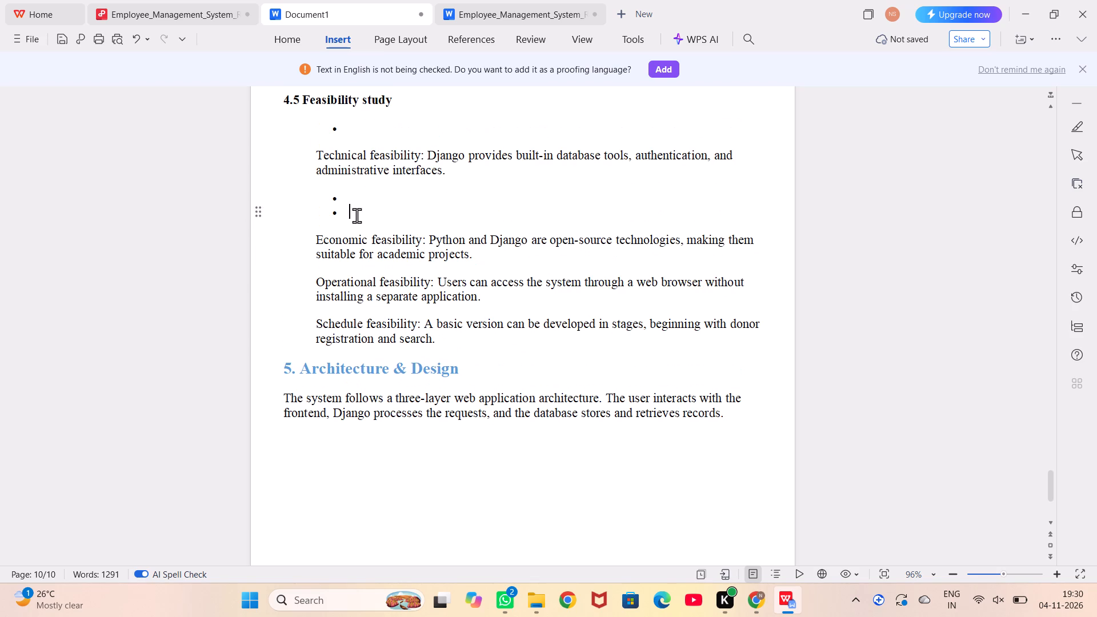
key("BackSpace")
key("BackSpace")
key("BackSpace")
key("BackSpace")
left_click(366, 123)
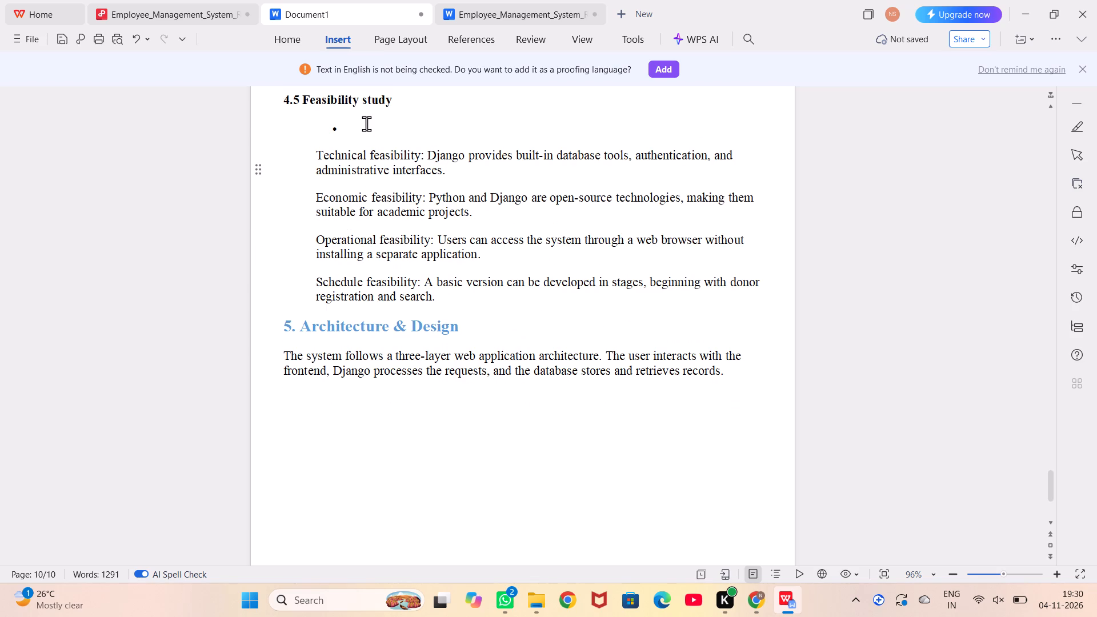
key("BackSpace")
key("BackSpace")
key("BackSpace")
Number the Technical feasibility paragraph "1." and the Economic feasibility paragraph "2." in section 4.5.
left_click(318, 125)
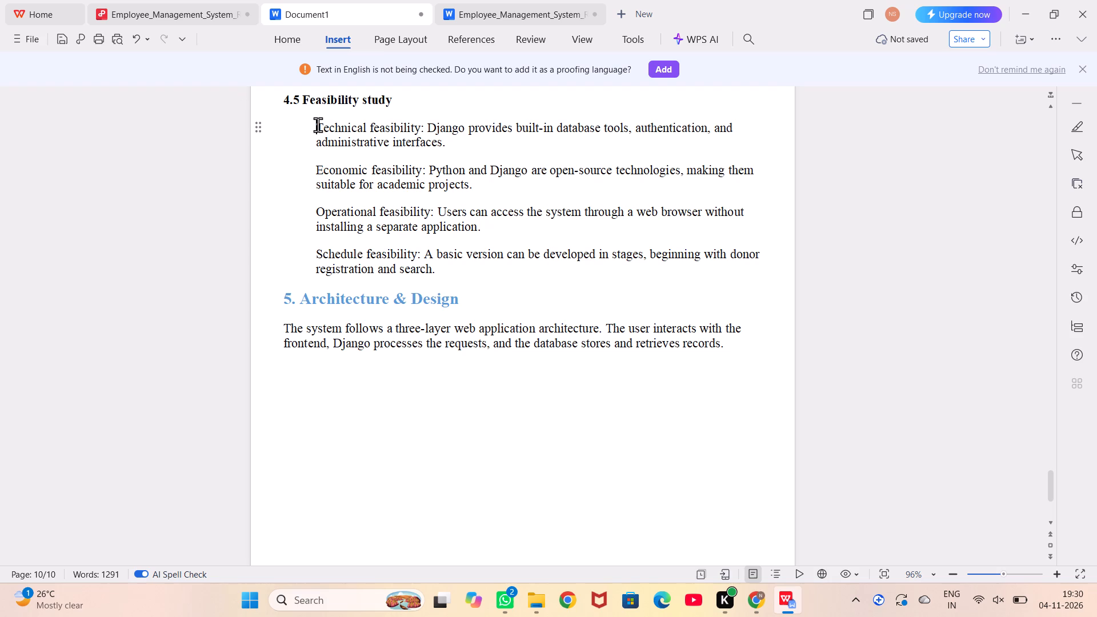
type("1.")
key("space")
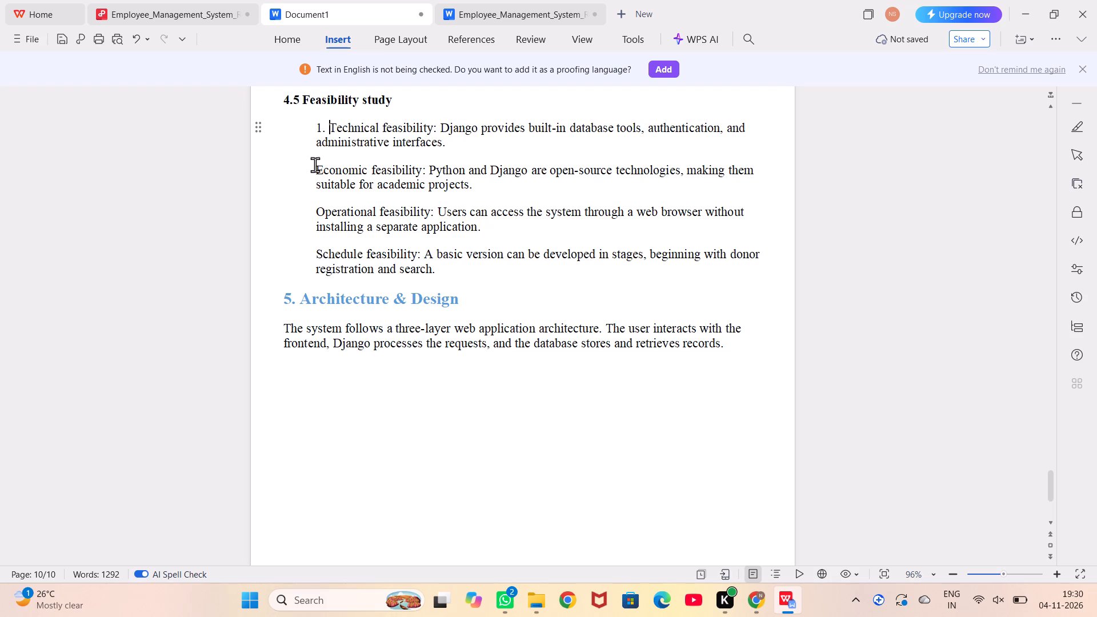
left_click(314, 167)
key("BackSpace")
key("BackSpace")
key("Return")
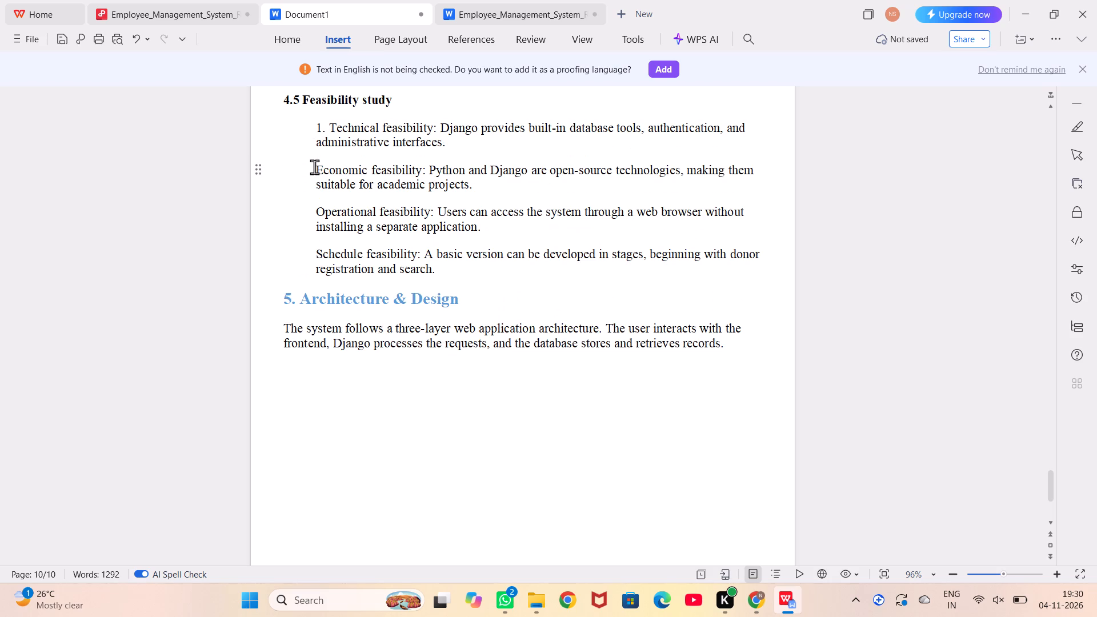
type("2.")
key("space")
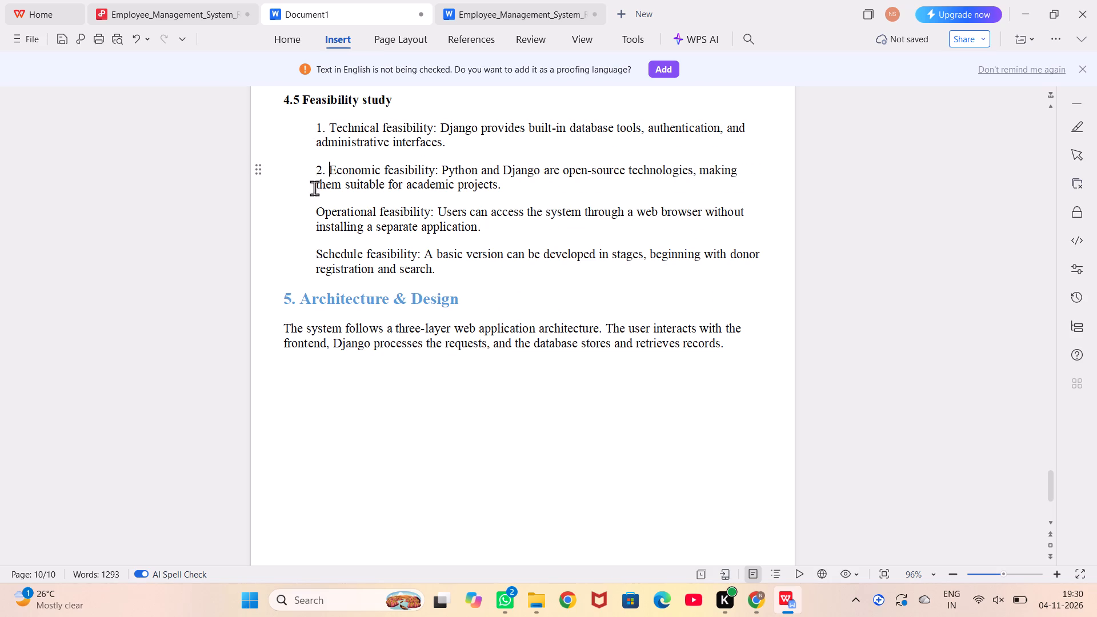
Number the Operational feasibility paragraph "3." and the Schedule feasibility paragraph "4.".
left_click(316, 214)
key("3")
type(".")
key("space")
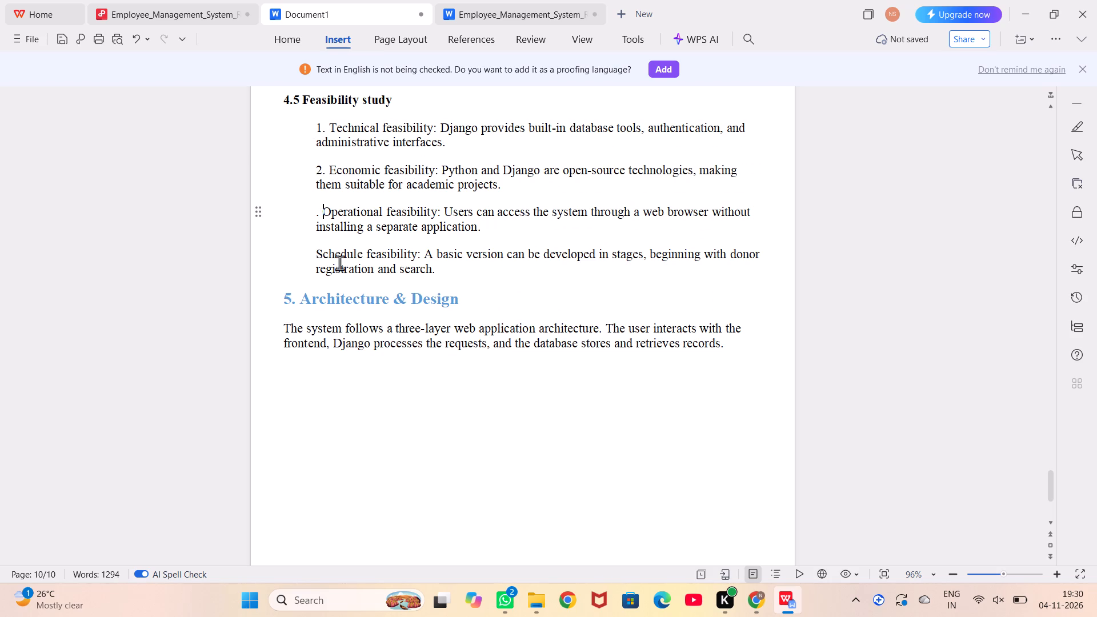
key("BackSpace")
key("BackSpace")
type("3.")
key("space")
left_click(317, 249)
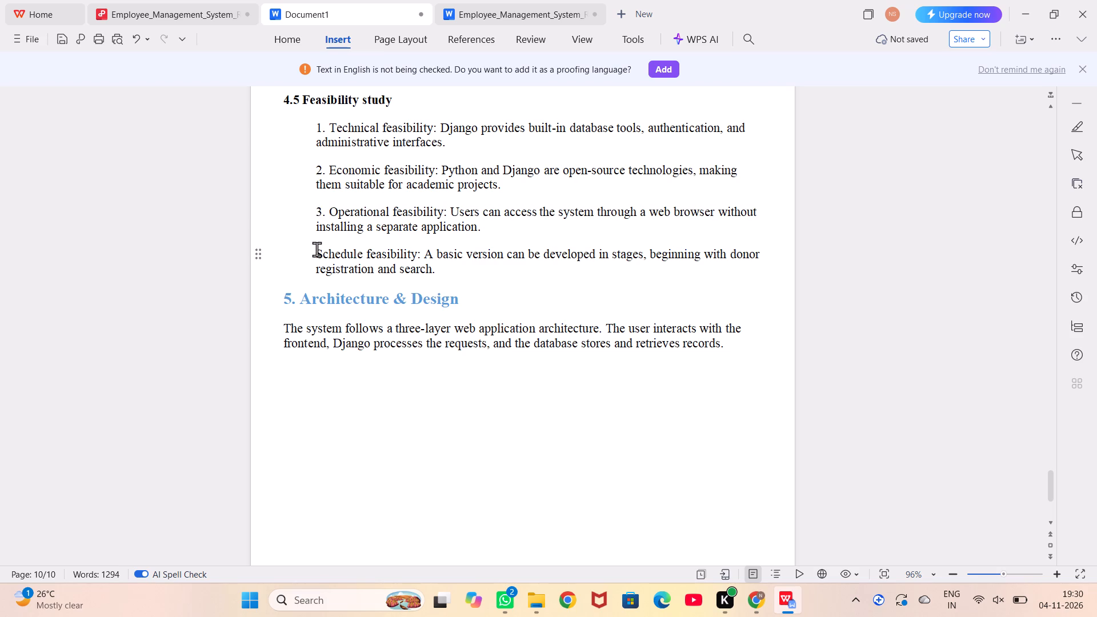
type("4.")
key("space")
Delete the empty bullet directly above the "4.5 Feasibility study" heading.
scroll(317, 249, "up", 2)
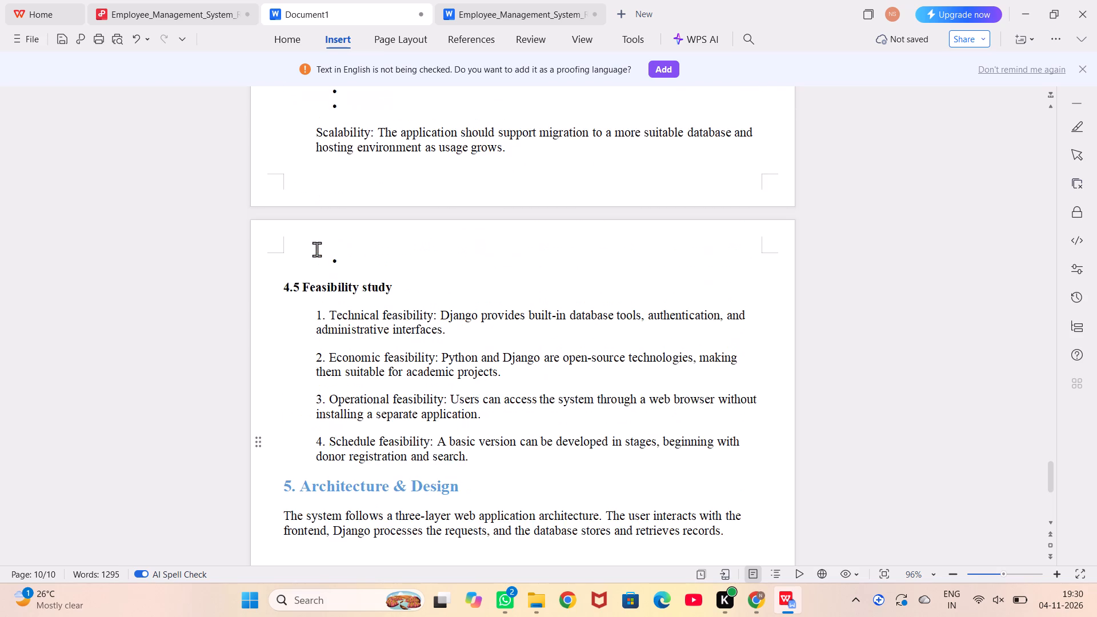
scroll(317, 249, "up", 1)
left_click(351, 304)
key("BackSpace")
key("BackSpace")
key("BackSpace")
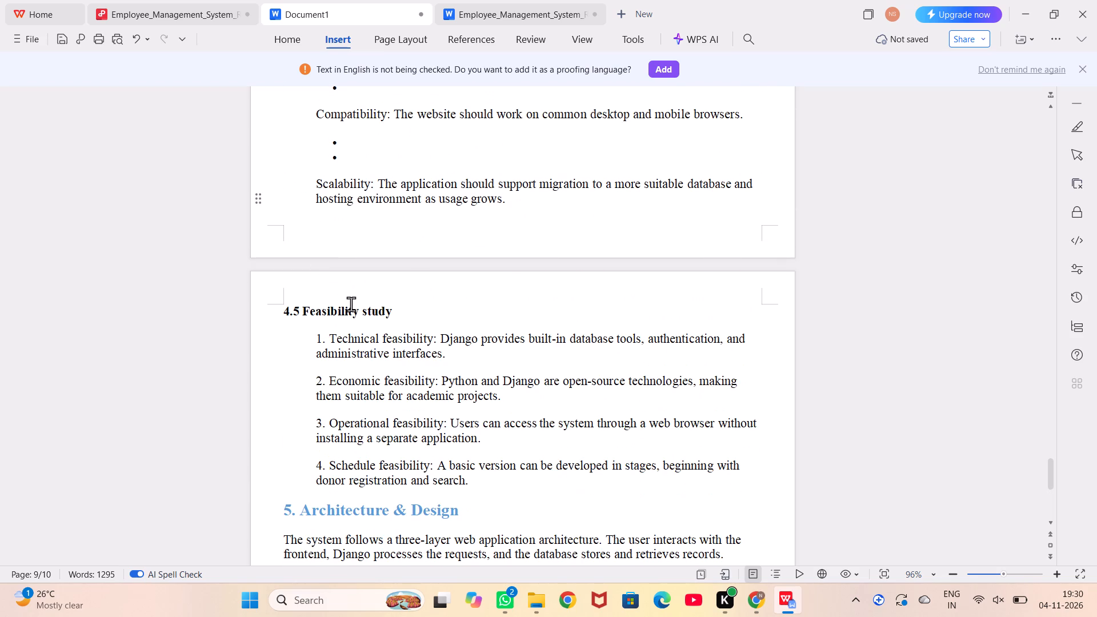
Delete the empty bullets above the Scalability and Compatibility paragraphs in the non-functional requirements.
scroll(351, 304, "up", 2)
left_click(360, 265)
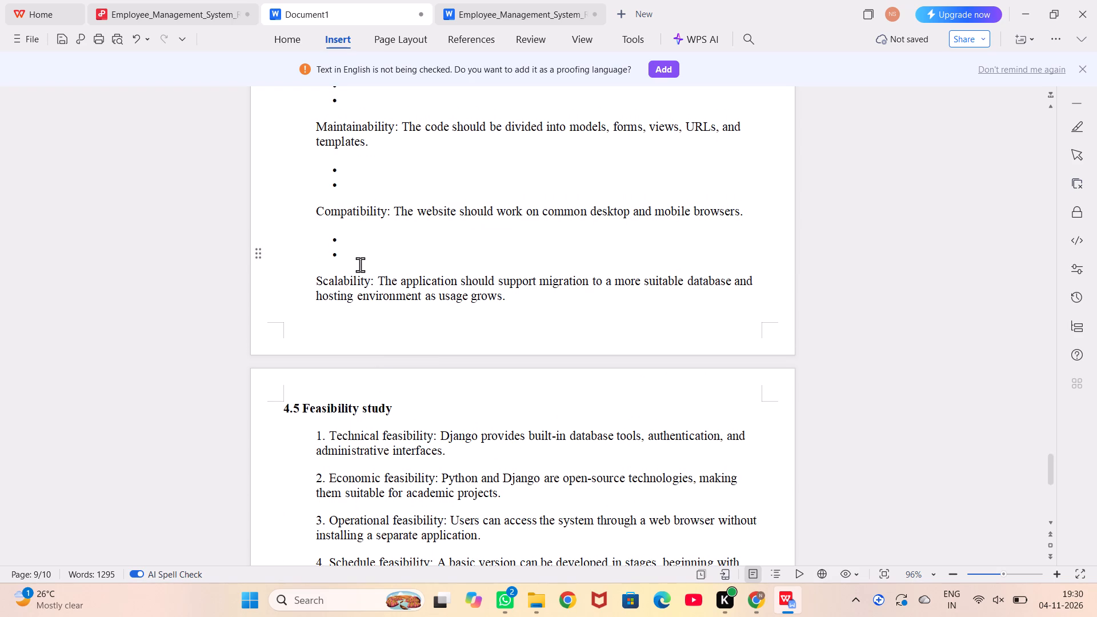
key("BackSpace")
key("BackSpace")
key("BackSpace")
key("BackSpace")
scroll(360, 265, "up", 2)
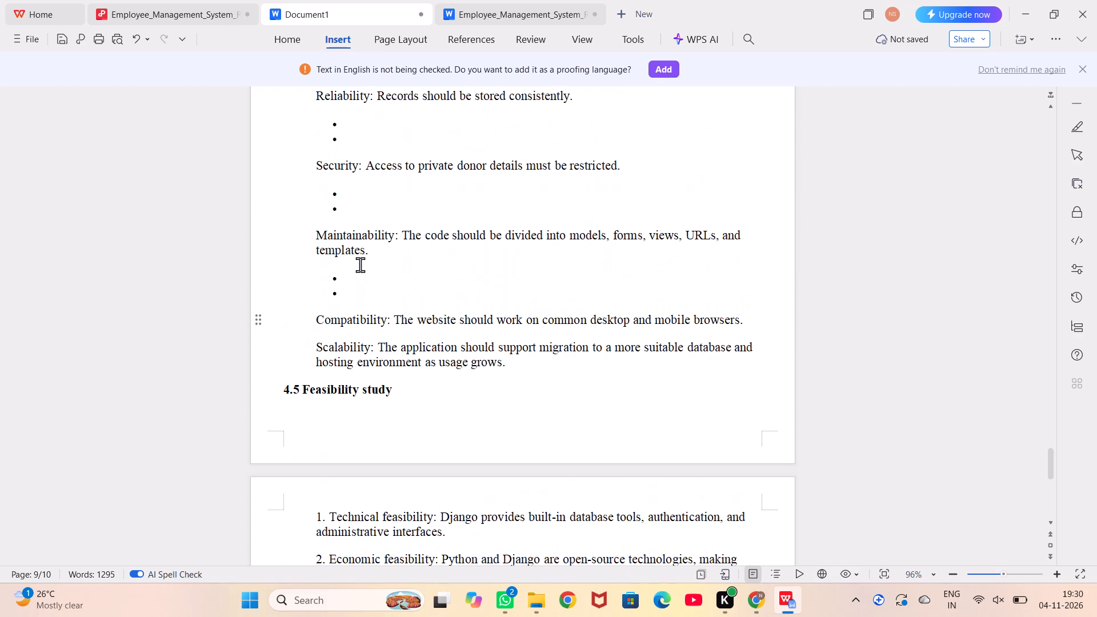
left_click(360, 294)
key("BackSpace")
key("BackSpace")
key("BackSpace")
key("BackSpace")
scroll(360, 294, "up", 1)
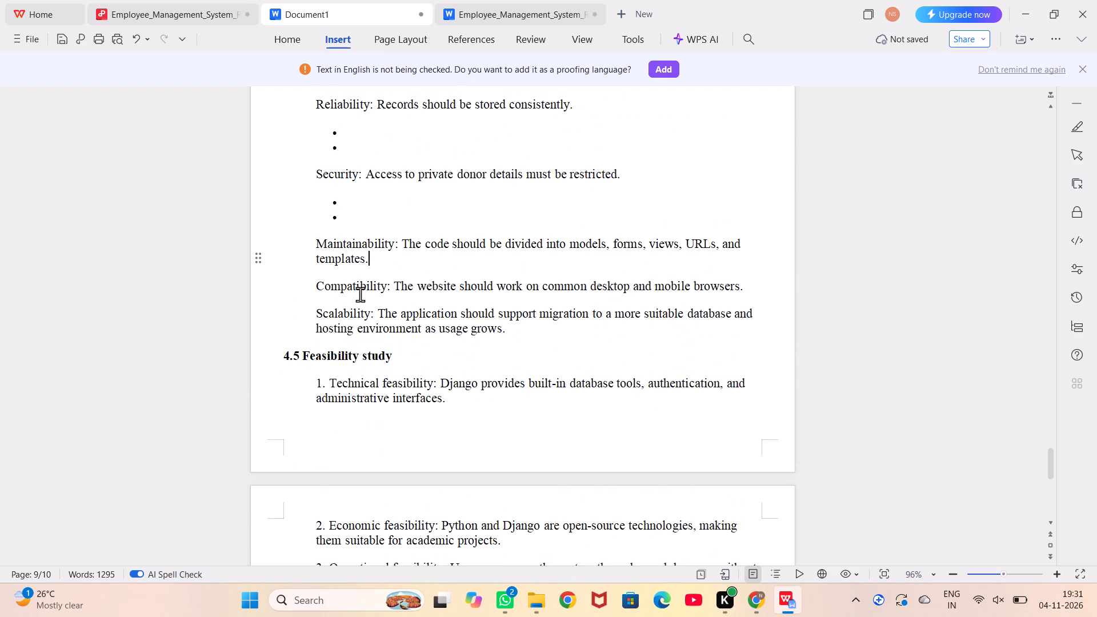
Make the "Scalability:", "Compatibility:" and "Maintainability:" labels bold in the non-functional requirements.
scroll(360, 294, "up", 1)
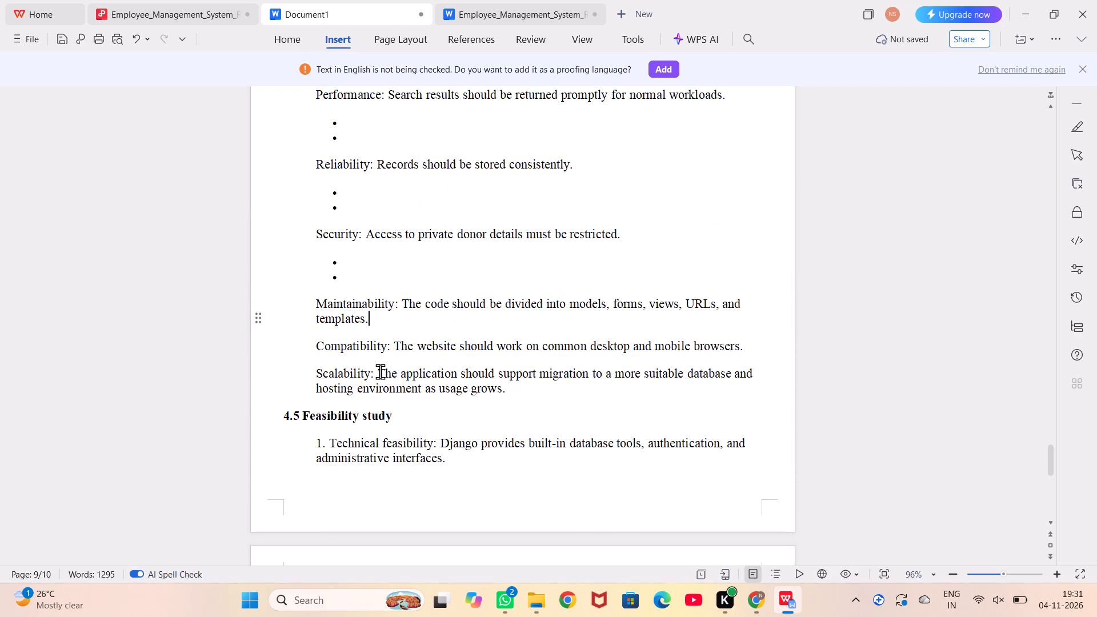
left_click_drag(373, 372, 311, 357)
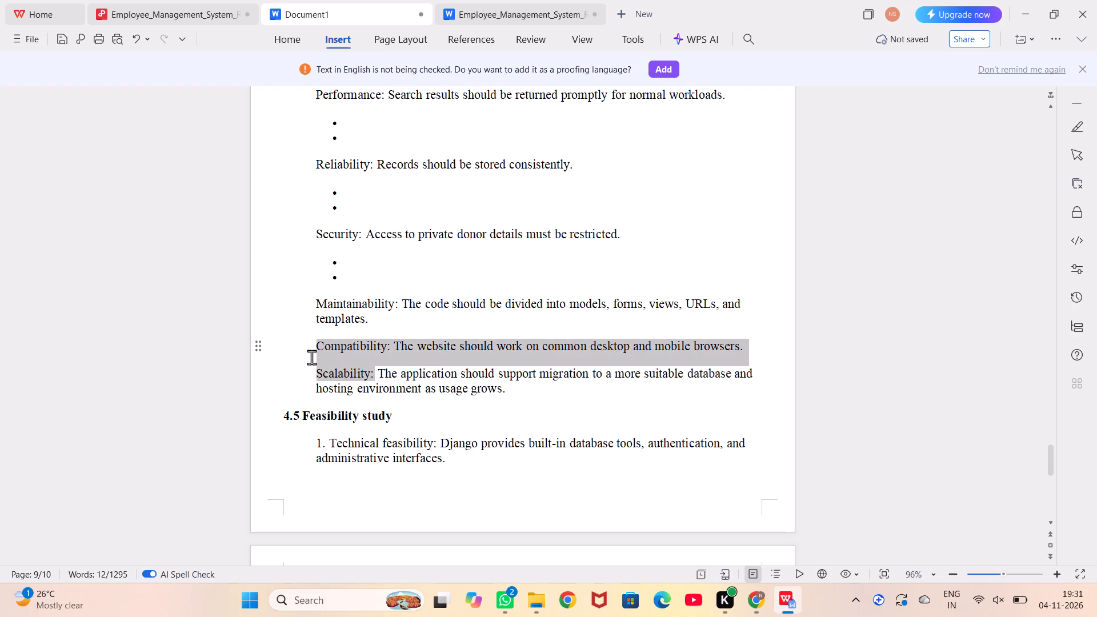
left_click_drag(311, 357, 314, 373)
key("ctrl+b")
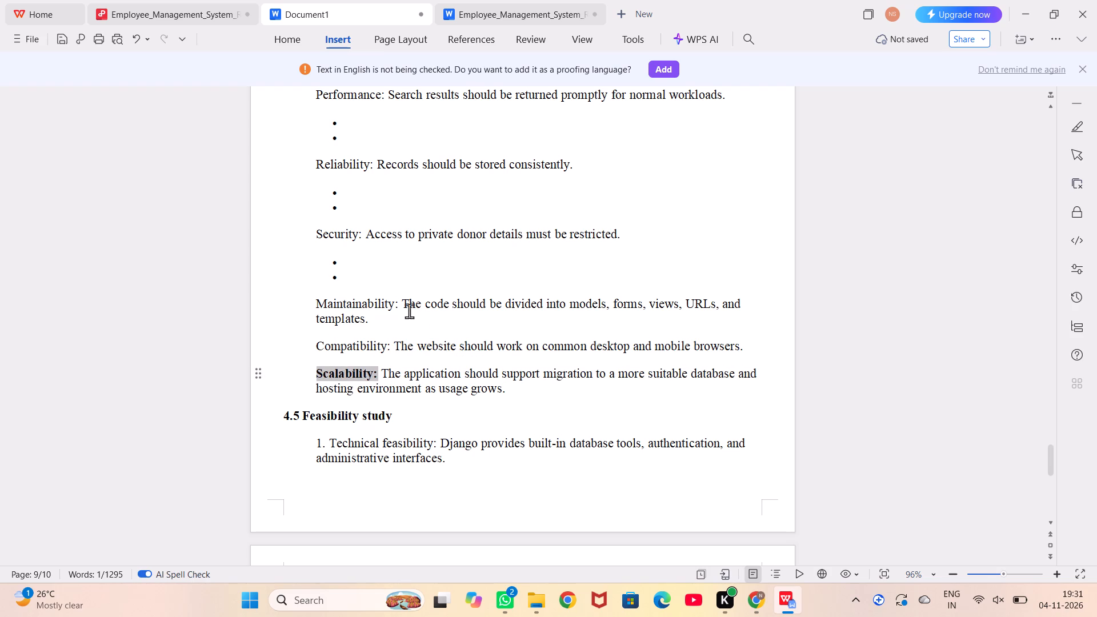
left_click_drag(391, 346, 305, 346)
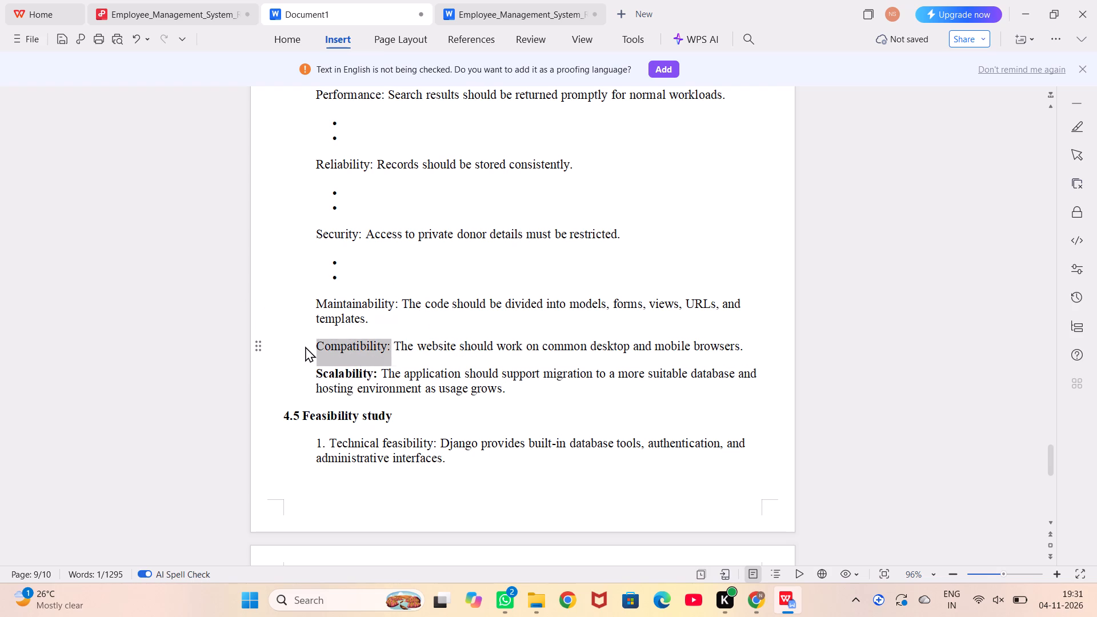
key("ctrl+b")
triple_click(409, 300)
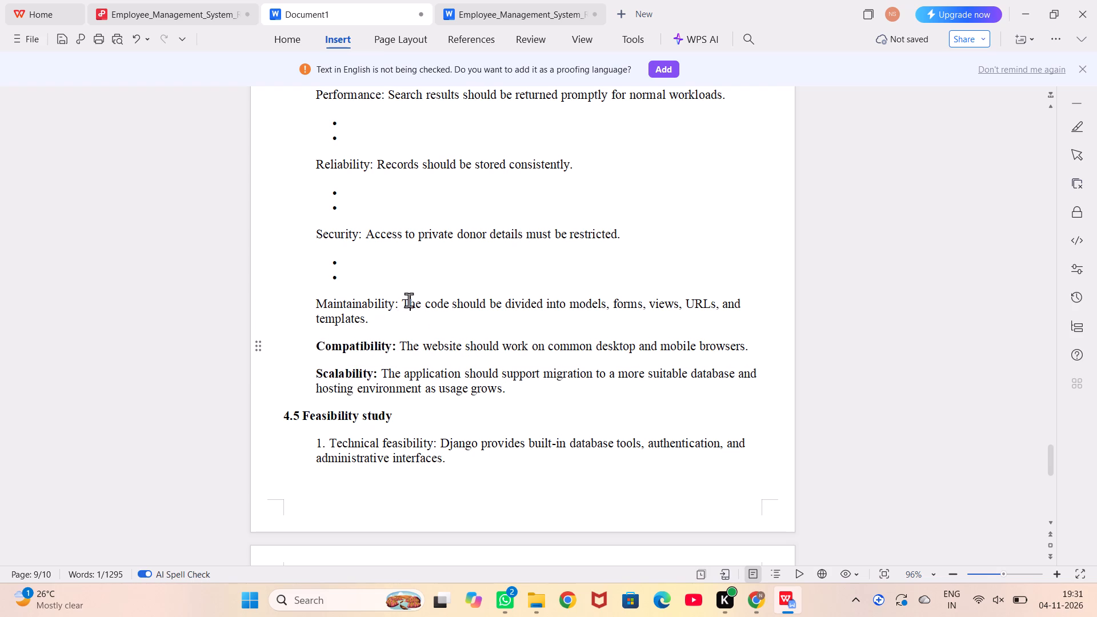
left_click(409, 318)
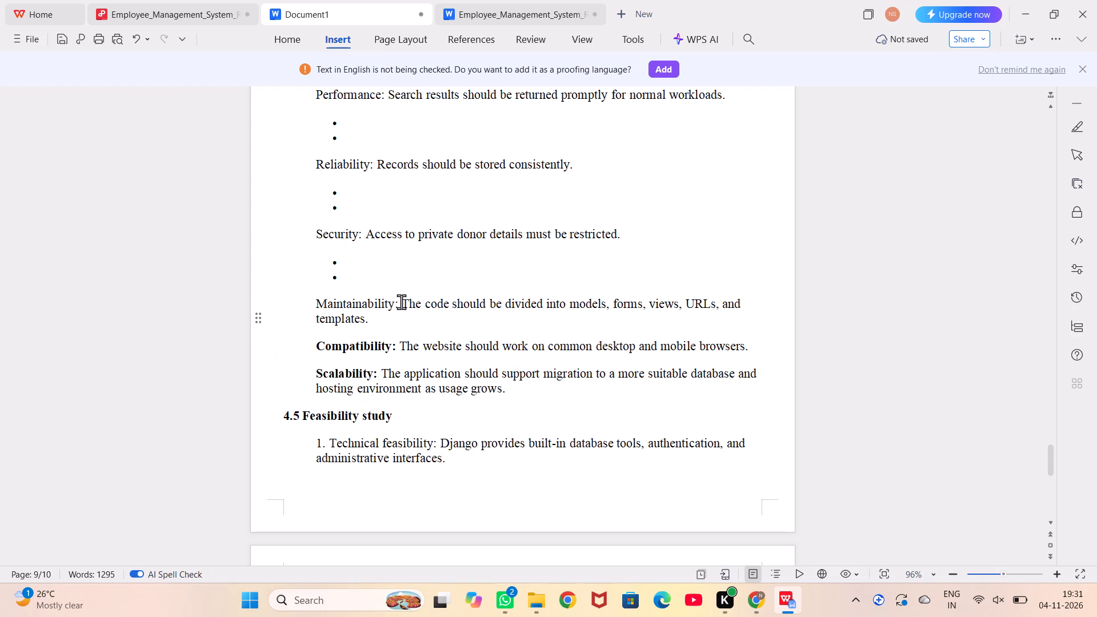
left_click_drag(401, 302, 310, 301)
key("ctrl+b")
Delete the two empty bullets above the Maintainability paragraph and make the "Security:" label bold.
scroll(310, 301, "up", 1)
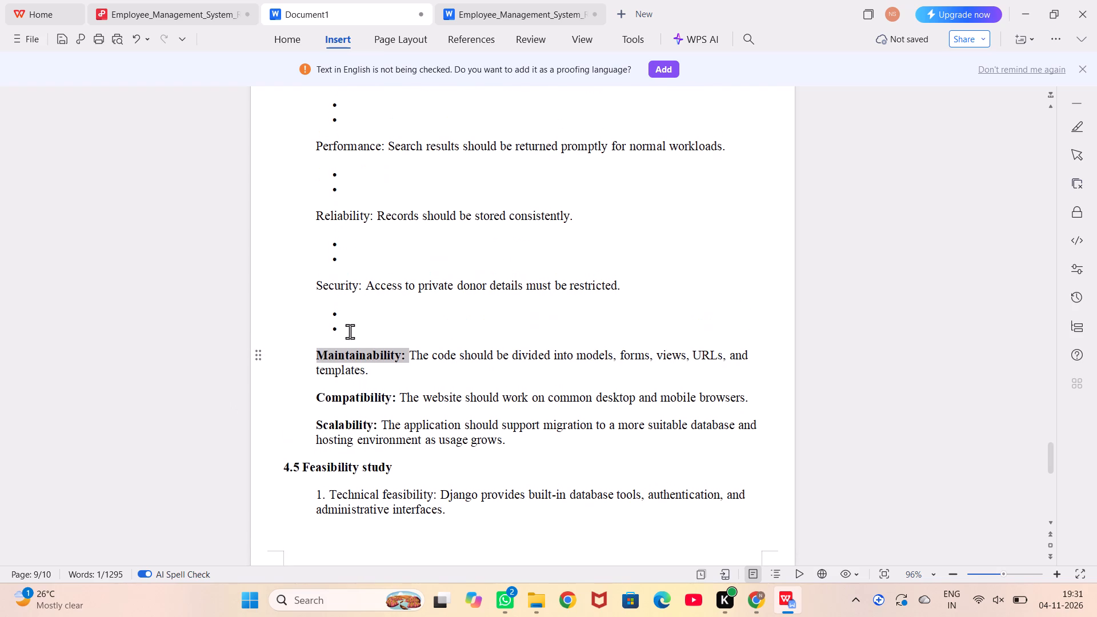
left_click(354, 335)
key("BackSpace")
key("BackSpace")
key("BackSpace")
key("BackSpace")
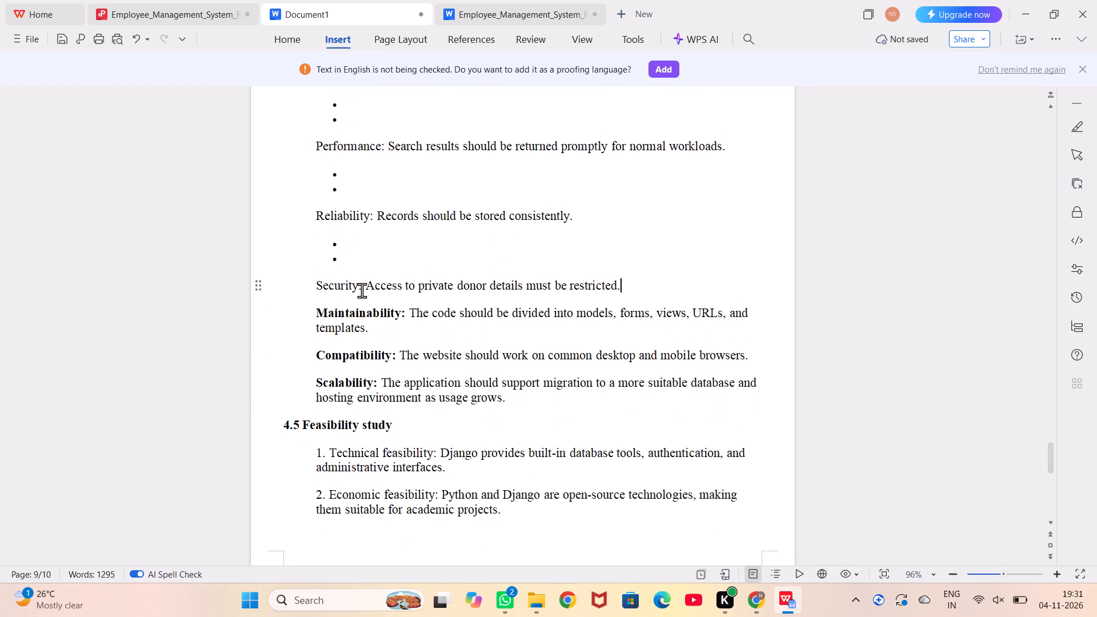
left_click_drag(365, 281, 304, 283)
key("ctrl+b")
Delete the two empty bullets above the Security paragraph and make the "Reliability:" label bold.
scroll(304, 283, "up", 1)
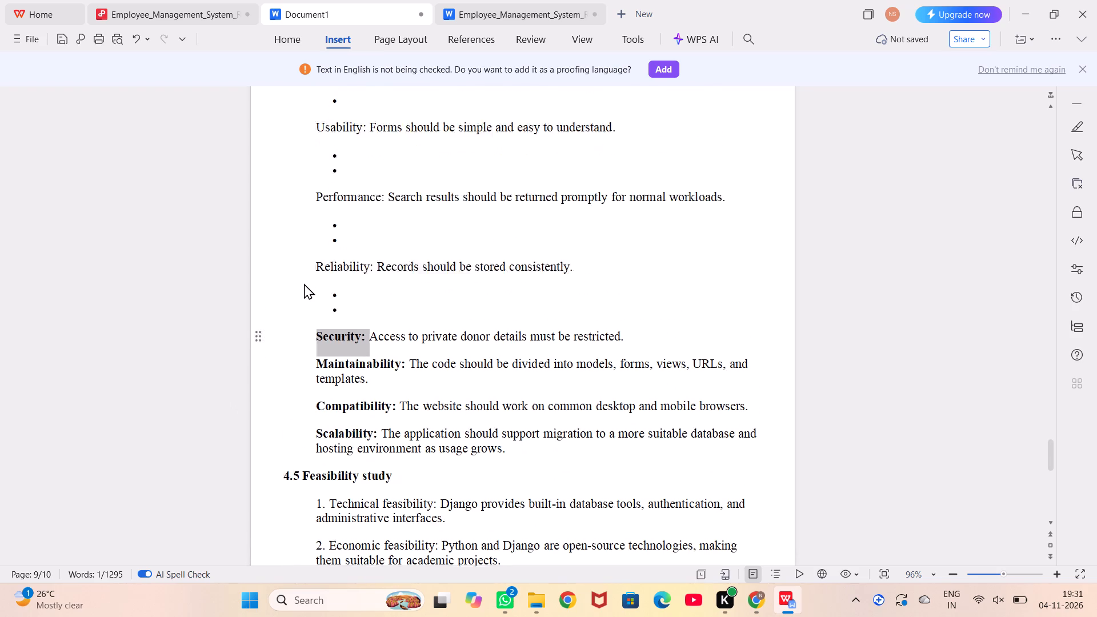
scroll(304, 283, "up", 1)
left_click(360, 350)
key("BackSpace")
key("BackSpace")
key("BackSpace")
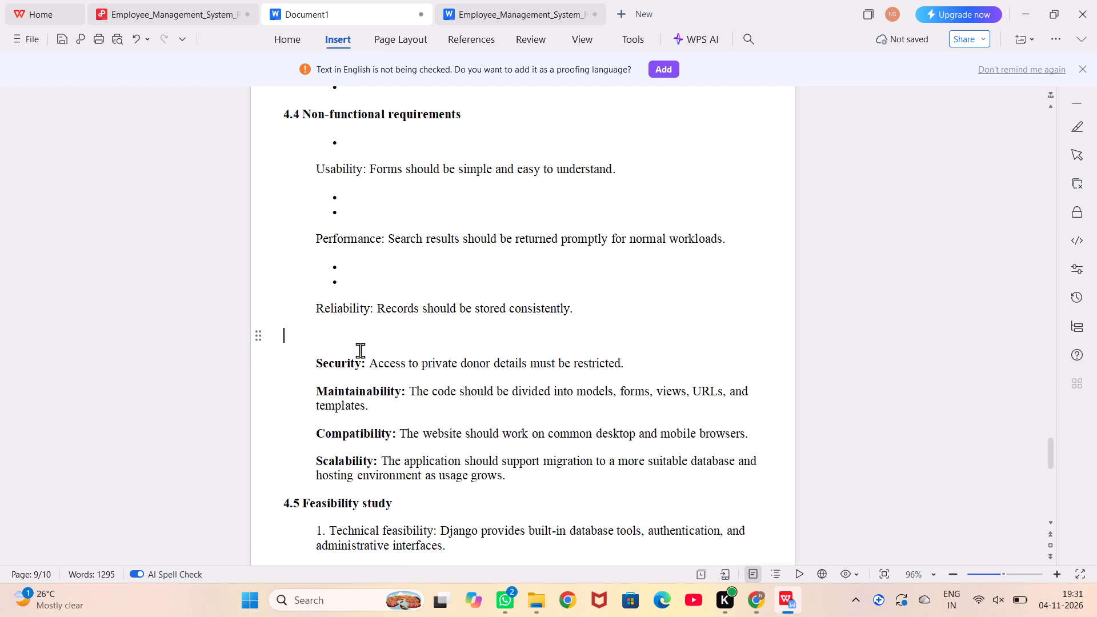
key("BackSpace")
left_click_drag(377, 304, 302, 305)
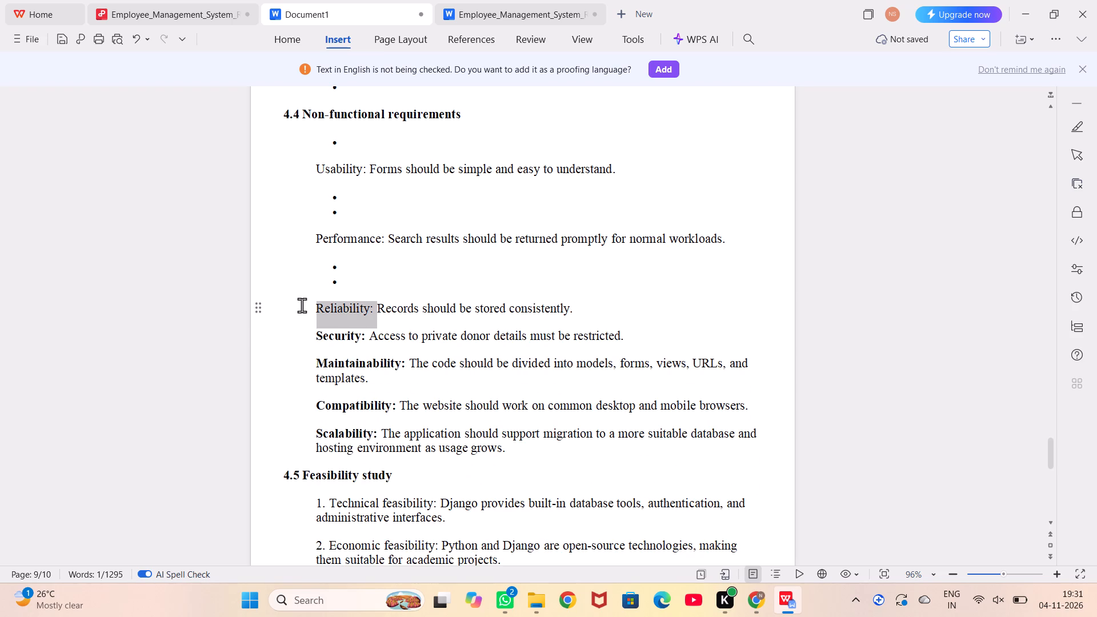
left_click_drag(302, 305, 301, 305)
key("ctrl+b")
Delete the two empty bullets above the Reliability paragraph and make the "Performance:" label bold.
left_click(379, 278)
key("BackSpace")
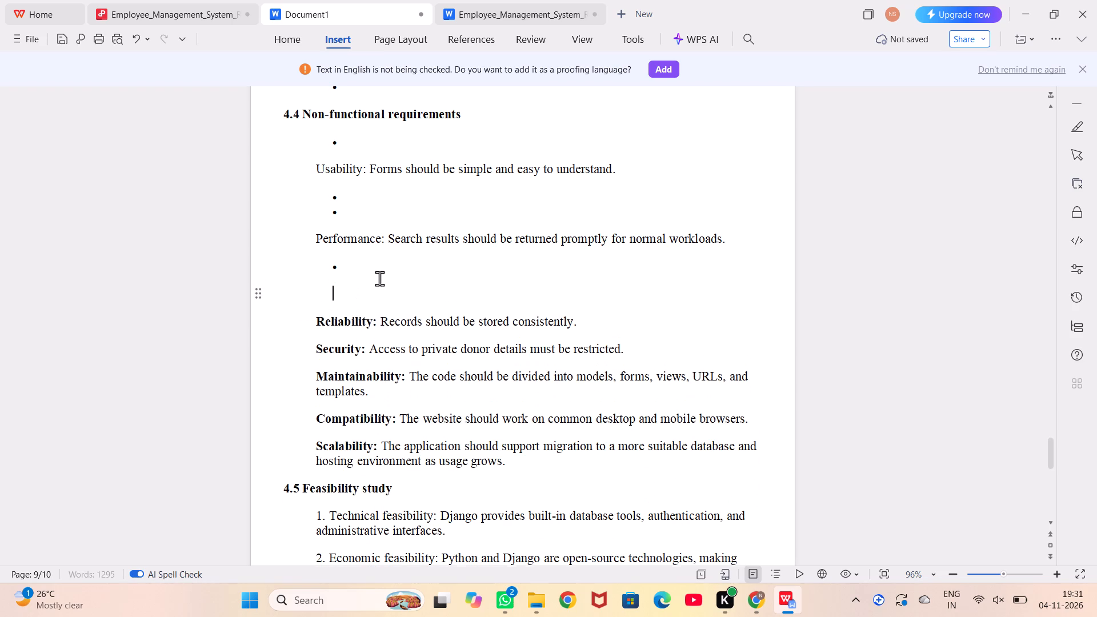
key("BackSpace")
key("BackSpace")
key("BackSpace")
left_click_drag(389, 234, 295, 231)
key("ctrl+b")
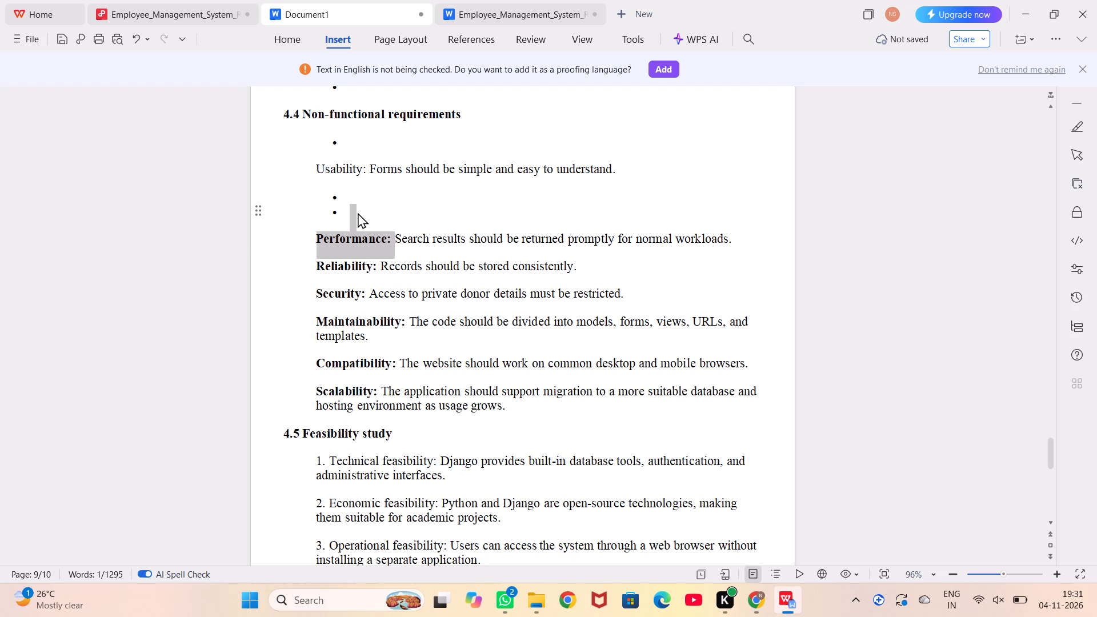
Delete the two empty bullets above the Performance paragraph and make the "Usability:" label bold.
left_click(358, 213)
key("BackSpace")
key("BackSpace")
key("BackSpace")
key("BackSpace")
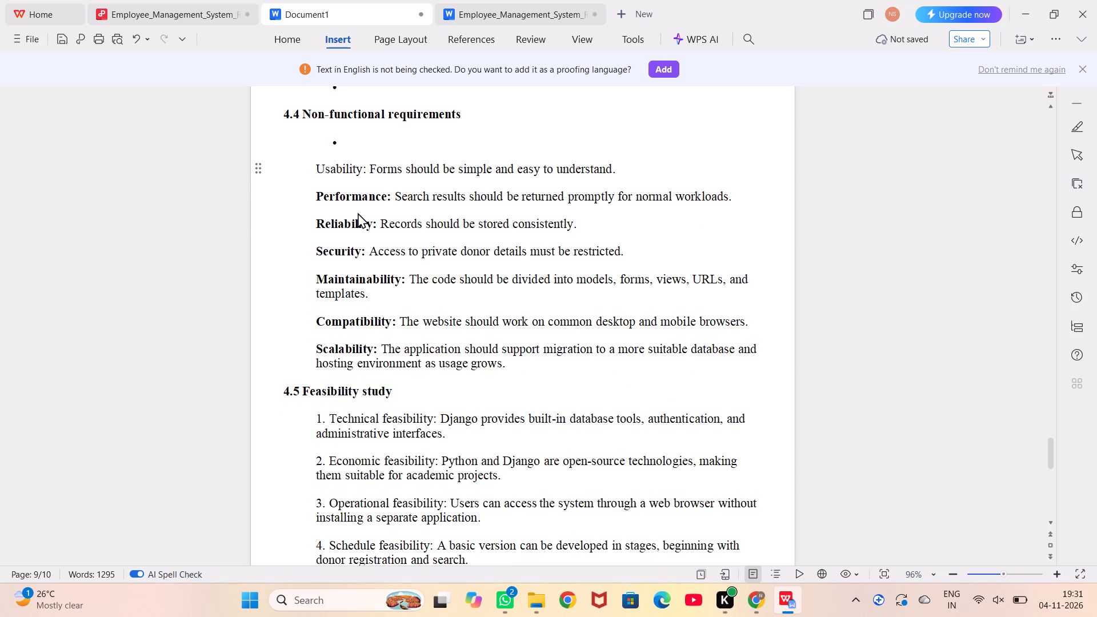
left_click_drag(366, 171, 284, 165)
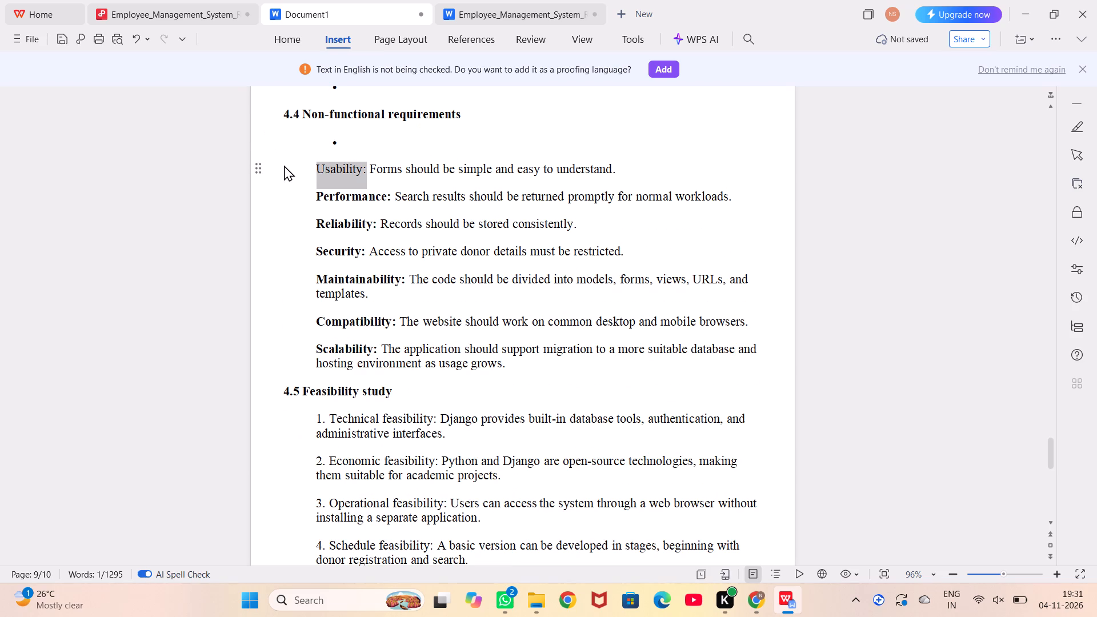
key("ctrl+b")
Delete the empty bullets directly below and above the "4.4 Non-functional requirements" heading.
left_click(385, 135)
key("BackSpace")
key("BackSpace")
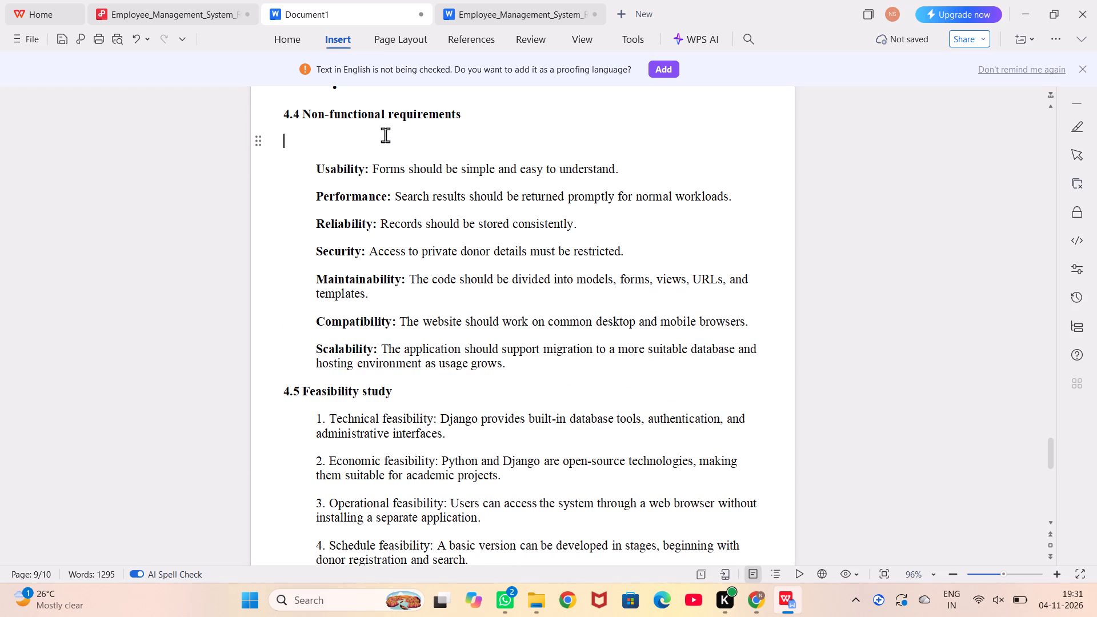
key("BackSpace")
scroll(385, 135, "up", 3)
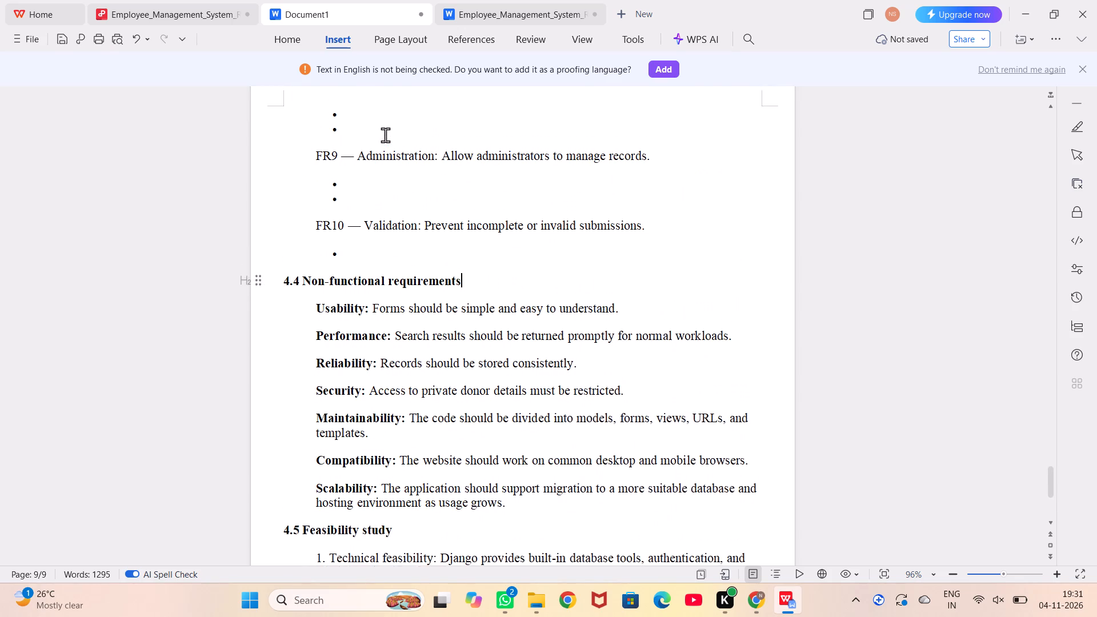
scroll(385, 135, "up", 1)
left_click(360, 275)
key("BackSpace")
key("BackSpace")
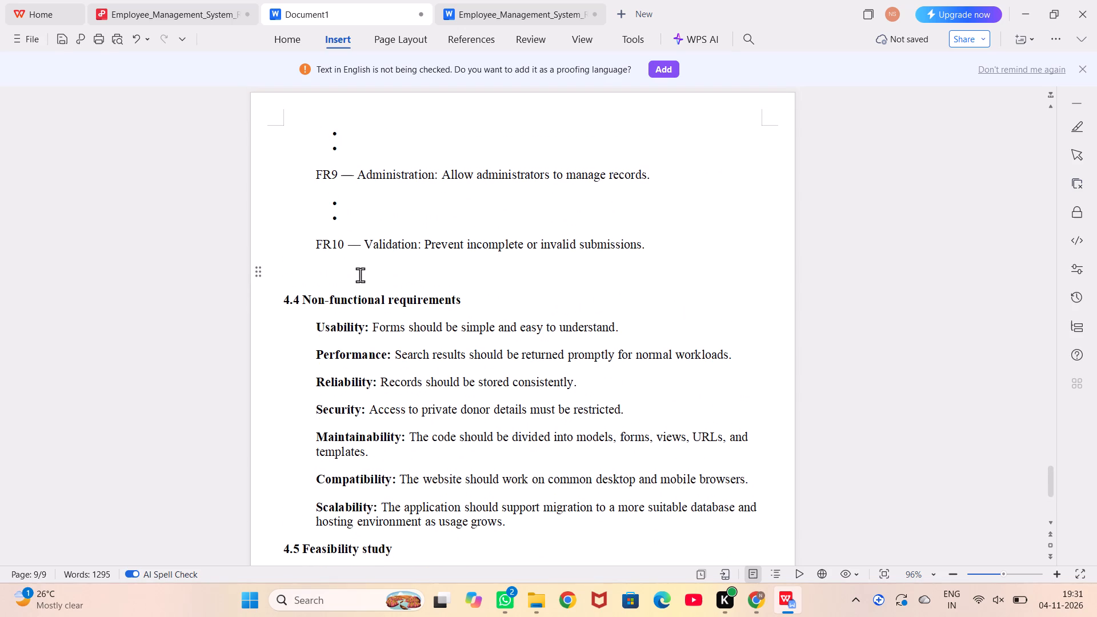
key("BackSpace")
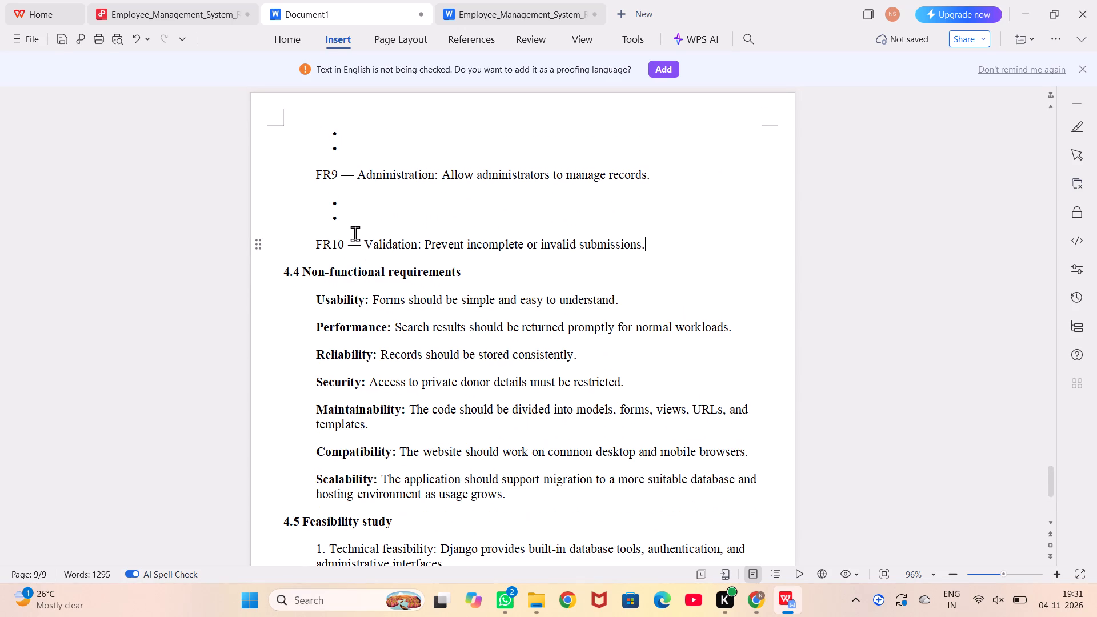
Delete the two empty bullets between the FR9 Administration and FR10 Validation paragraphs.
left_click(358, 230)
key("BackSpace")
key("BackSpace")
key("BackSpace")
key("BackSpace")
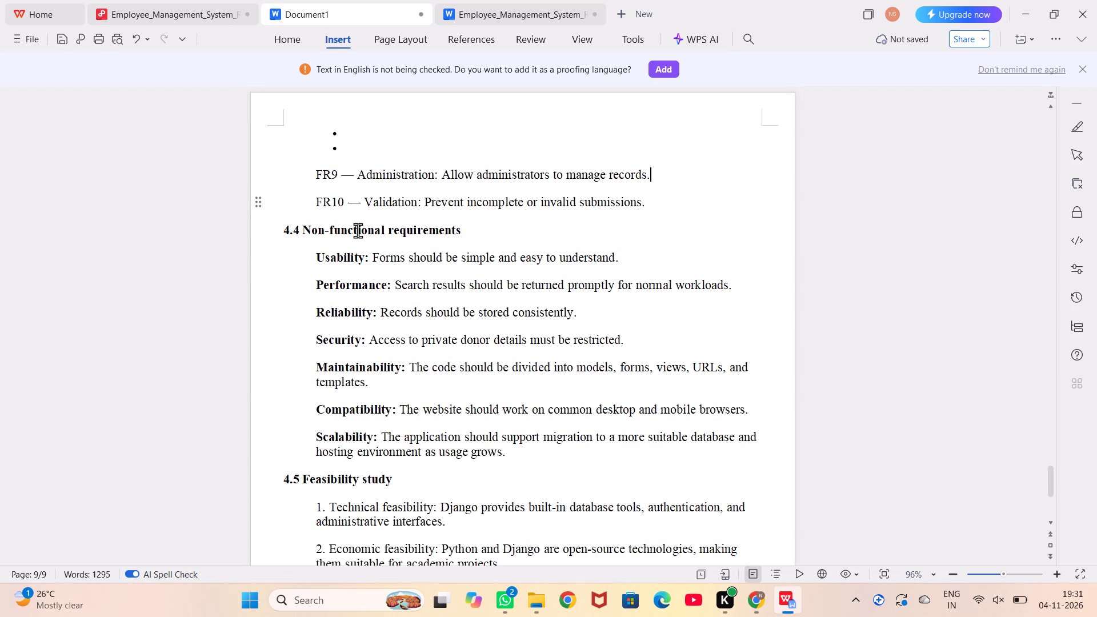
Delete the two empty bullets between the FR8 Contact management and FR9 Administration paragraphs.
scroll(358, 230, "up", 1)
left_click(365, 217)
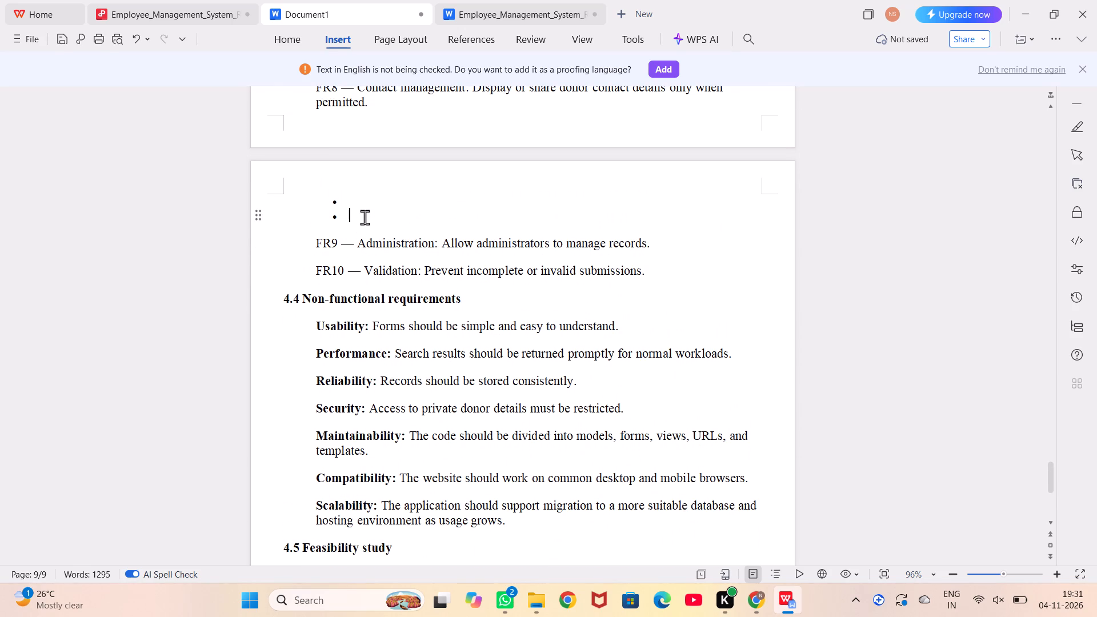
key("BackSpace")
key("BackSpace")
key("BackSpace")
key("BackSpace")
Delete the two empty bullets between the FR7 Request management and FR8 Contact management paragraphs.
scroll(365, 217, "up", 2)
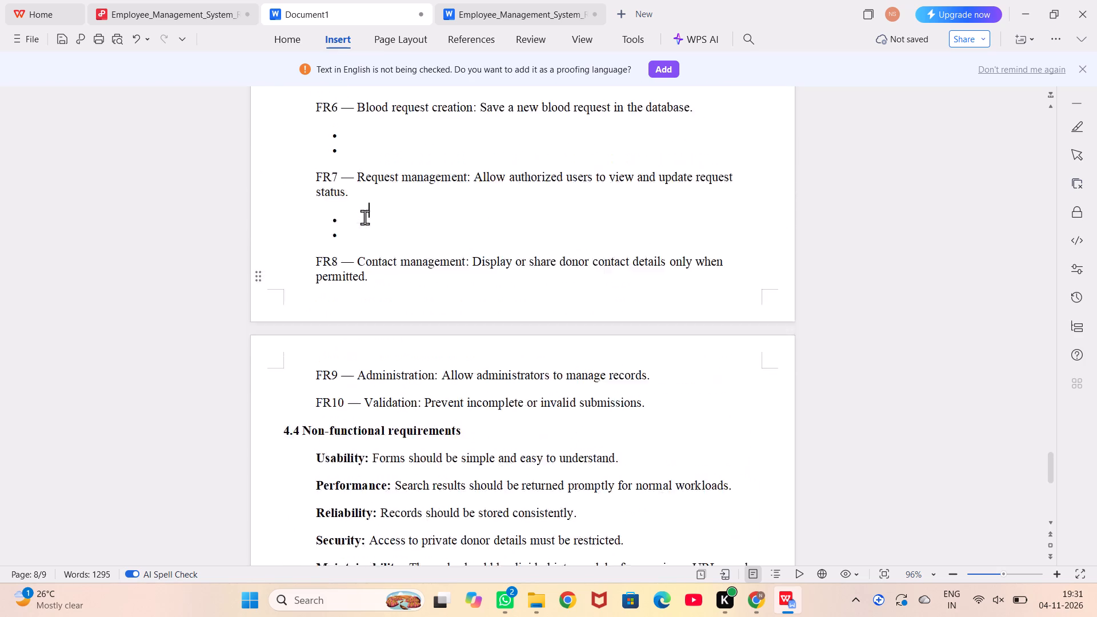
scroll(365, 217, "up", 1)
left_click(373, 283)
key("BackSpace")
key("BackSpace")
key("BackSpace")
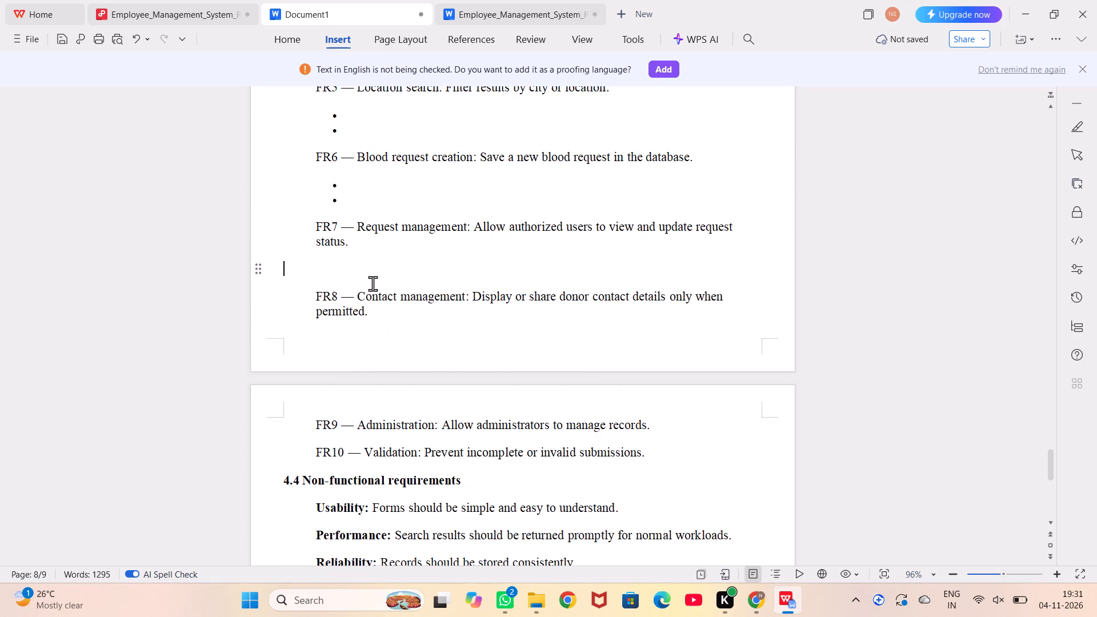
key("BackSpace")
Delete the two empty bullets between the FR6 Blood request creation and FR7 Request management paragraphs.
scroll(373, 283, "up", 1)
left_click(373, 283)
key("BackSpace")
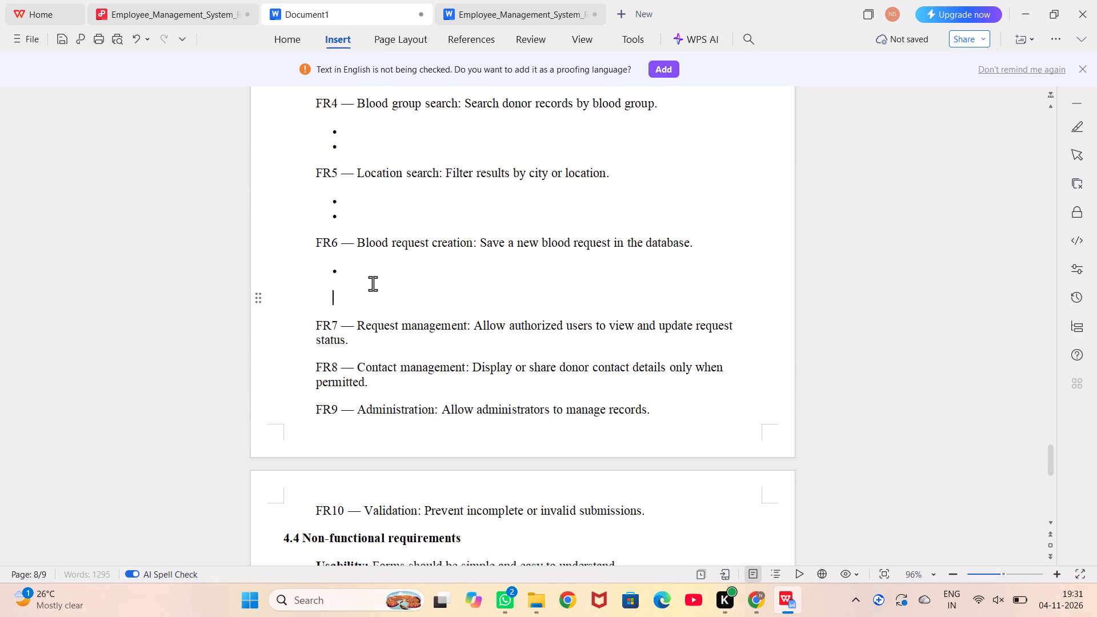
key("BackSpace")
key("BackSpace")
key("BackSpace")
Delete the two empty bullets between the FR5 Location search and FR6 Blood request creation paragraphs.
left_click(390, 210)
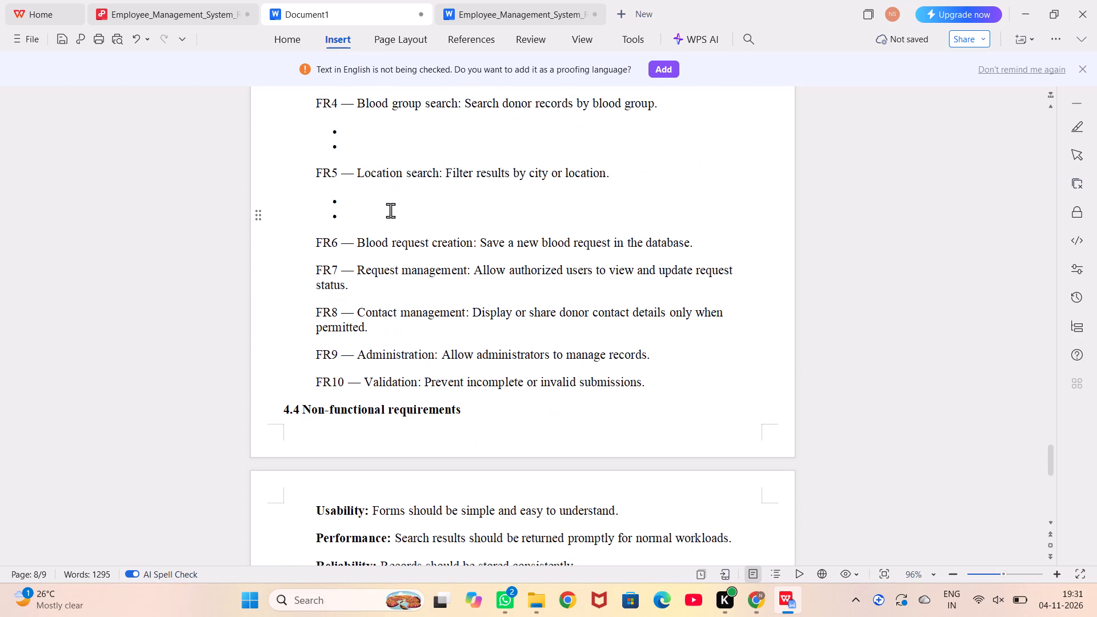
key("BackSpace")
key("BackSpace")
key("BackSpace")
key("BackSpace")
Delete the two empty bullets between the FR4 Blood group search and FR5 Location search paragraphs.
scroll(390, 210, "up", 1)
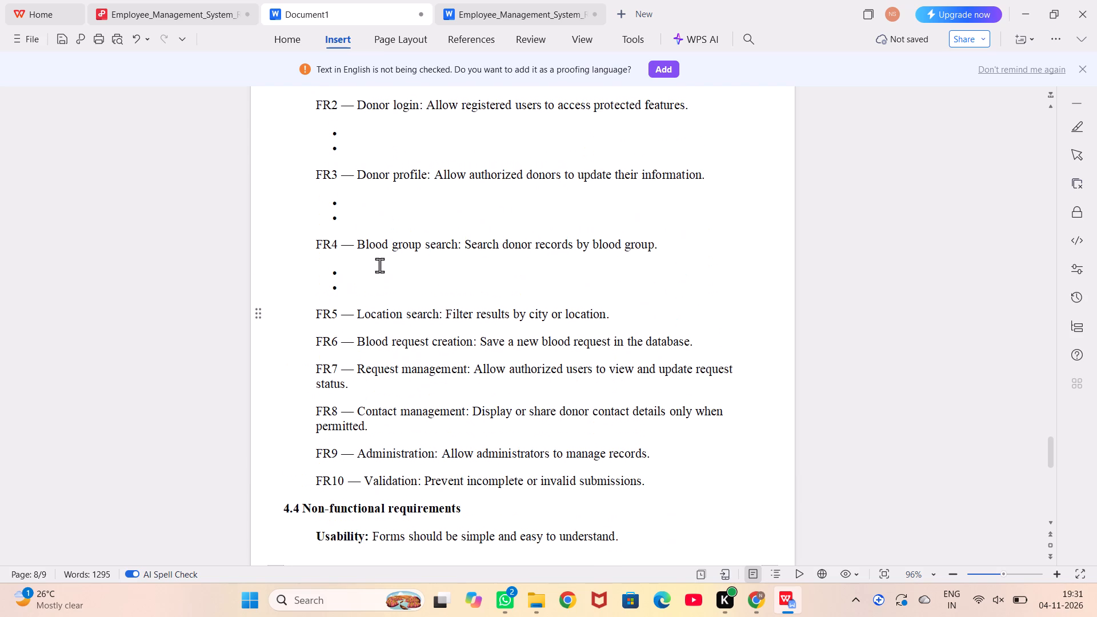
left_click(379, 265)
key("BackSpace")
left_click(385, 297)
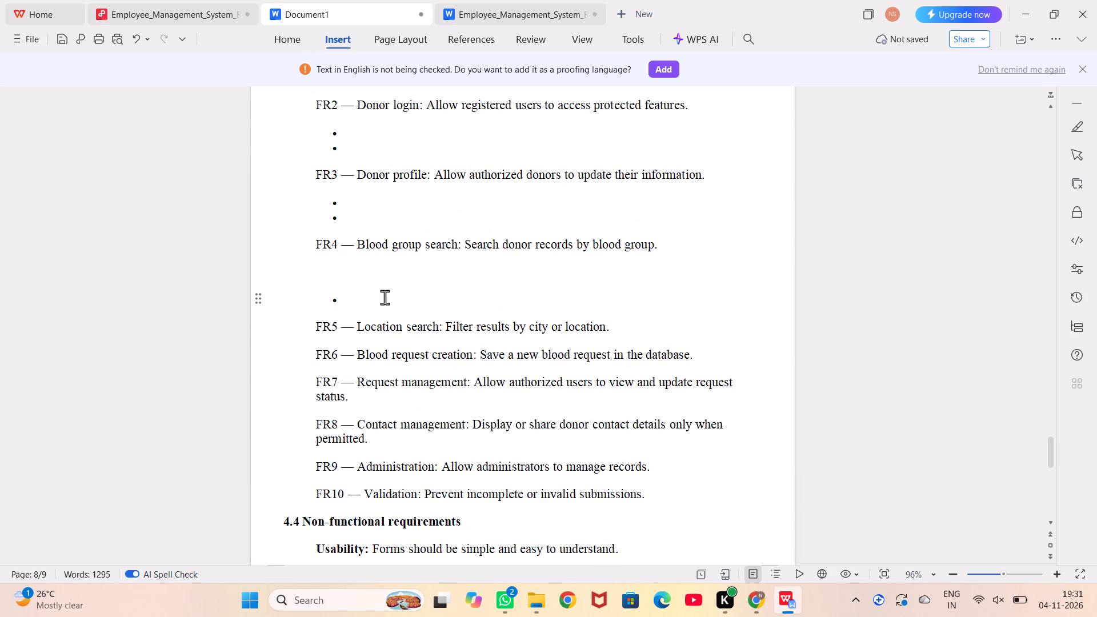
key("BackSpace")
key("BackSpace")
key("BackSpace")
key("BackSpace")
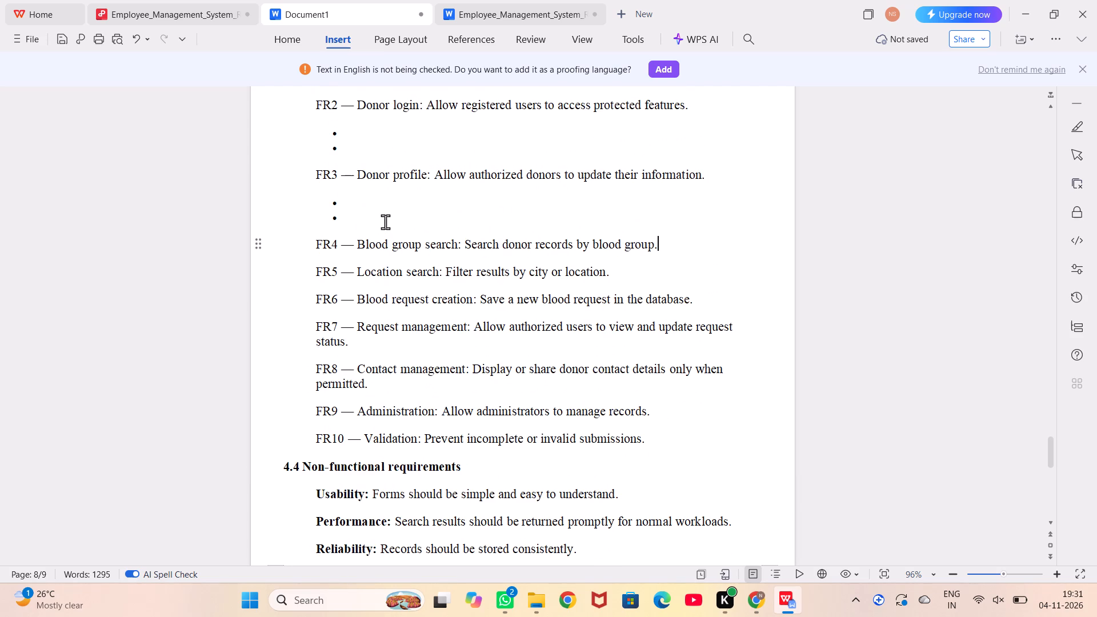
Delete the two empty bullets between the FR3 Donor profile and FR4 Blood group search paragraphs.
left_click(385, 221)
key("BackSpace")
key("BackSpace")
key("BackSpace")
key("BackSpace")
Delete the two empty bullets between the FR2 Donor login and FR3 Donor profile paragraphs.
scroll(385, 221, "up", 1)
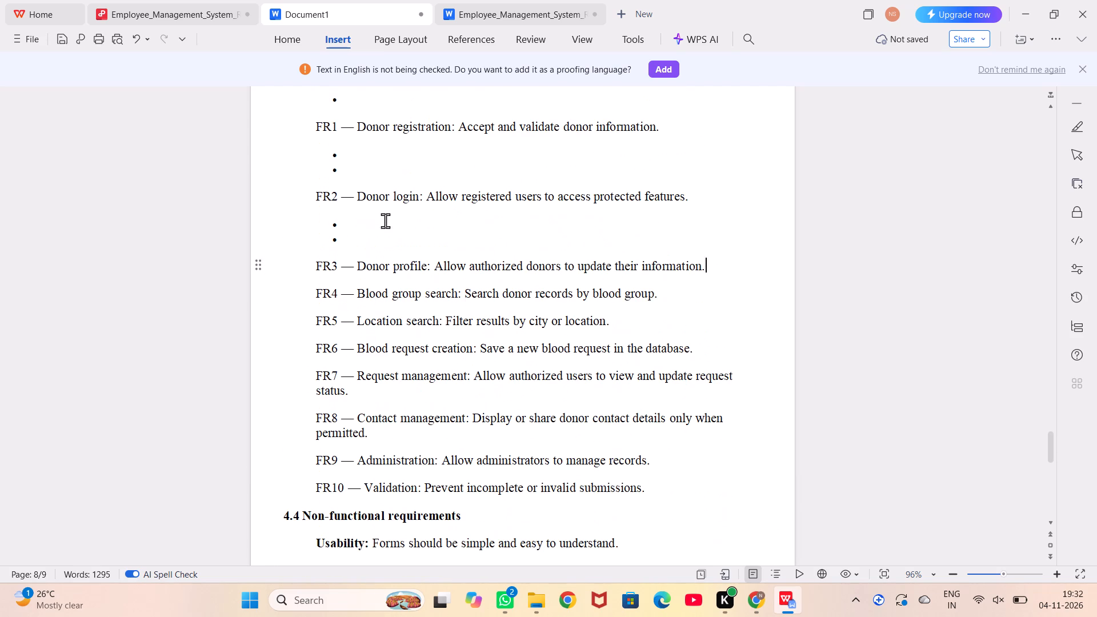
left_click(375, 234)
key("BackSpace")
key("BackSpace")
key("BackSpace")
key("BackSpace")
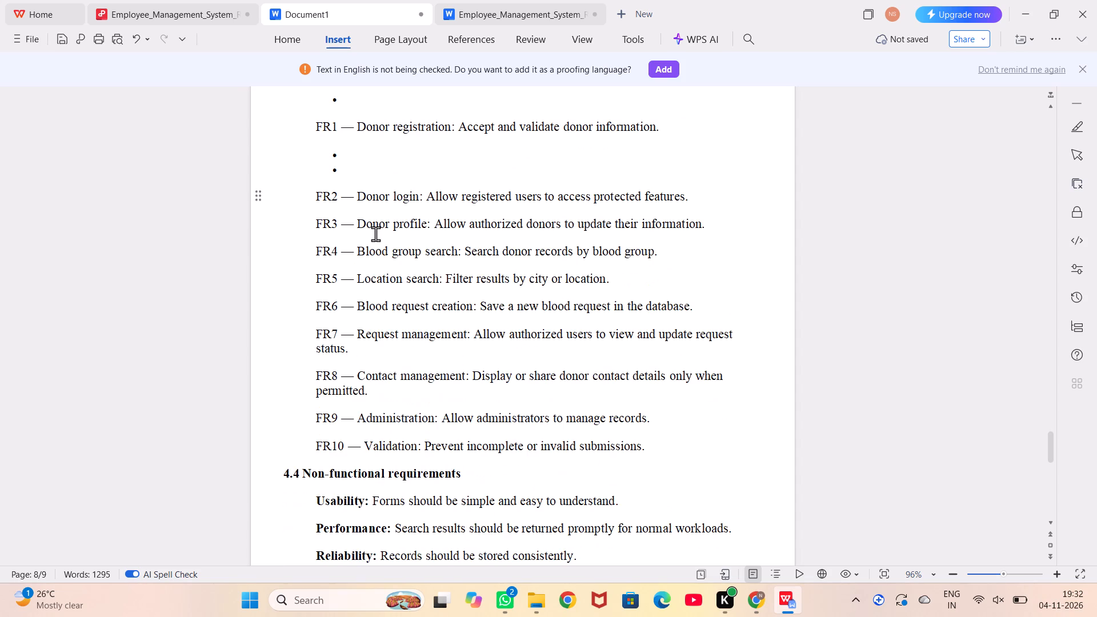
Delete the two empty bullets between the FR1 Donor registration and FR2 Donor login paragraphs.
scroll(375, 234, "up", 1)
left_click(374, 224)
key("BackSpace")
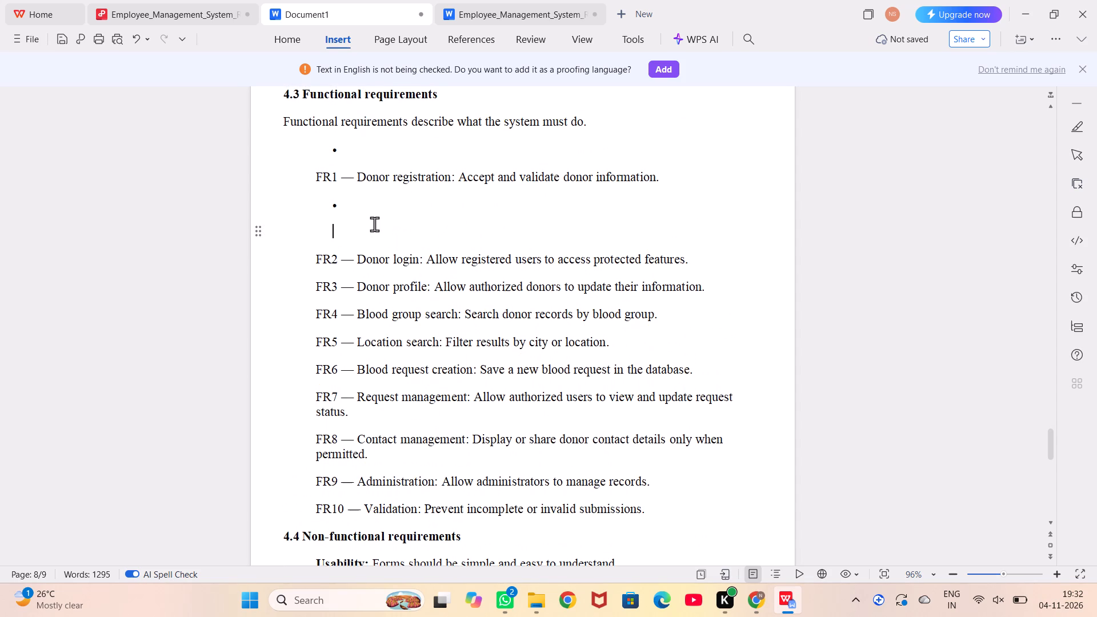
key("BackSpace")
key("BackSpace")
key("BackSpace")
Delete the empty bullet between the functional requirements introduction and the FR1 Donor registration paragraph.
scroll(374, 224, "up", 1)
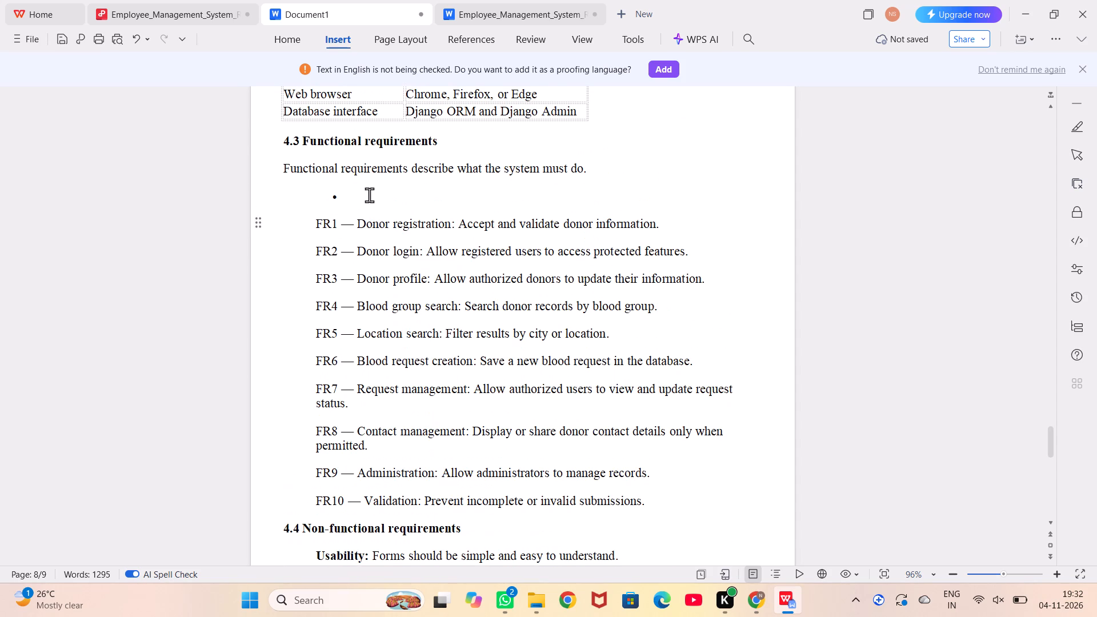
left_click(369, 193)
key("BackSpace")
key("BackSpace")
key("BackSpace")
Apply all borders to the whole table under "4.2 Software requirements".
scroll(369, 193, "up", 1)
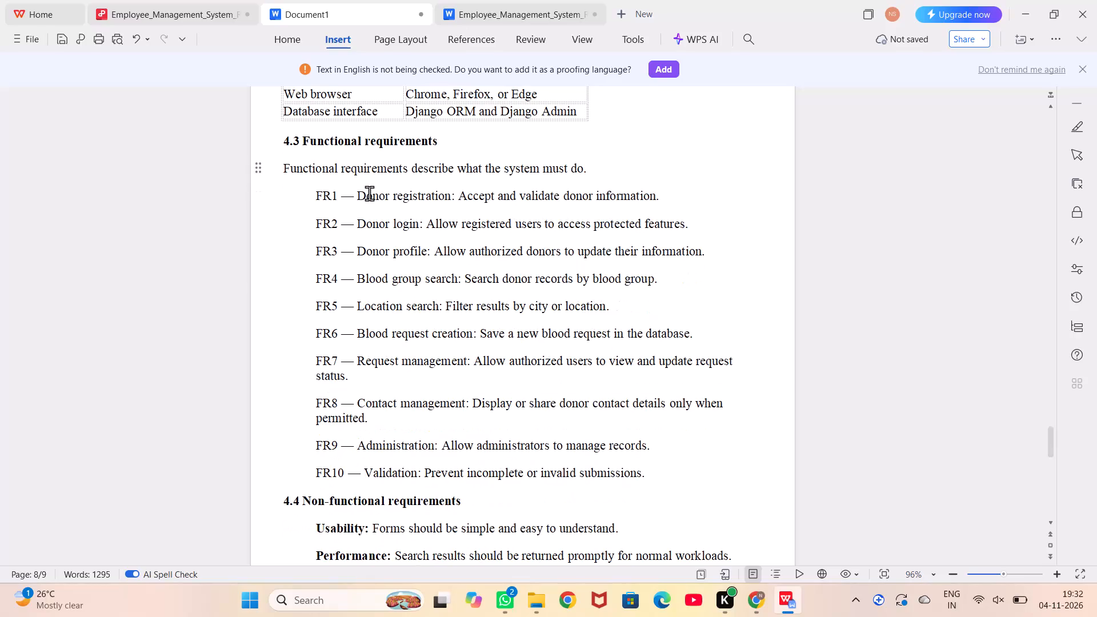
scroll(369, 193, "up", 3)
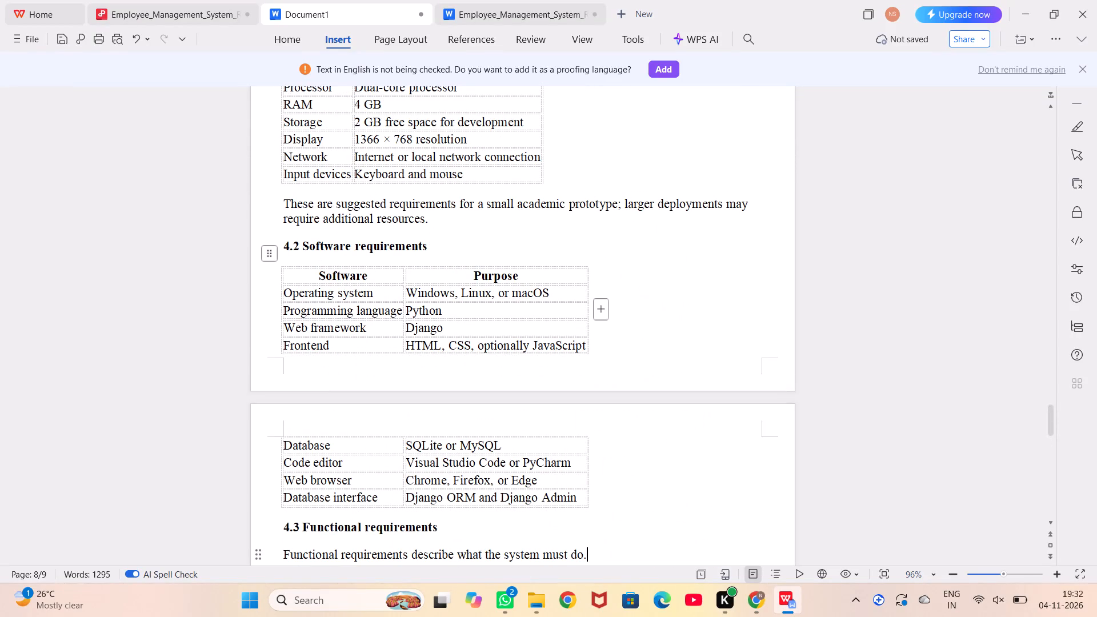
left_click_drag(285, 269, 576, 511)
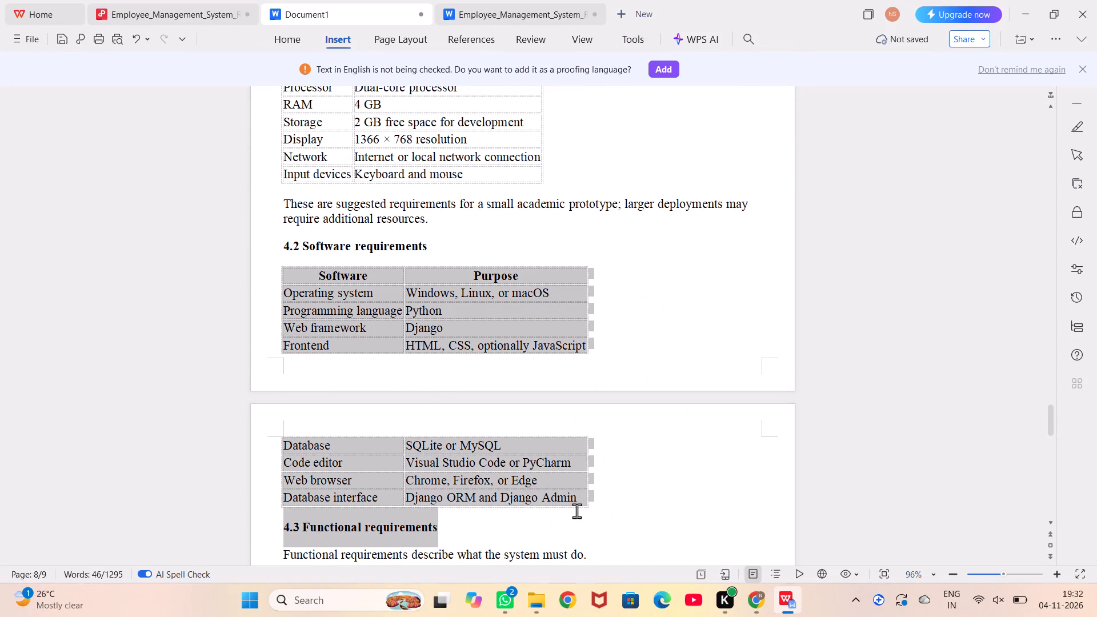
left_click_drag(600, 503, 273, 271)
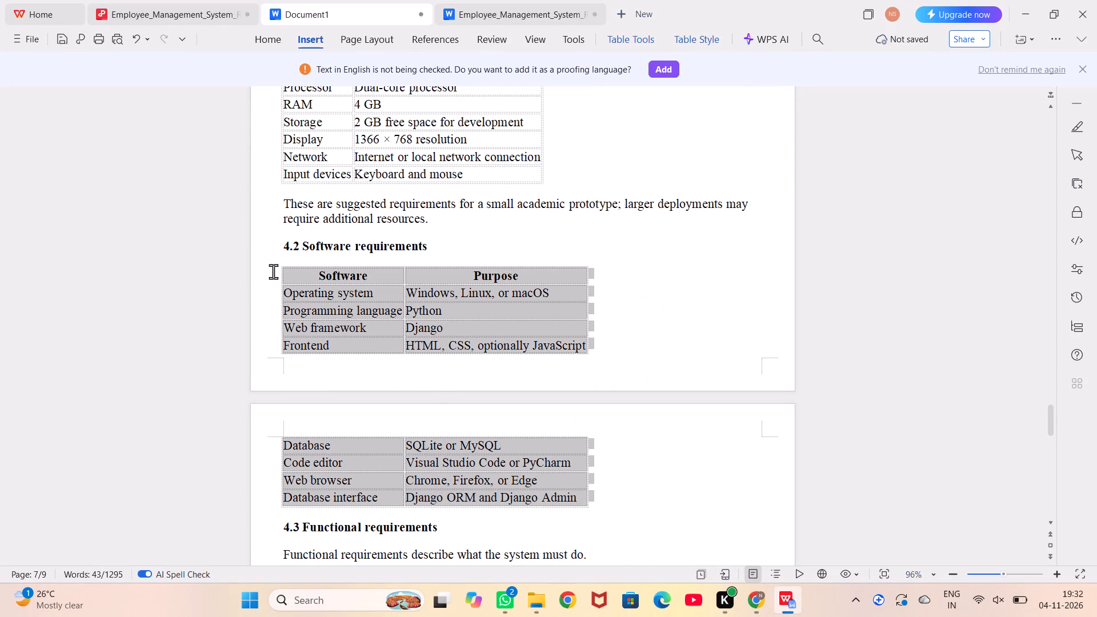
left_click_drag(273, 271, 273, 271)
left_click(449, 250)
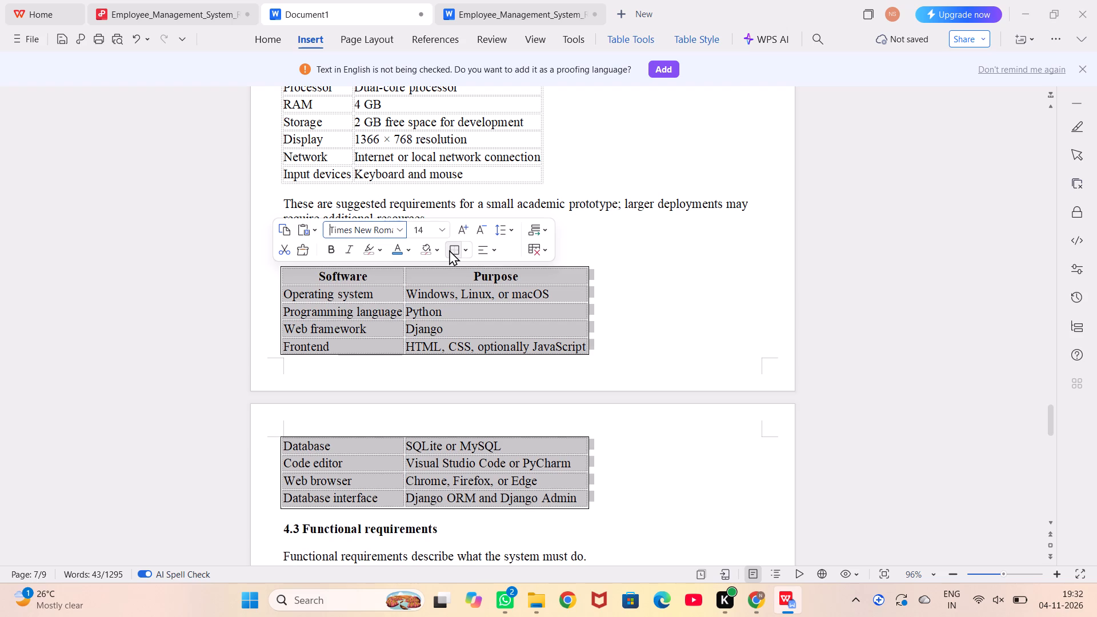
left_click(470, 250)
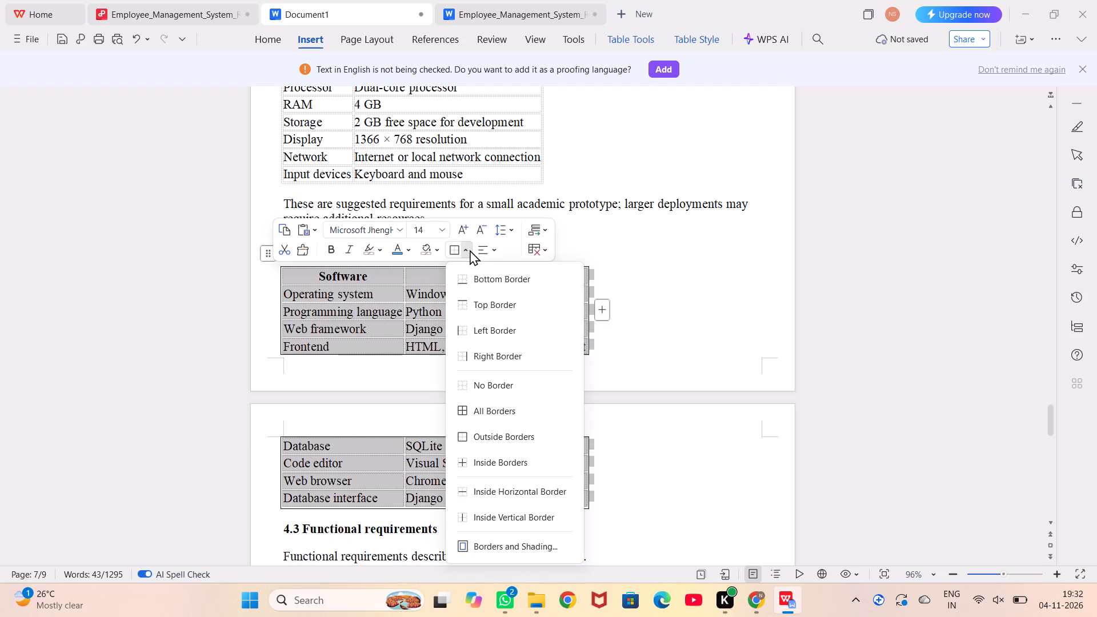
left_click(501, 409)
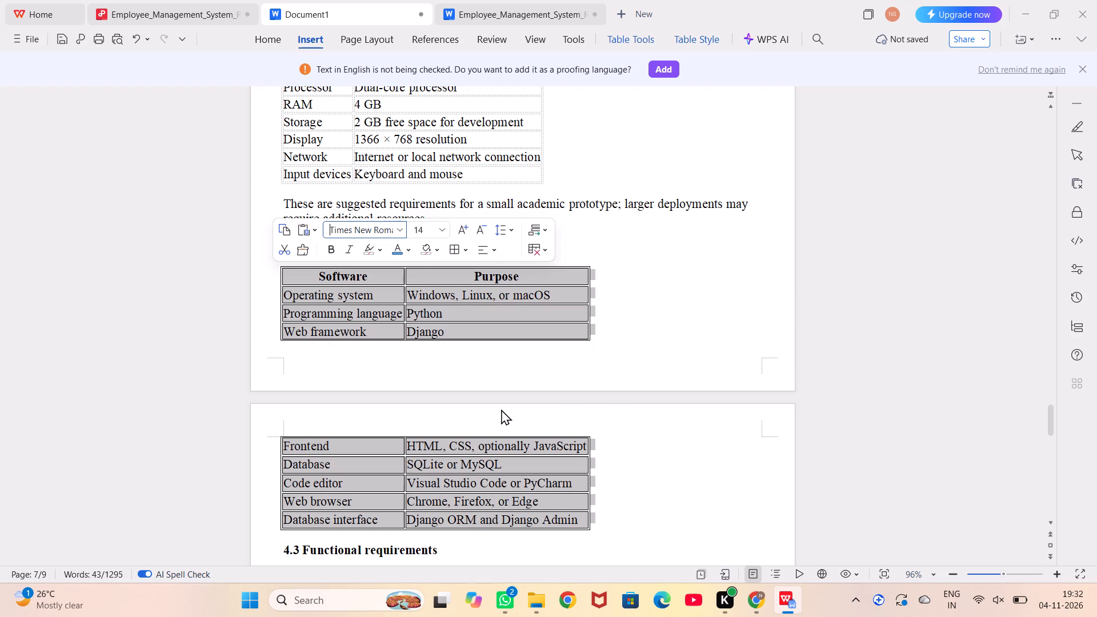
left_click(617, 346)
Apply all borders to the whole table under "4.1 Hardware requirements".
scroll(509, 238, "up", 1)
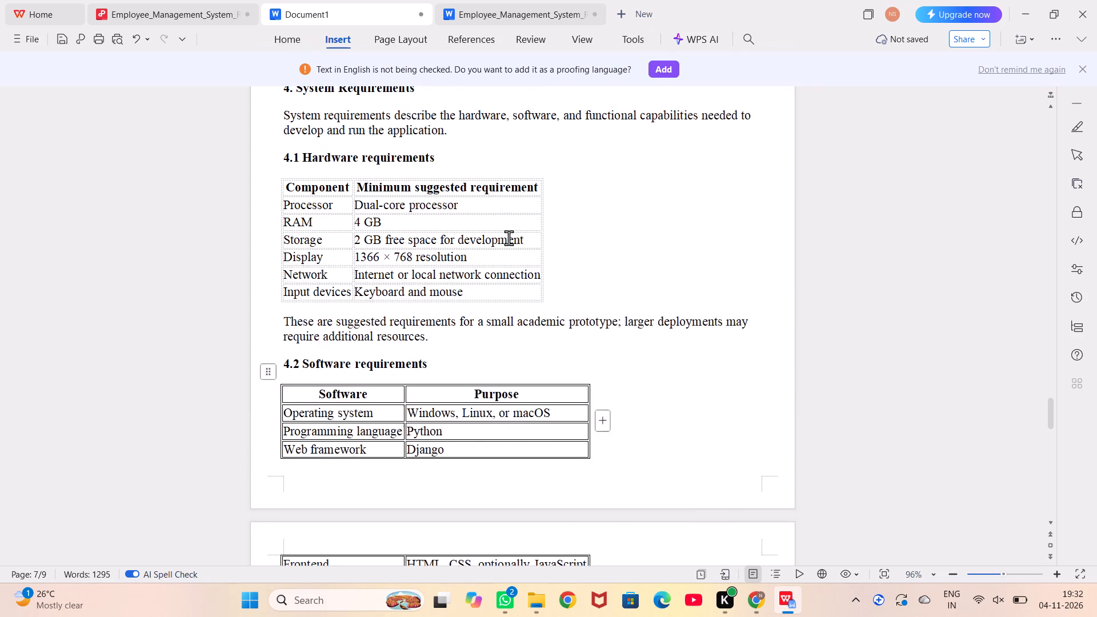
scroll(509, 238, "up", 1)
left_click_drag(548, 335, 306, 223)
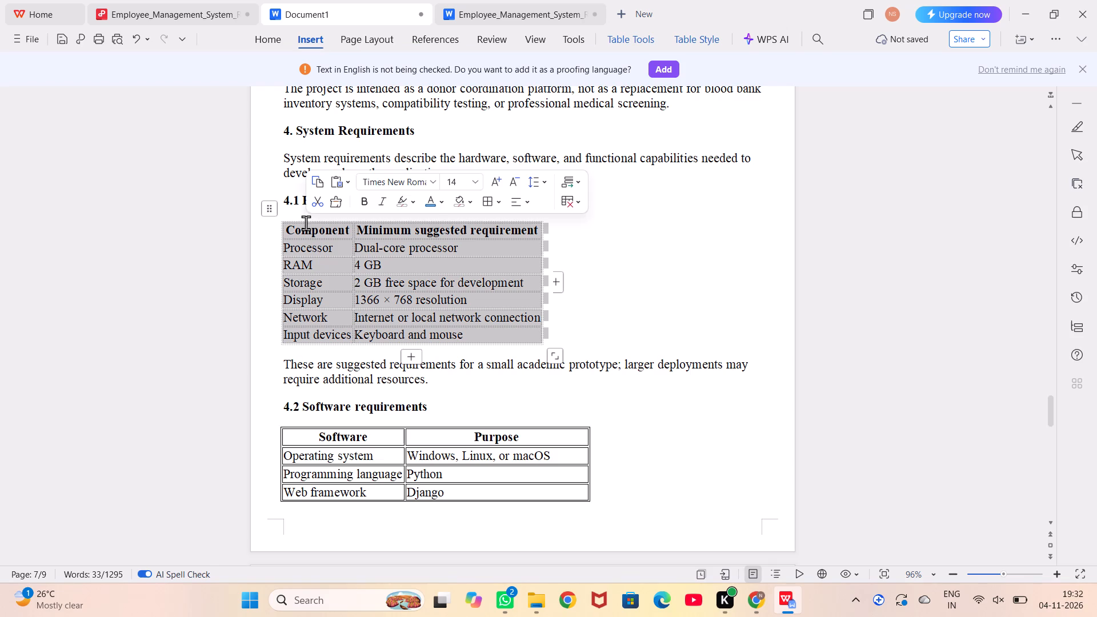
left_click(487, 203)
left_click(650, 289)
Colour the "4. System Requirements" heading blue and set its font size to 18.
scroll(650, 289, "up", 2)
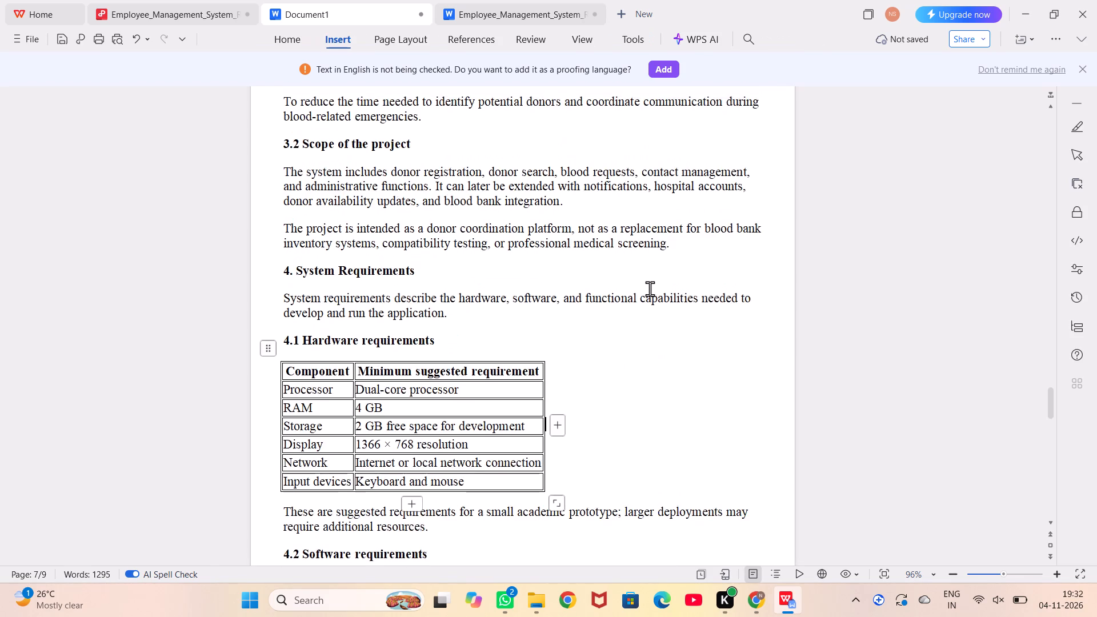
scroll(650, 289, "up", 2)
scroll(430, 466, "down", 1)
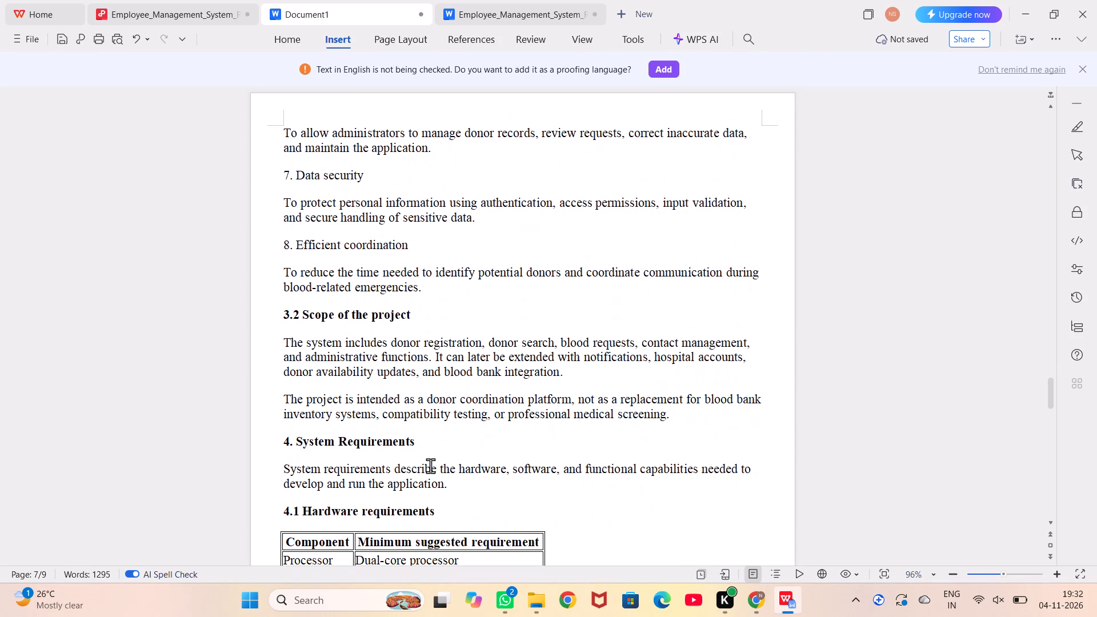
left_click_drag(434, 440, 258, 439)
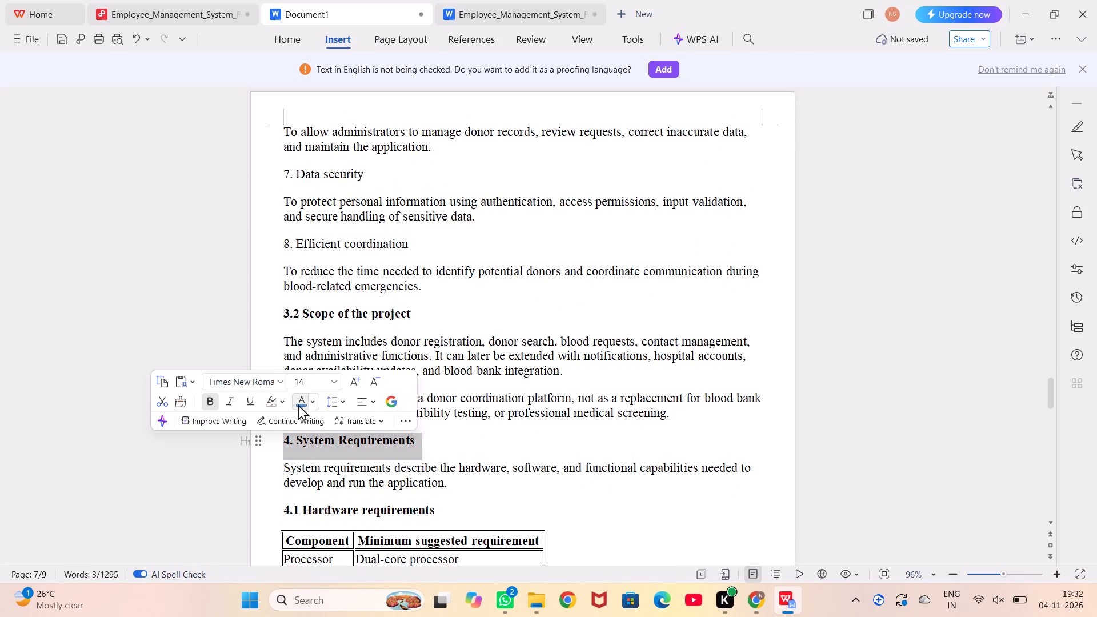
left_click(294, 403)
left_click(337, 379)
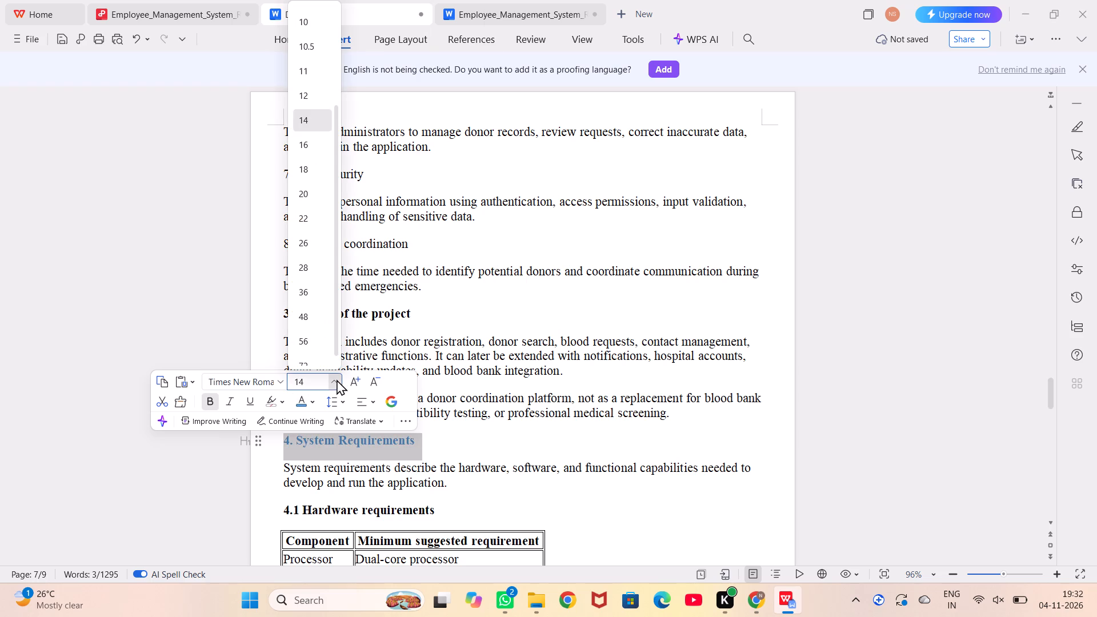
left_click(312, 171)
left_click(546, 436)
Make the objective headings "8. Efficient coordination", "7. Data security" and "6. Administrative control" bold.
scroll(546, 436, "up", 2)
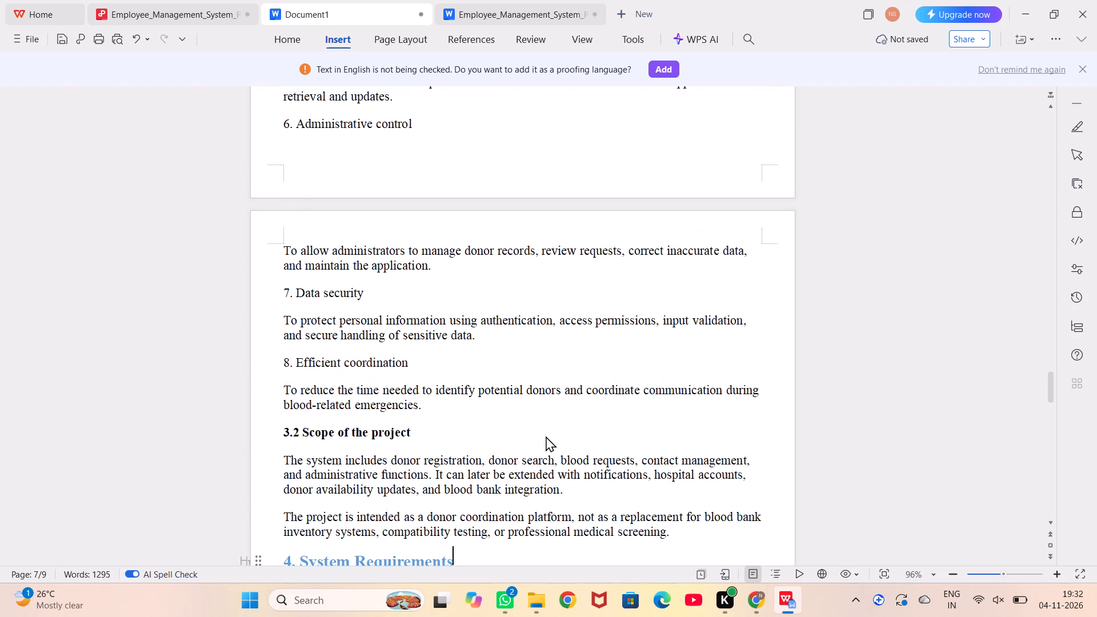
scroll(546, 436, "up", 5)
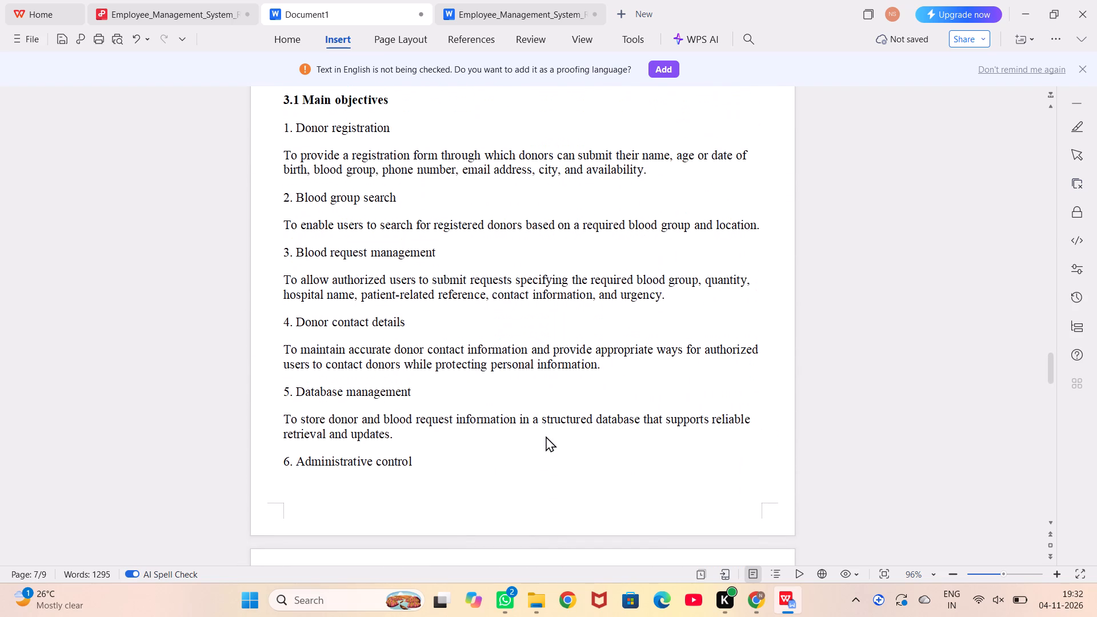
scroll(431, 446, "down", 2)
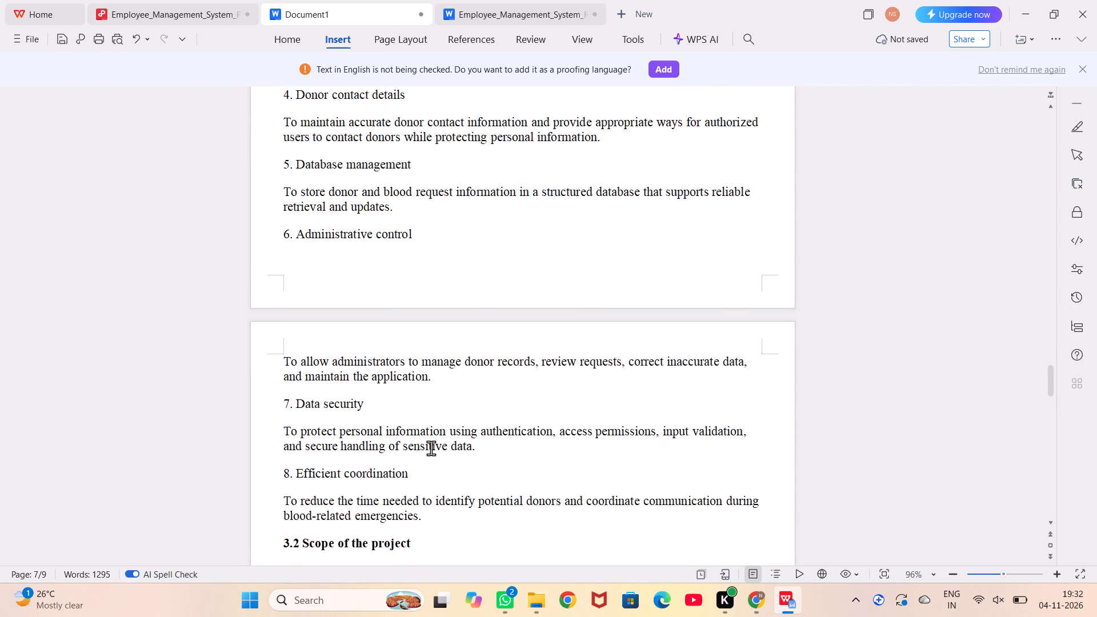
left_click_drag(418, 470, 257, 465)
key("ctrl+b")
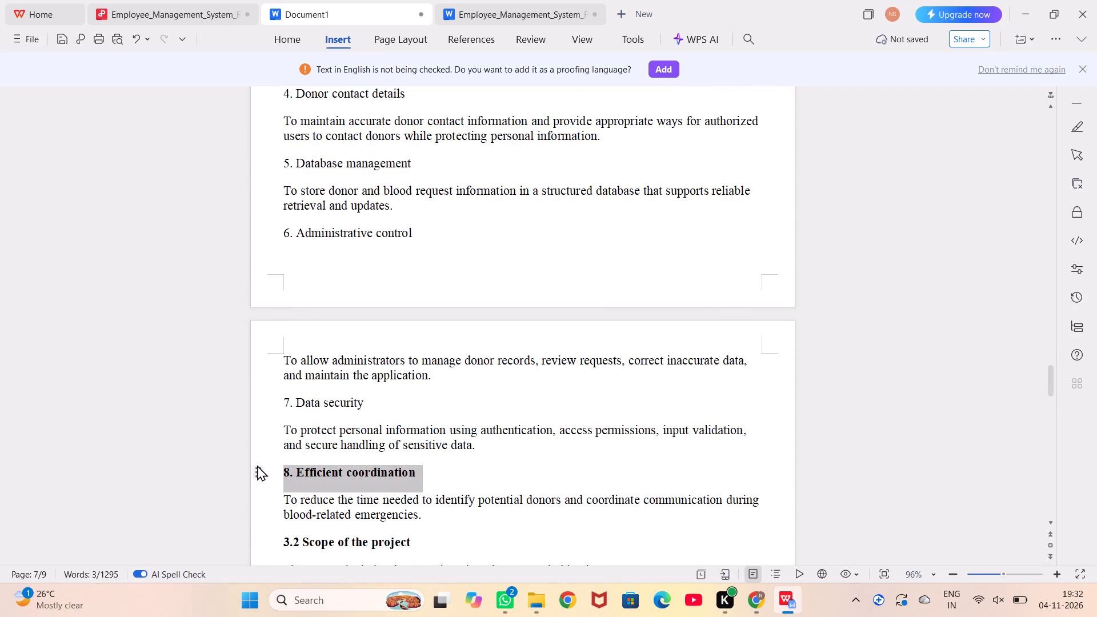
left_click_drag(377, 400, 278, 395)
key("ctrl+b")
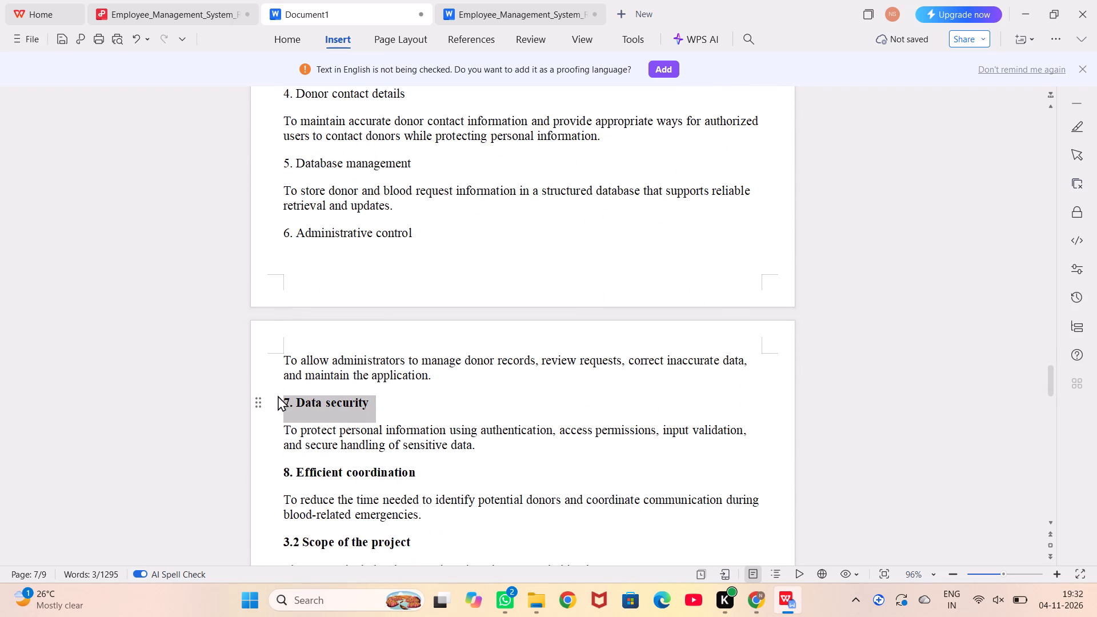
left_click_drag(417, 231, 270, 227)
key("ctrl+b")
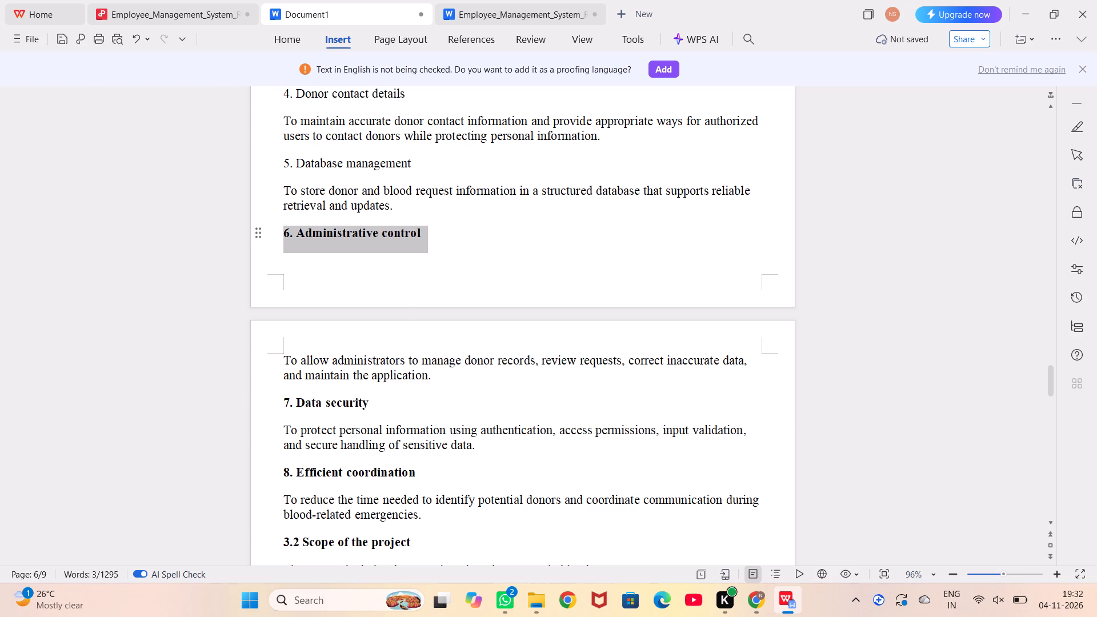
Make the "5. Database management" objective heading bold.
scroll(270, 227, "up", 1)
left_click_drag(422, 285, 271, 273)
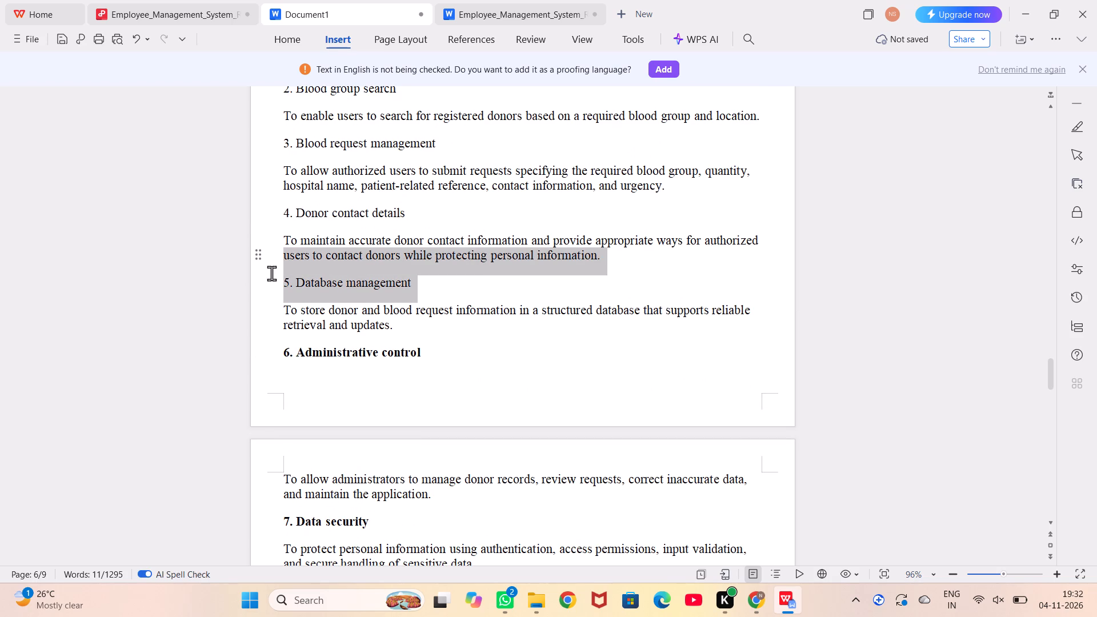
left_click(423, 286)
left_click_drag(423, 286, 271, 280)
key("ctrl+b")
Make the objective heading "4. Donor contact details" bold.
scroll(271, 280, "up", 1)
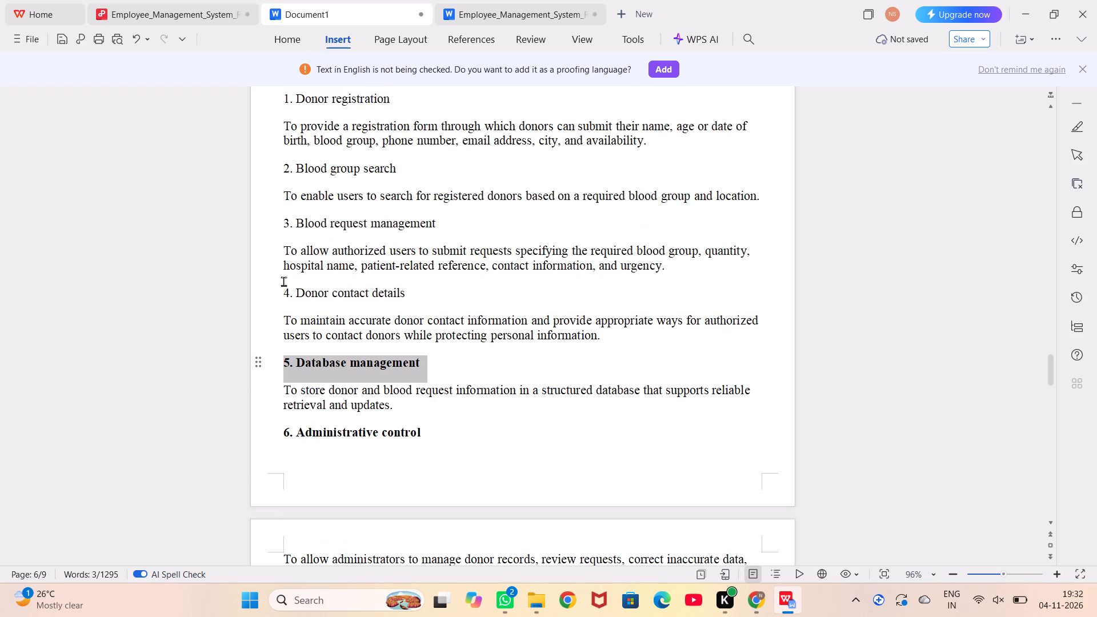
left_click_drag(433, 296, 267, 282)
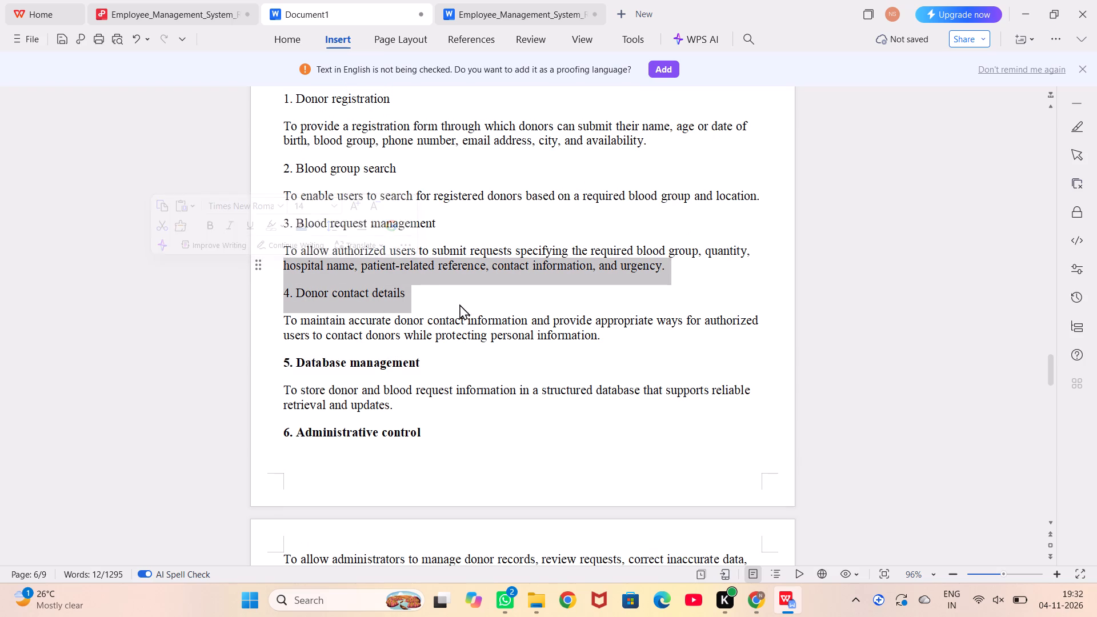
left_click_drag(425, 291, 278, 286)
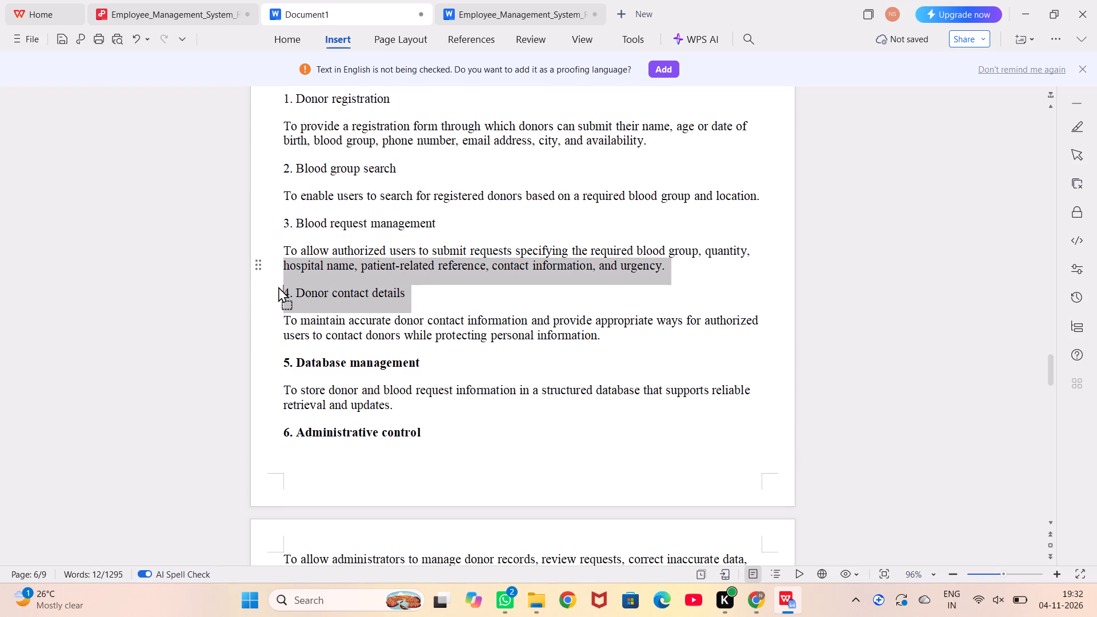
left_click_drag(278, 286, 277, 286)
left_click(425, 290)
left_click_drag(421, 292, 297, 289)
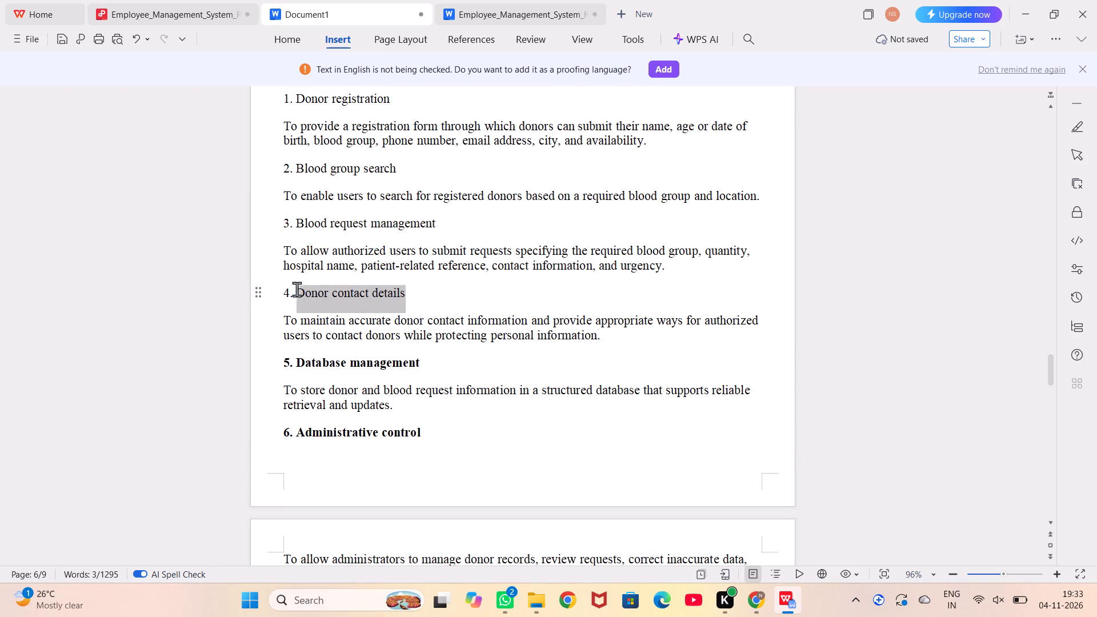
left_click_drag(297, 289, 274, 296)
key("ctrl+b")
Make the objective headings "3. Blood request management", "2. Blood group search" and "1. Donor registration" bold.
left_click_drag(451, 215, 451, 230)
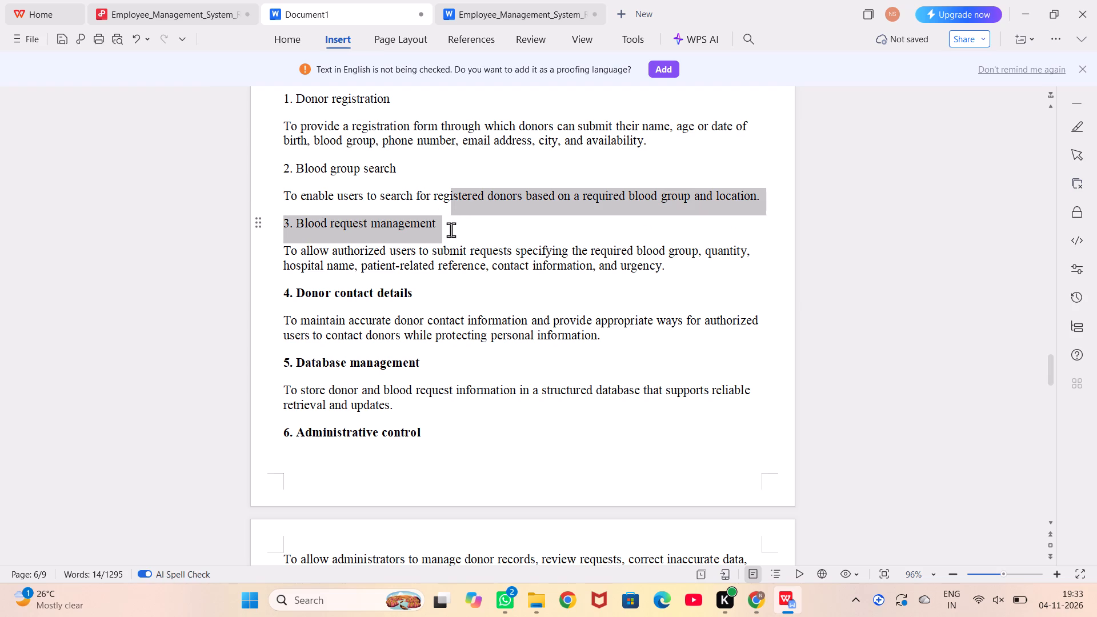
left_click(451, 230)
left_click_drag(451, 230, 280, 226)
key("ctrl+b")
scroll(280, 226, "up", 1)
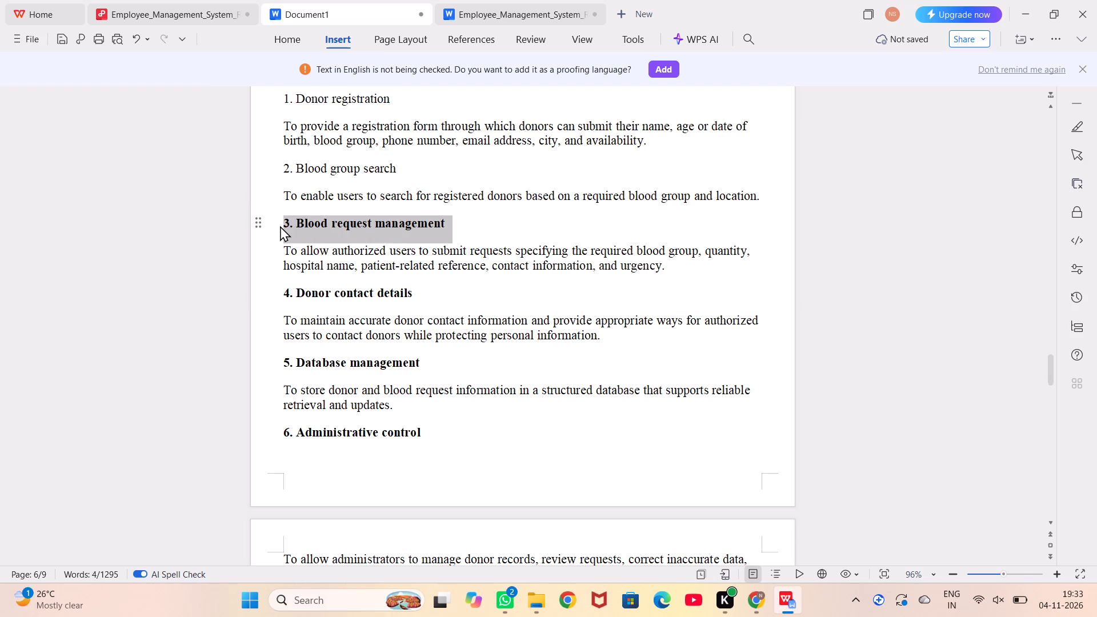
scroll(280, 226, "up", 1)
left_click_drag(413, 213, 271, 216)
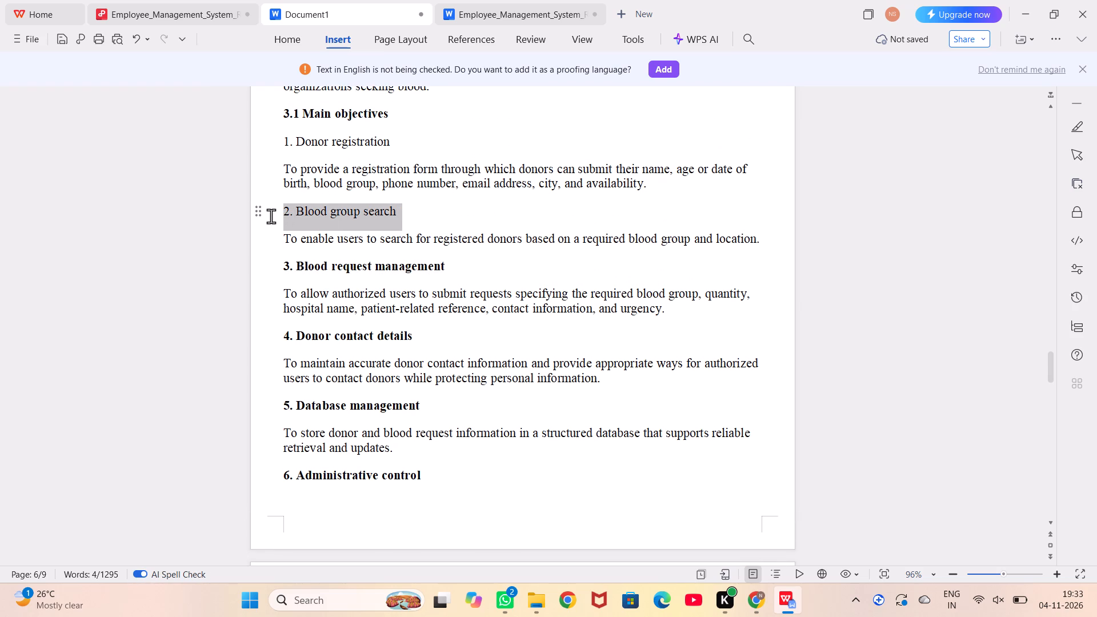
key("ctrl+b")
scroll(271, 216, "up", 1)
left_click_drag(399, 193, 267, 190)
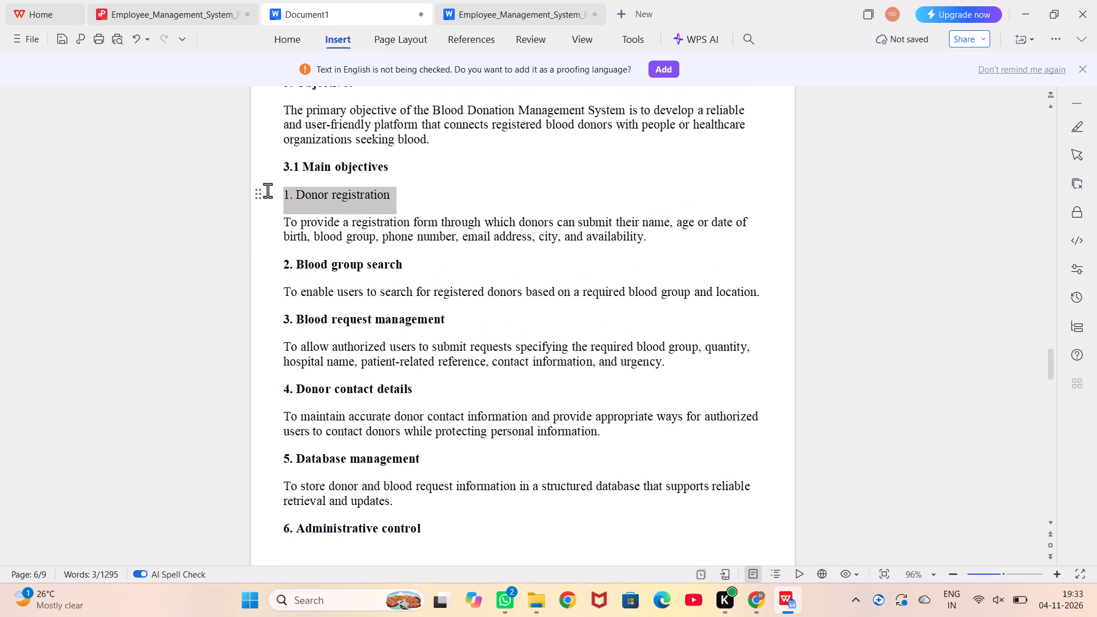
left_click_drag(267, 190, 263, 190)
key("ctrl+b")
Colour the "3. Objectives" heading blue and set its font size to 18.
scroll(263, 190, "up", 1)
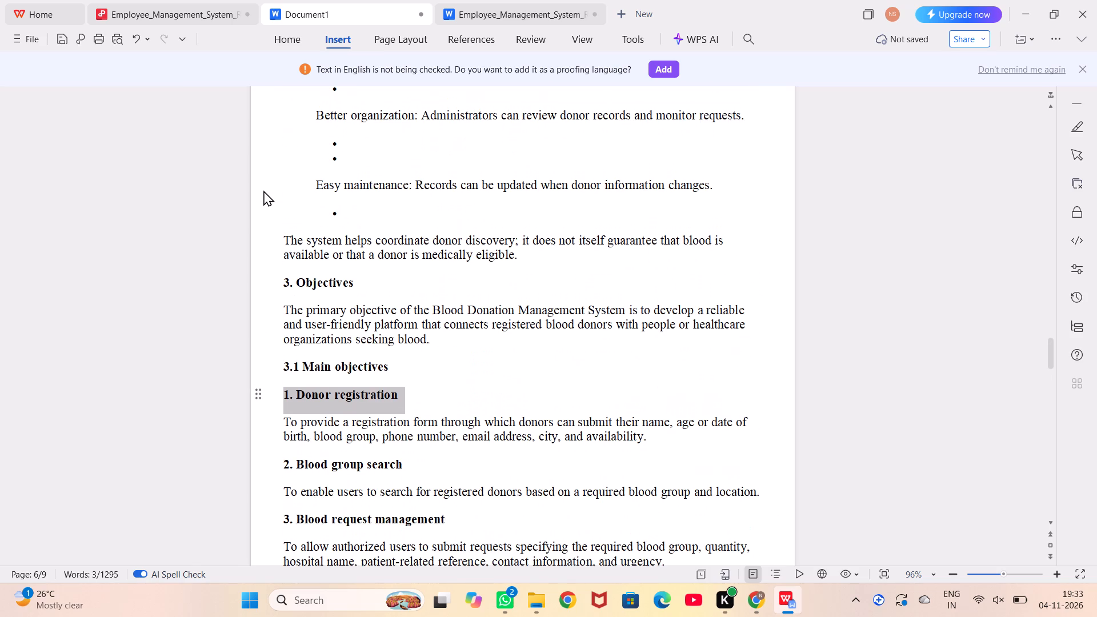
scroll(263, 190, "up", 1)
left_click_drag(365, 277, 260, 285)
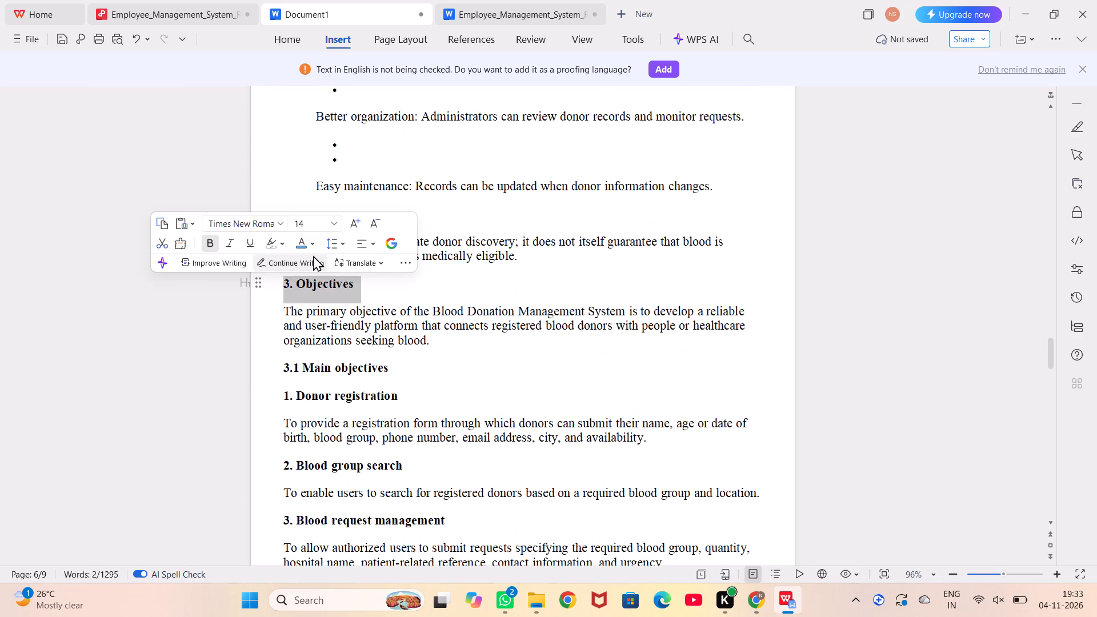
left_click(299, 245)
left_click(332, 223)
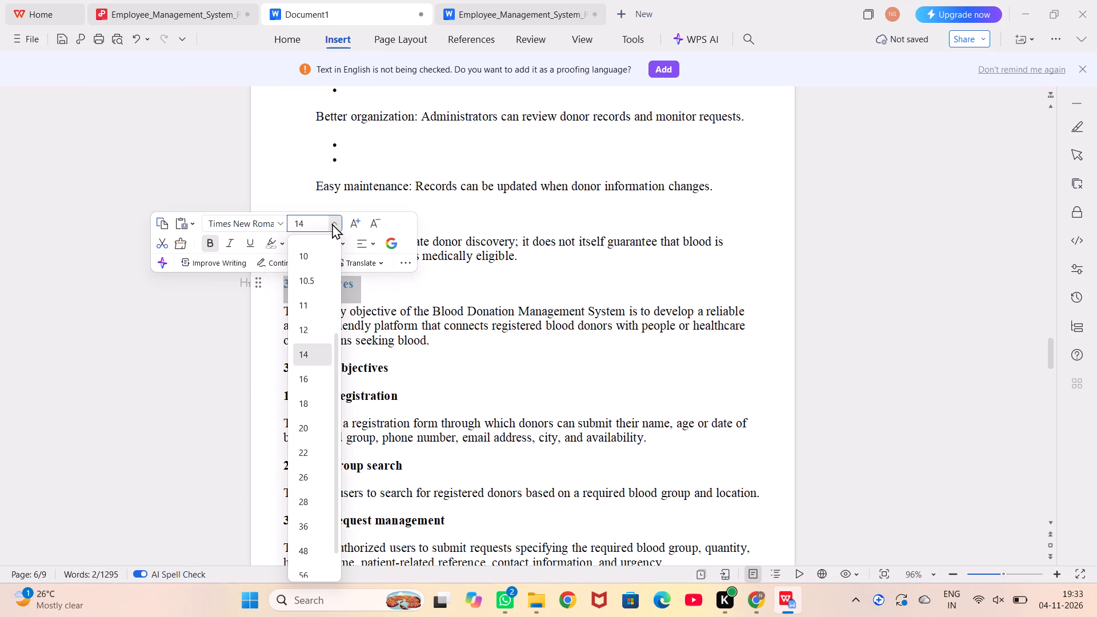
left_click(326, 400)
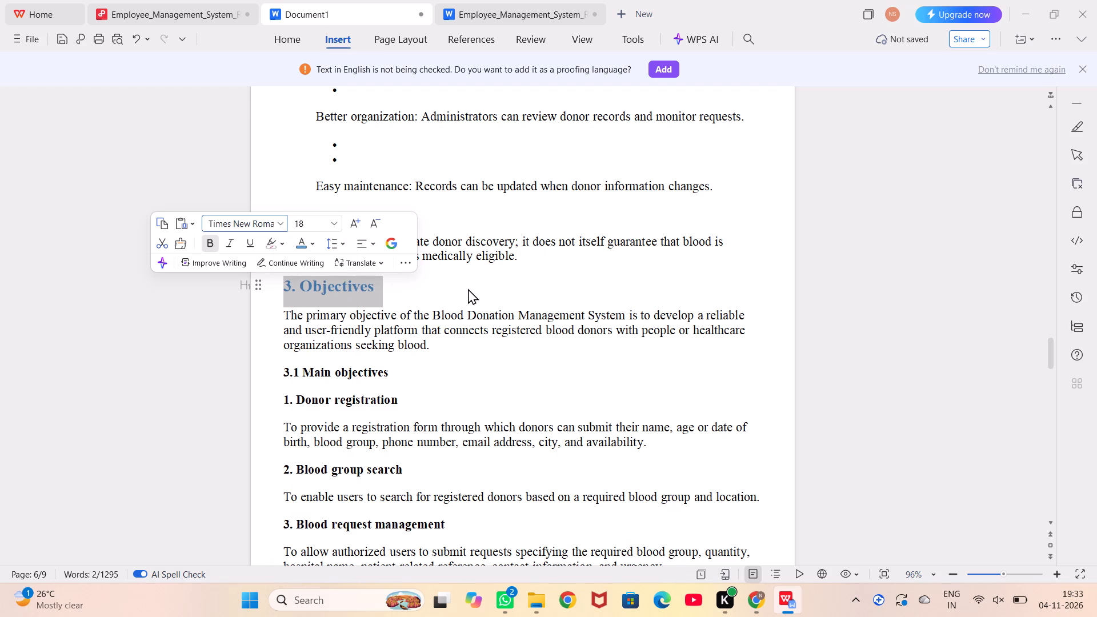
left_click(468, 289)
Remove the empty bullets above and below "Easy maintenance" and above "Better organization" in the proposed system's advantages.
scroll(468, 289, "up", 1)
left_click(356, 252)
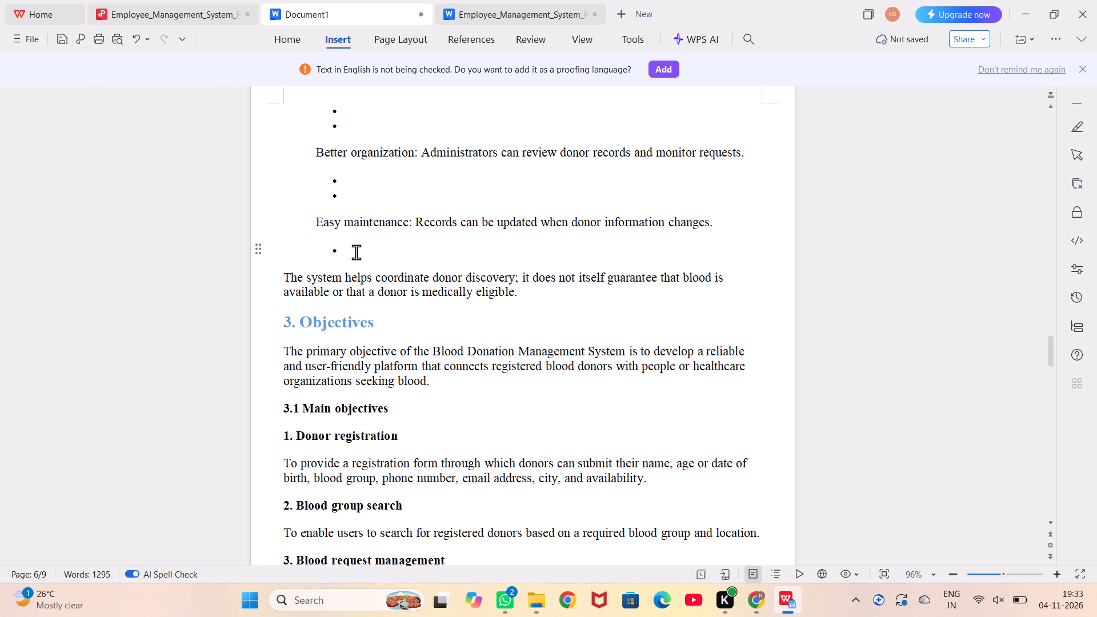
key("BackSpace")
key("BackSpace")
key("BackSpace")
left_click(368, 198)
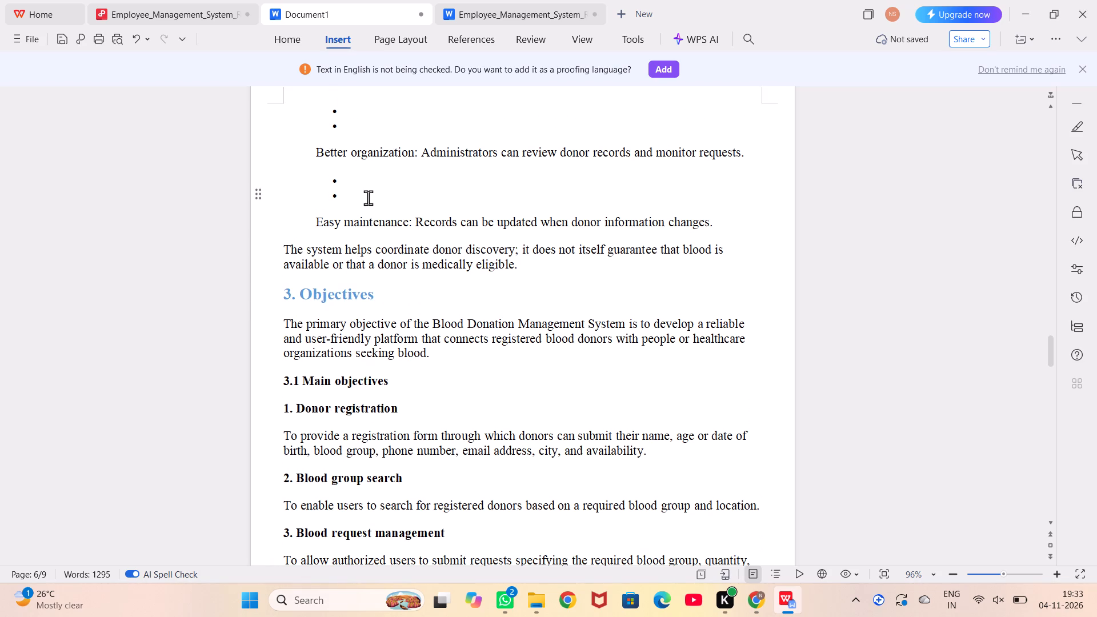
key("BackSpace")
key("BackSpace")
key("BackSpace")
key("BackSpace")
left_click(377, 124)
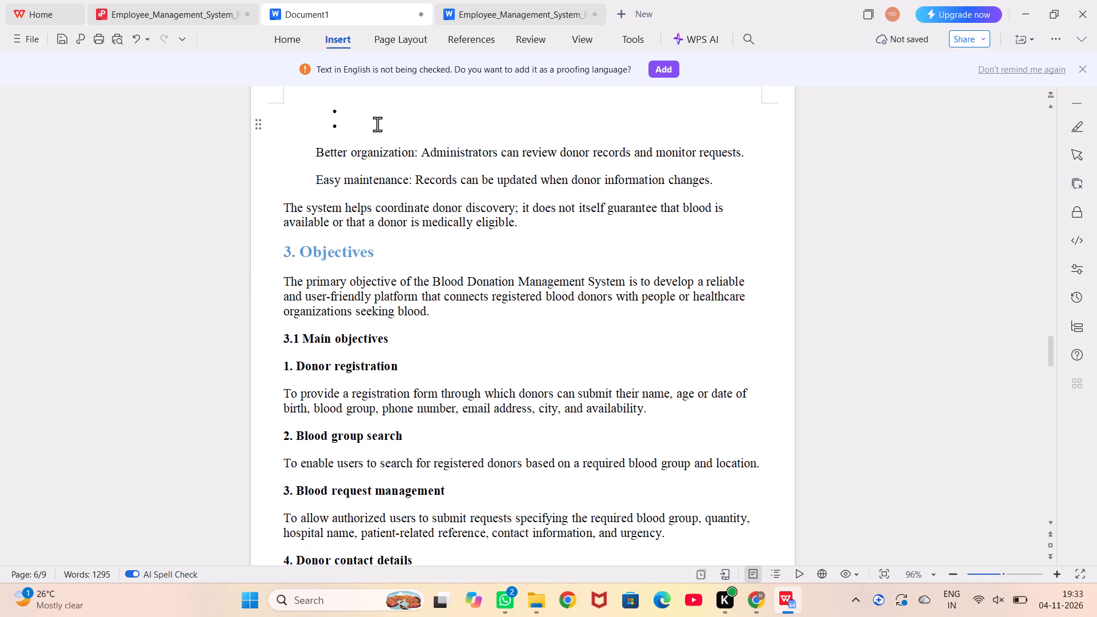
key("BackSpace")
key("BackSpace")
key("BackSpace")
scroll(377, 124, "up", 2)
key("BackSpace")
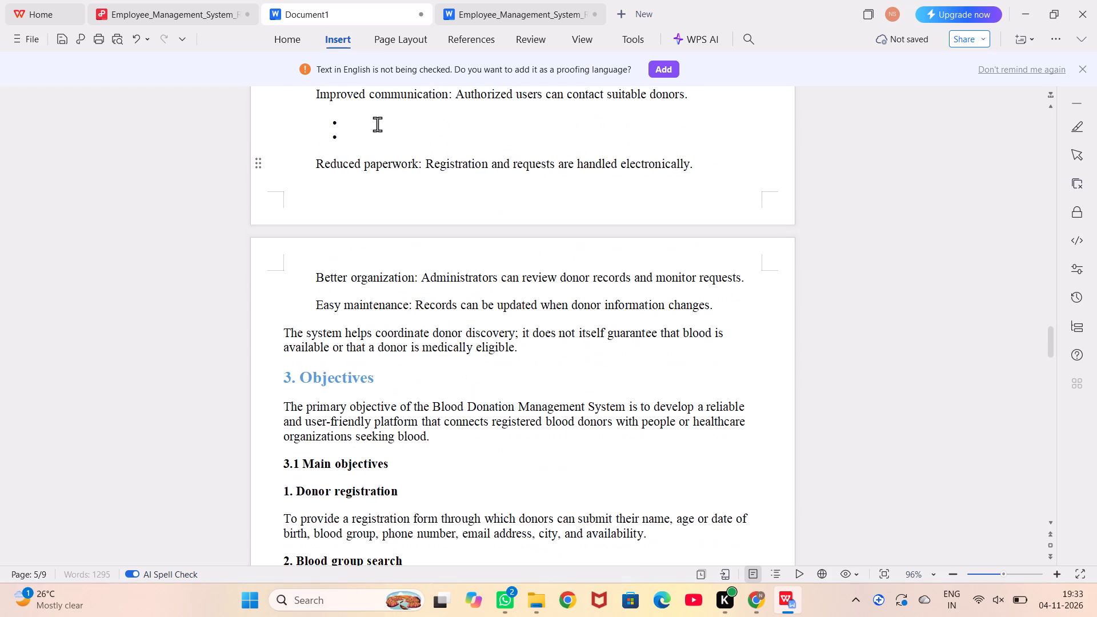
Remove the empty bullets and blank lines above "Reduced paperwork" and "Improved communication" in the advantages list.
left_click(390, 132)
key("BackSpace")
key("BackSpace")
key("BackSpace")
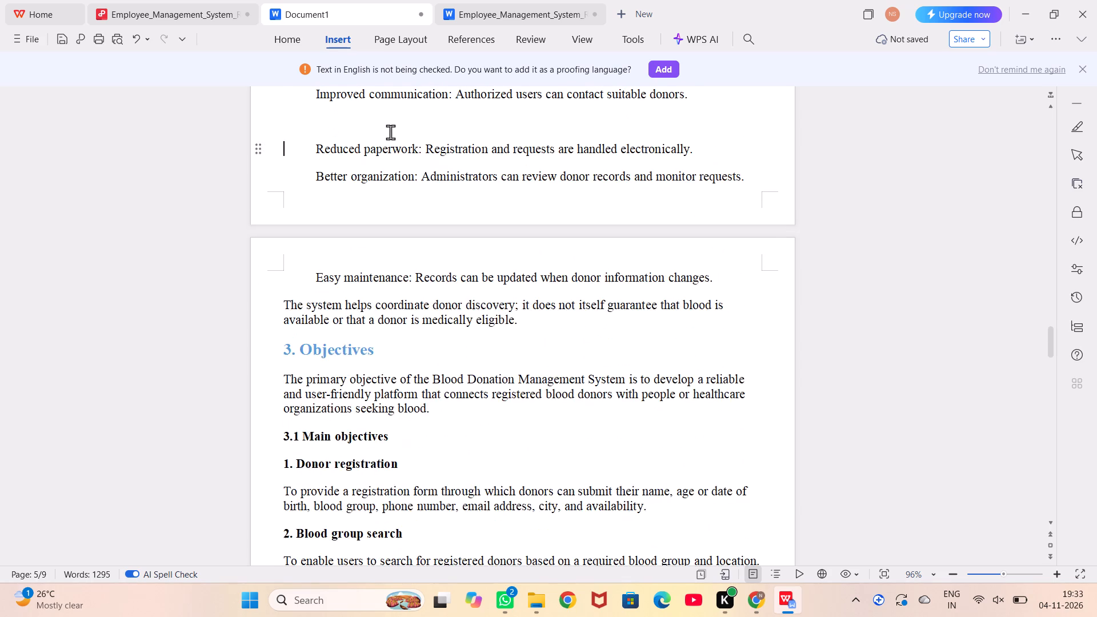
key("BackSpace")
scroll(390, 132, "up", 1)
left_click(385, 141)
key("BackSpace")
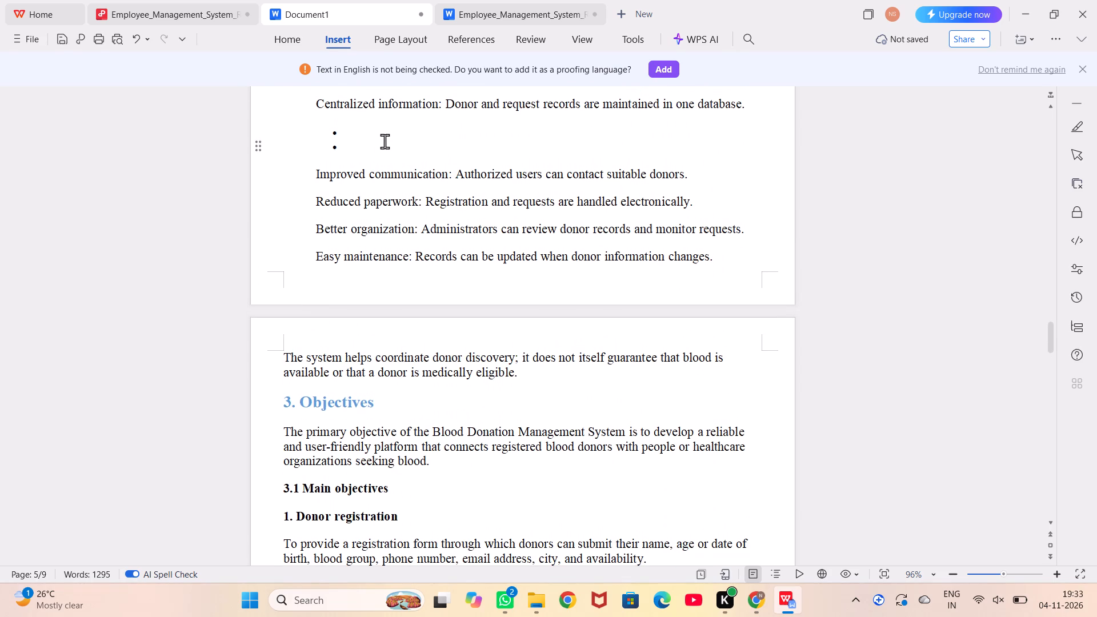
key("BackSpace")
key("BackSpace")
key("BackSpace")
Remove the empty bullets above "Centralized information" and "Fast searching" under "2.3 Advantages of the proposed system".
scroll(385, 141, "up", 2)
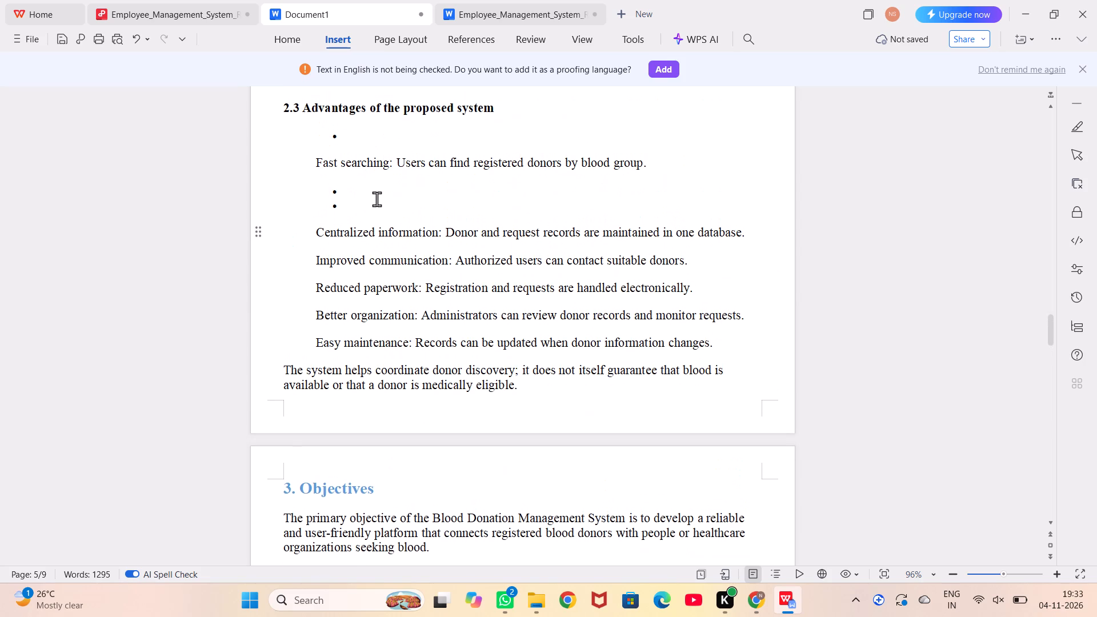
left_click(377, 199)
key("BackSpace")
key("BackSpace")
key("BackSpace")
key("BackSpace")
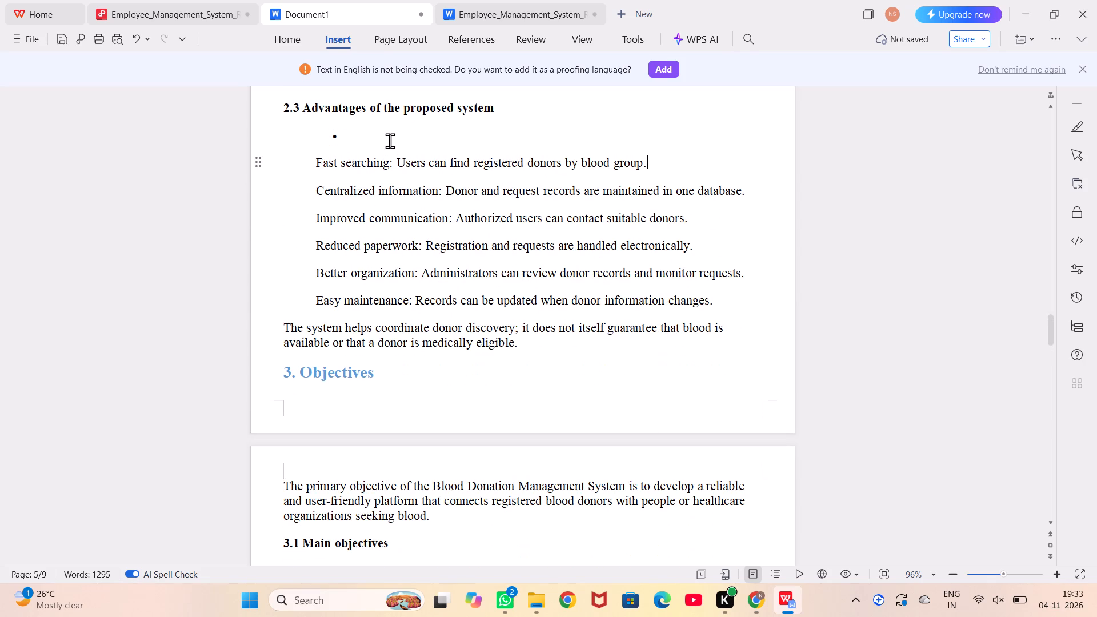
left_click(390, 141)
key("BackSpace")
key("BackSpace")
key("BackSpace")
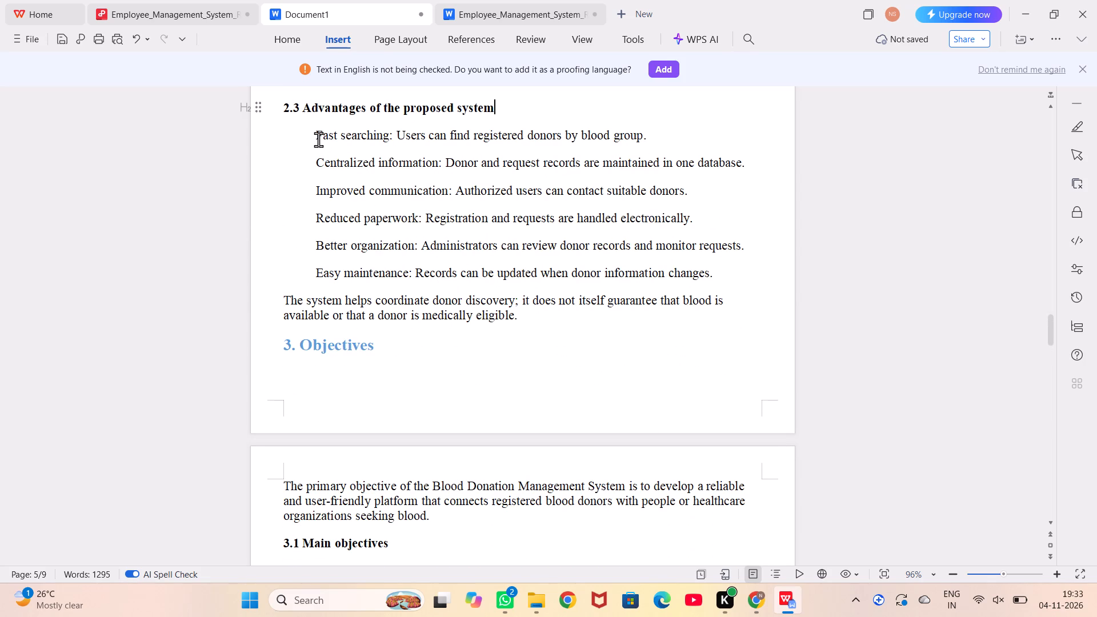
Number the "Fast searching" and "Centralized information" advantages "1." and "2.", each followed by a space.
left_click(318, 139)
type("1/")
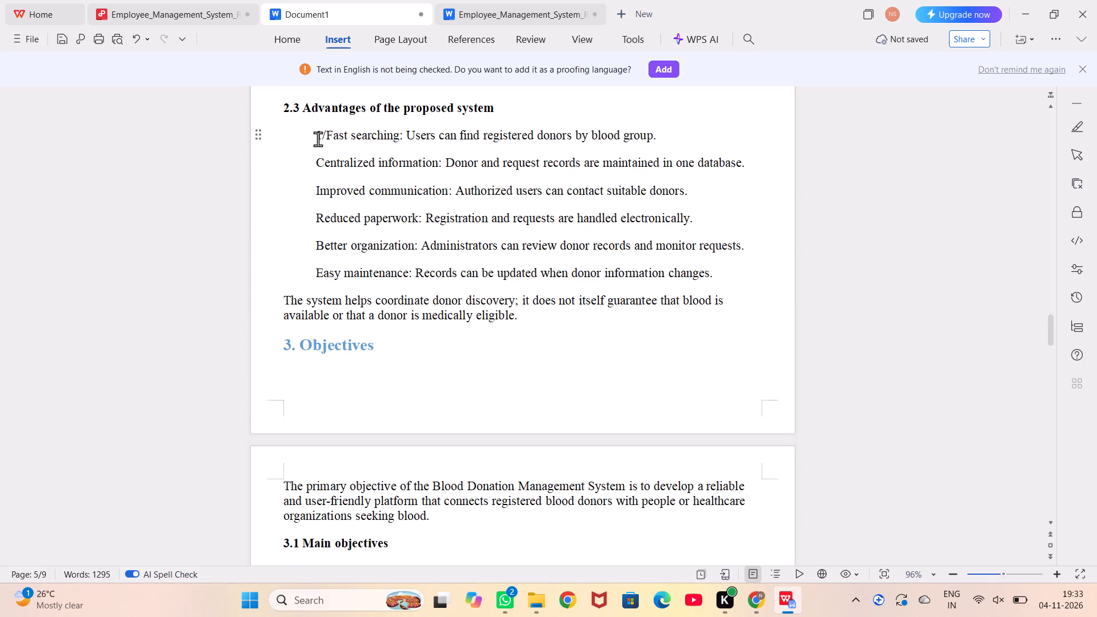
key("BackSpace")
key("period")
key("space")
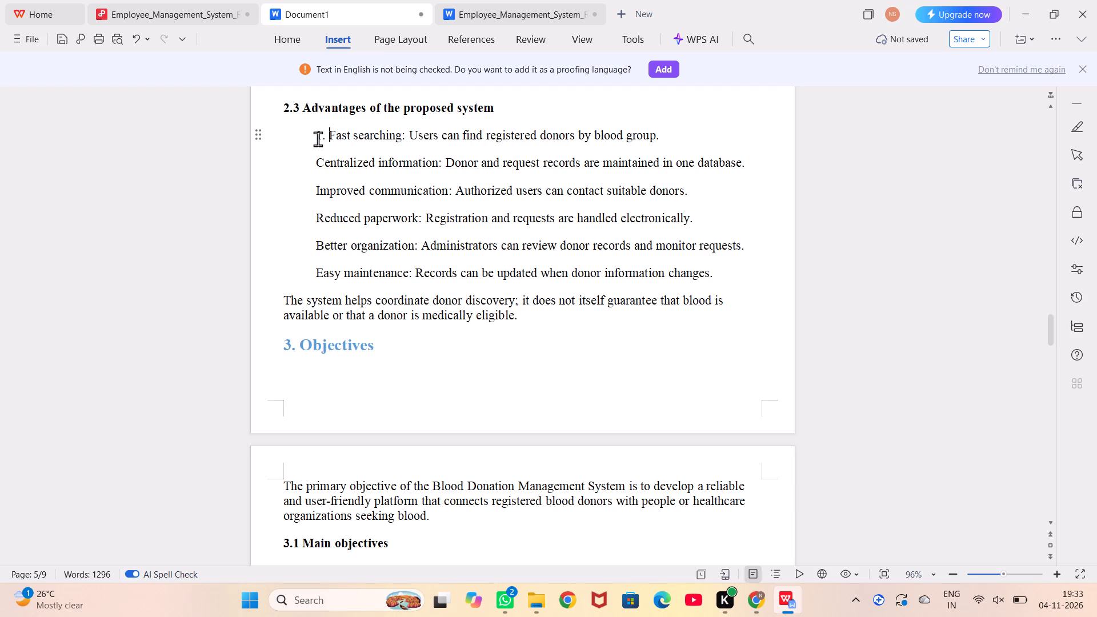
left_click(314, 166)
type("2,")
key("space")
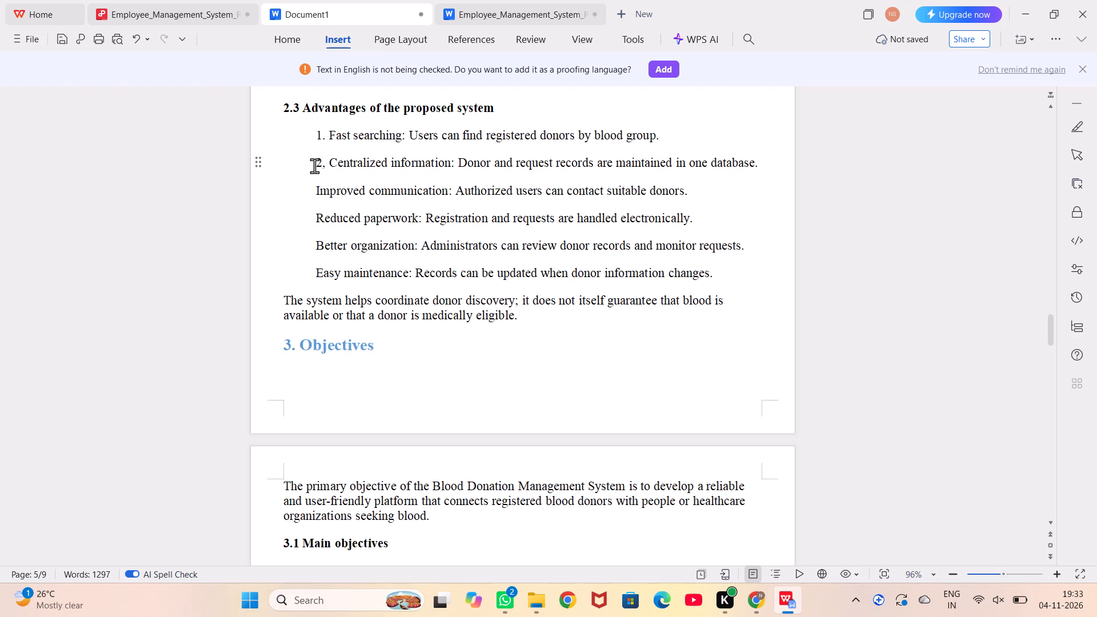
key("BackSpace")
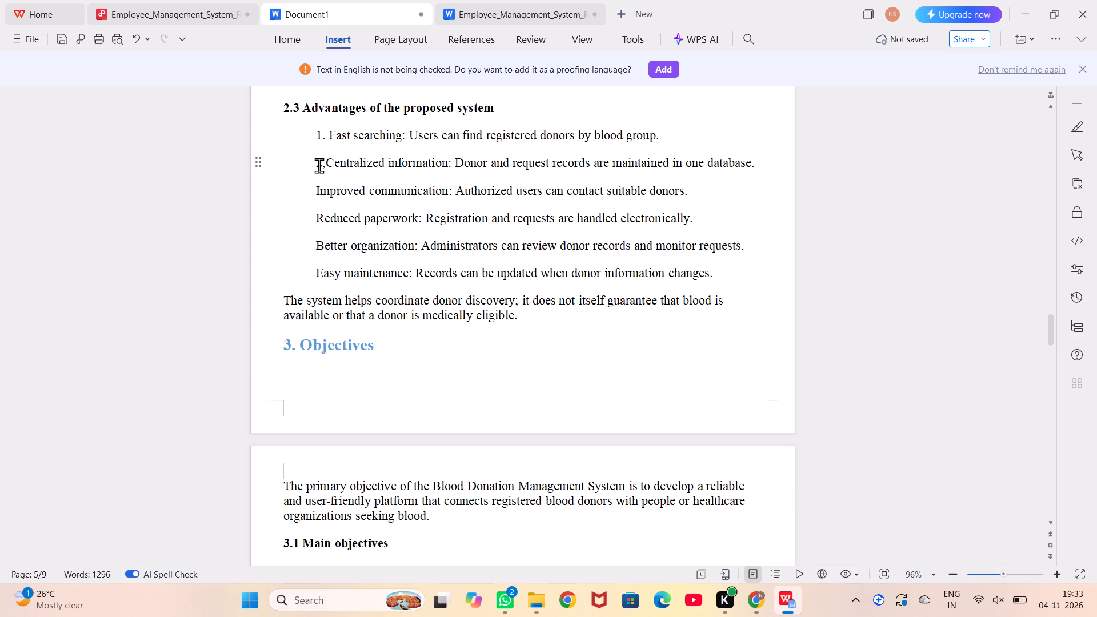
key("BackSpace")
key("period")
key("space")
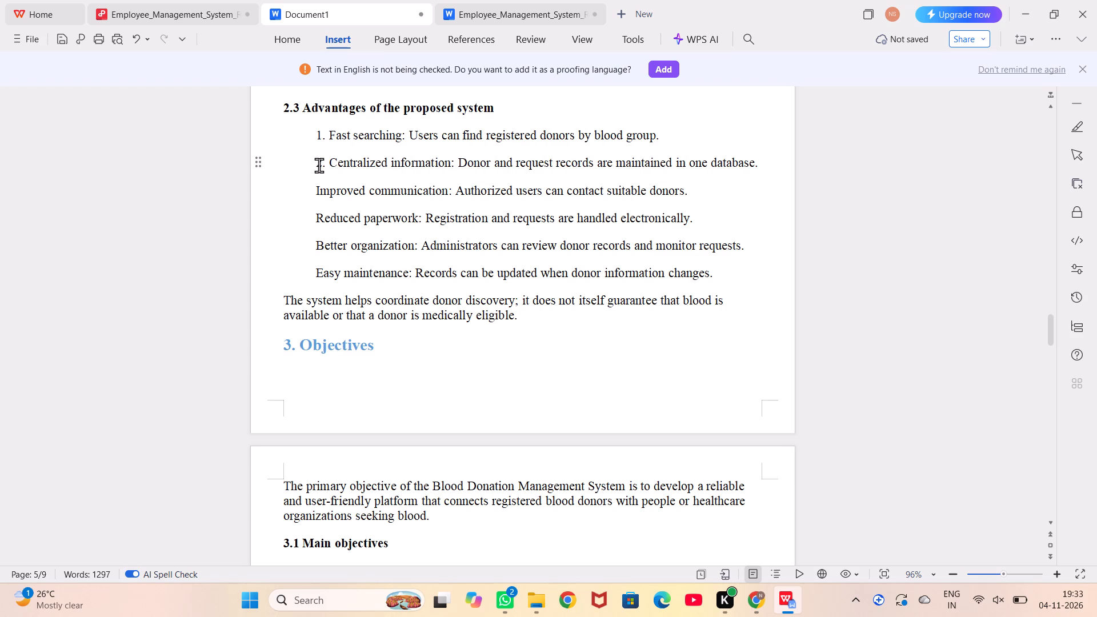
Number the advantages from "Improved communication" through "Easy maintenance" as "3.", "4.", "5." and "6.".
left_click(313, 185)
type("3,")
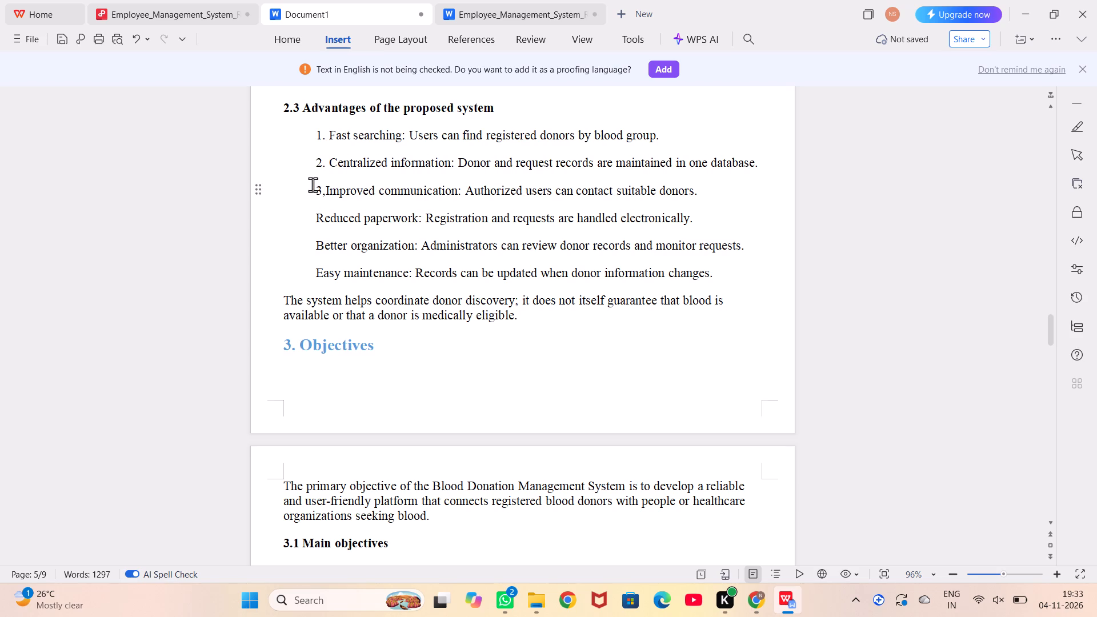
key("BackSpace")
type(".")
key("space")
left_click(316, 218)
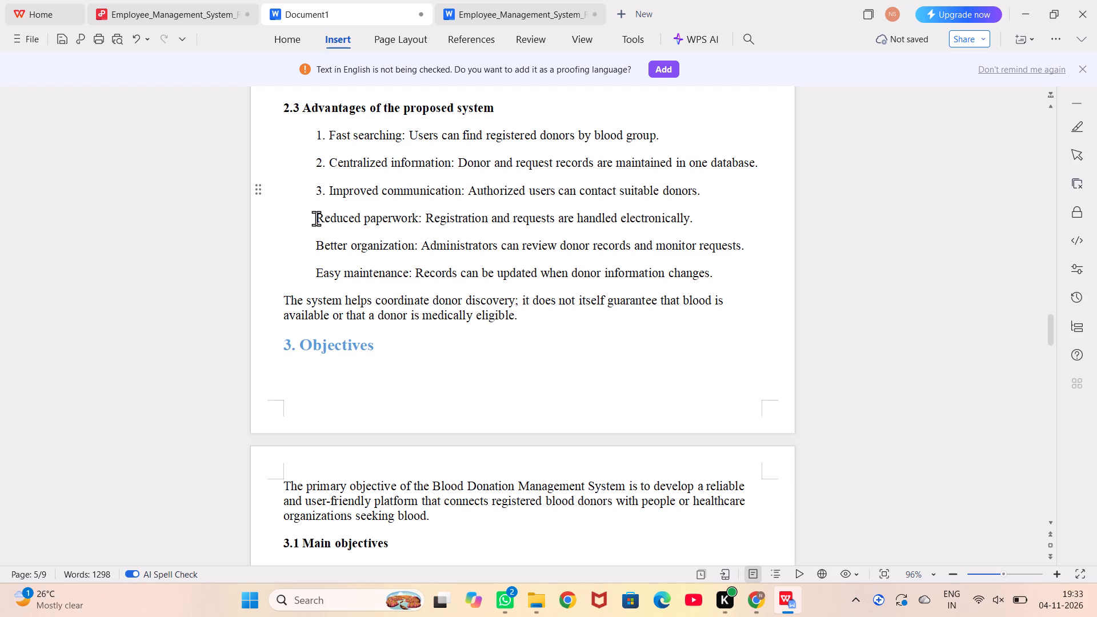
type("4.")
key("space")
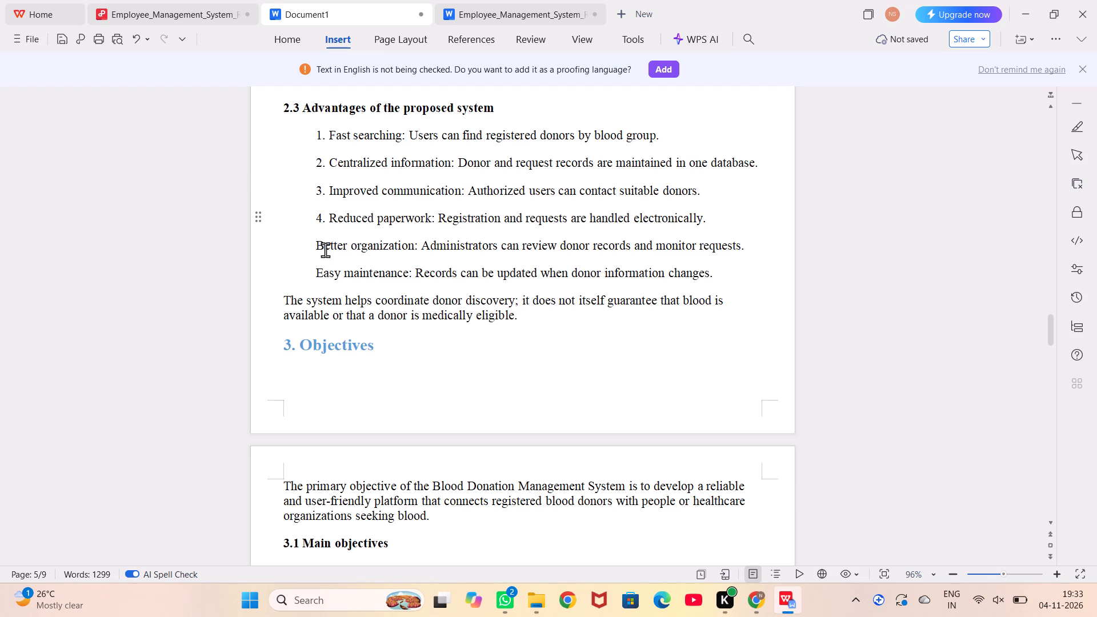
left_click(311, 244)
type("5.")
key("space")
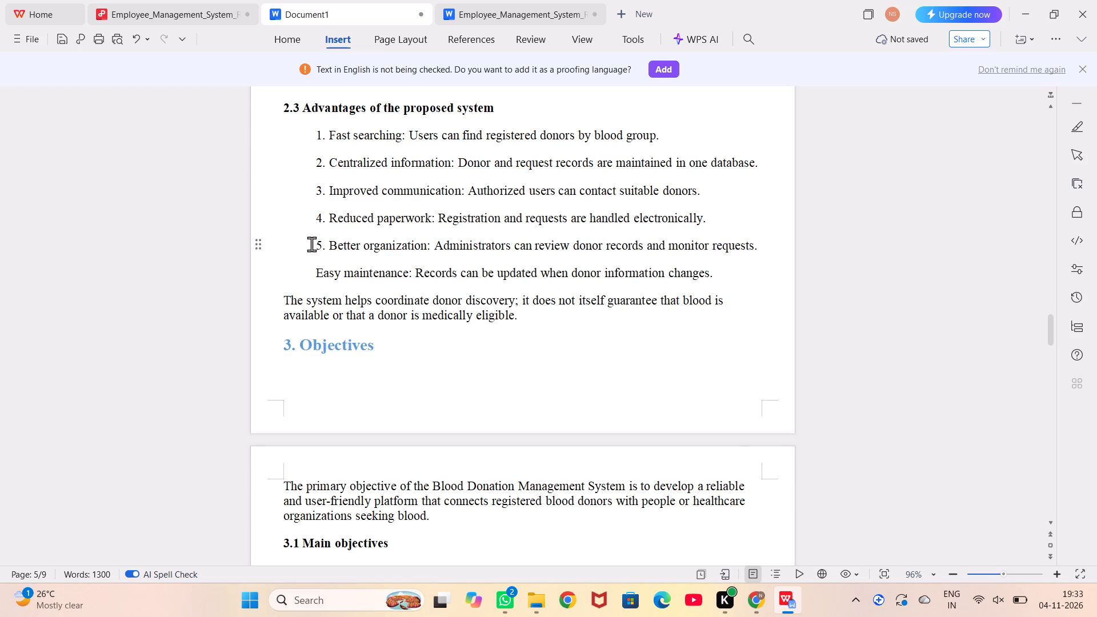
left_click(313, 277)
type("6.")
key("space")
Number the paragraph starting "The system helps coordinate donor discovery" as "7.".
left_click(283, 301)
key("space")
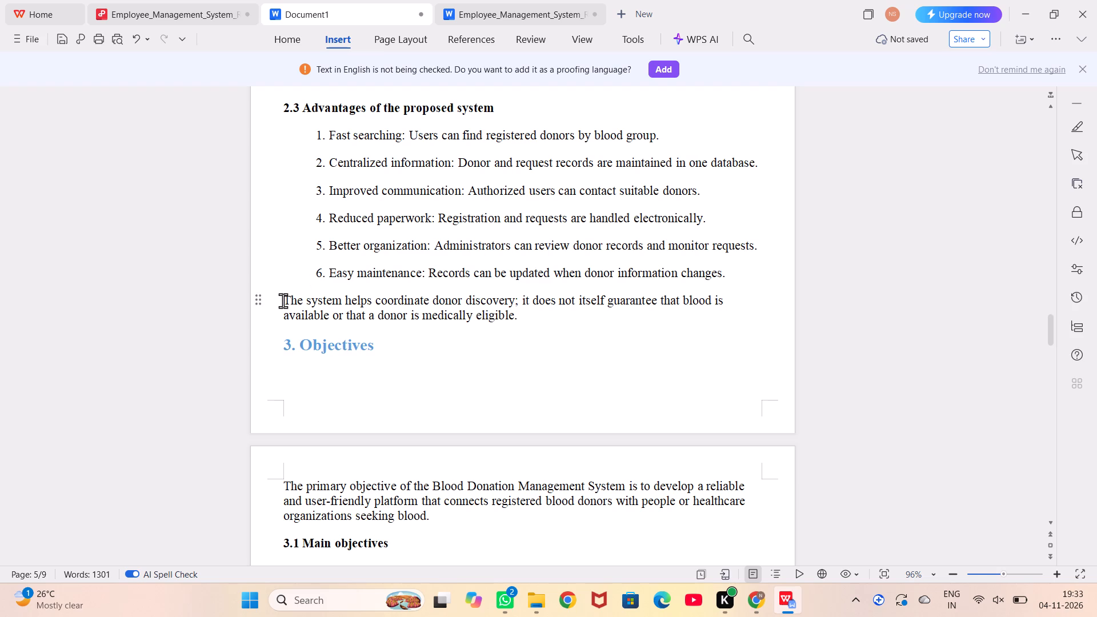
key("space")
key("space")
key("space")
key("space")
key("space")
key("space")
key("BackSpace")
type("7.")
key("space")
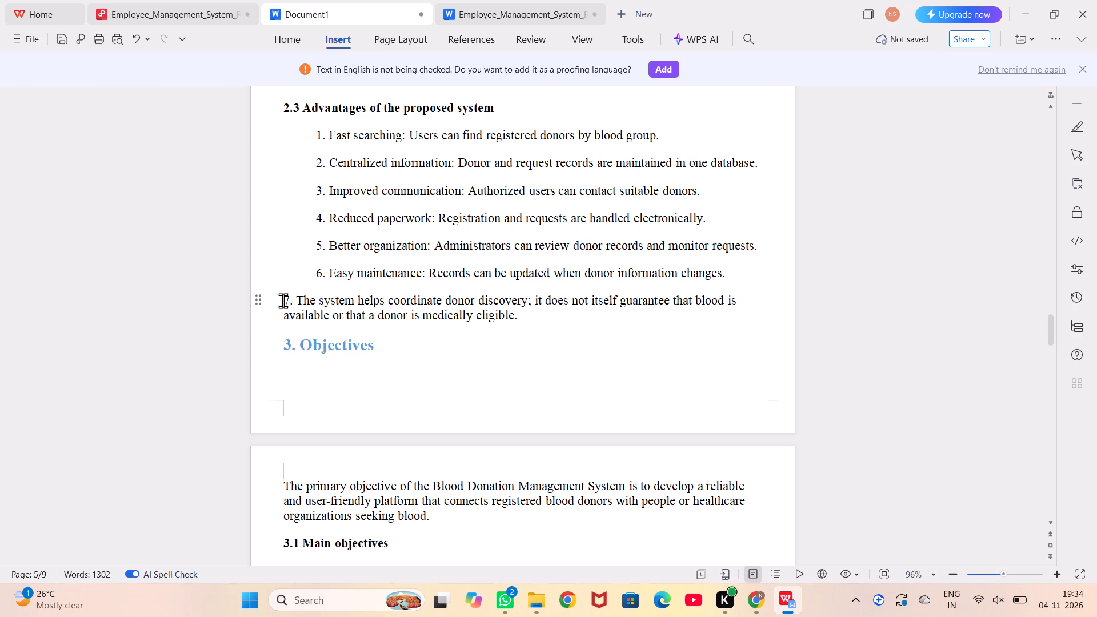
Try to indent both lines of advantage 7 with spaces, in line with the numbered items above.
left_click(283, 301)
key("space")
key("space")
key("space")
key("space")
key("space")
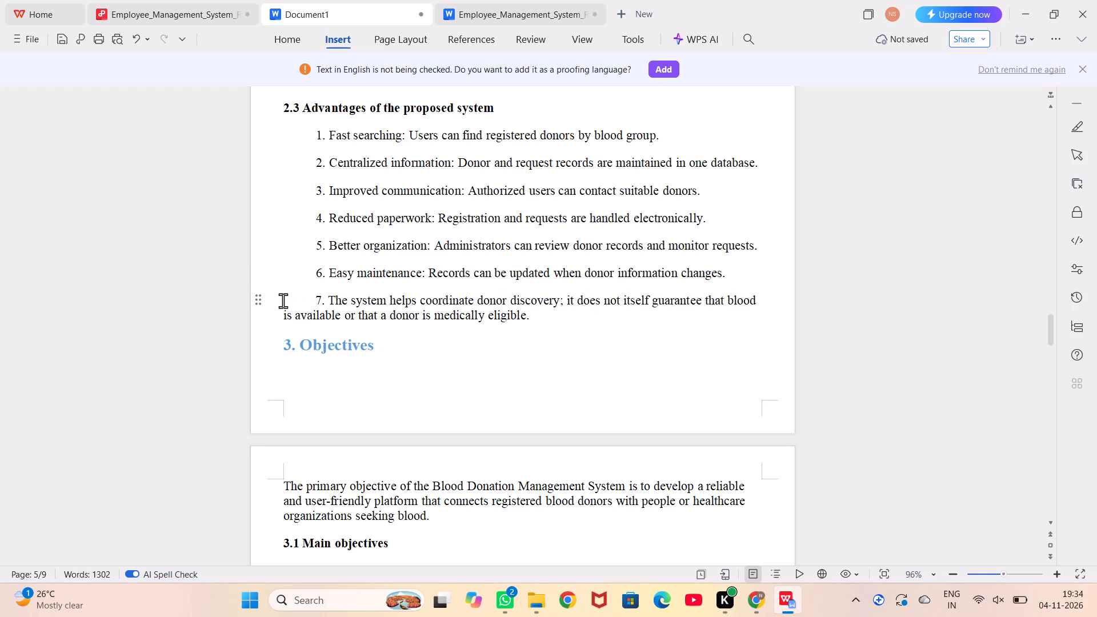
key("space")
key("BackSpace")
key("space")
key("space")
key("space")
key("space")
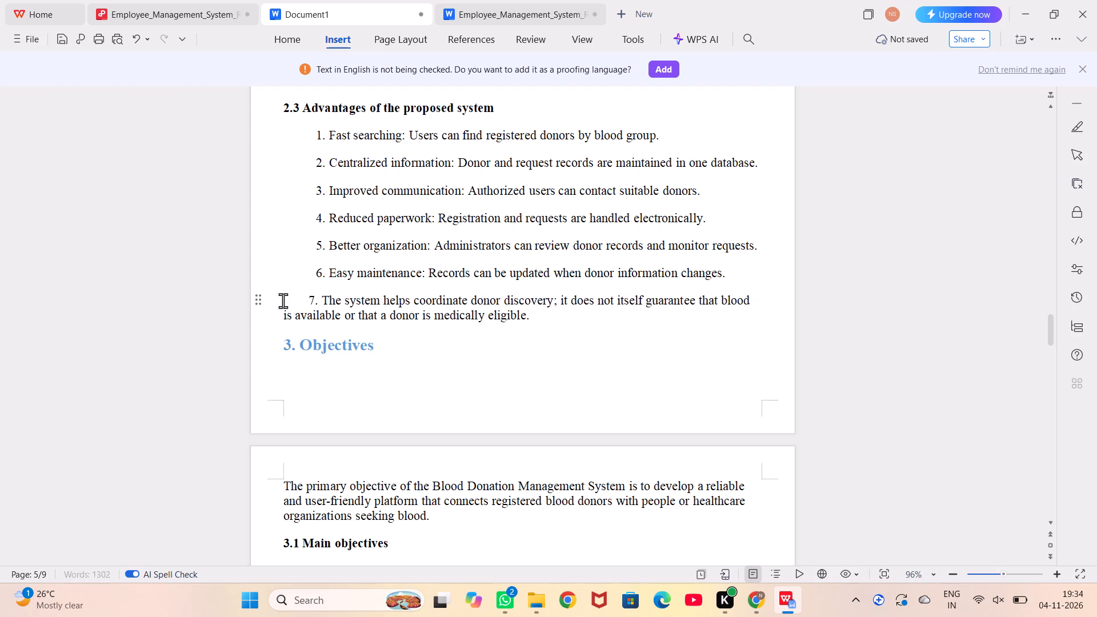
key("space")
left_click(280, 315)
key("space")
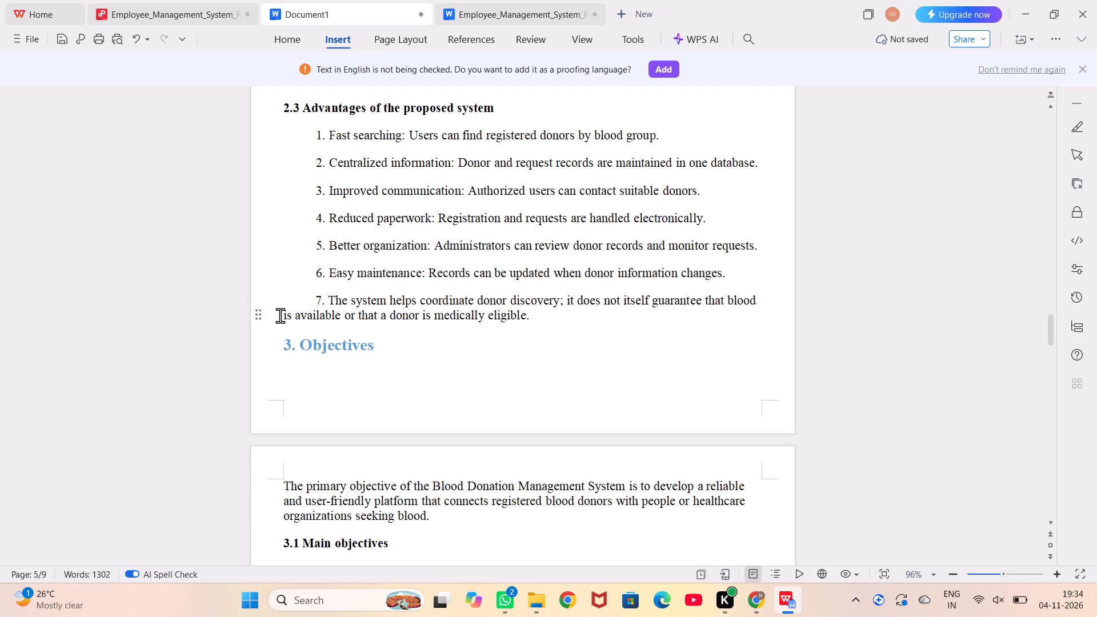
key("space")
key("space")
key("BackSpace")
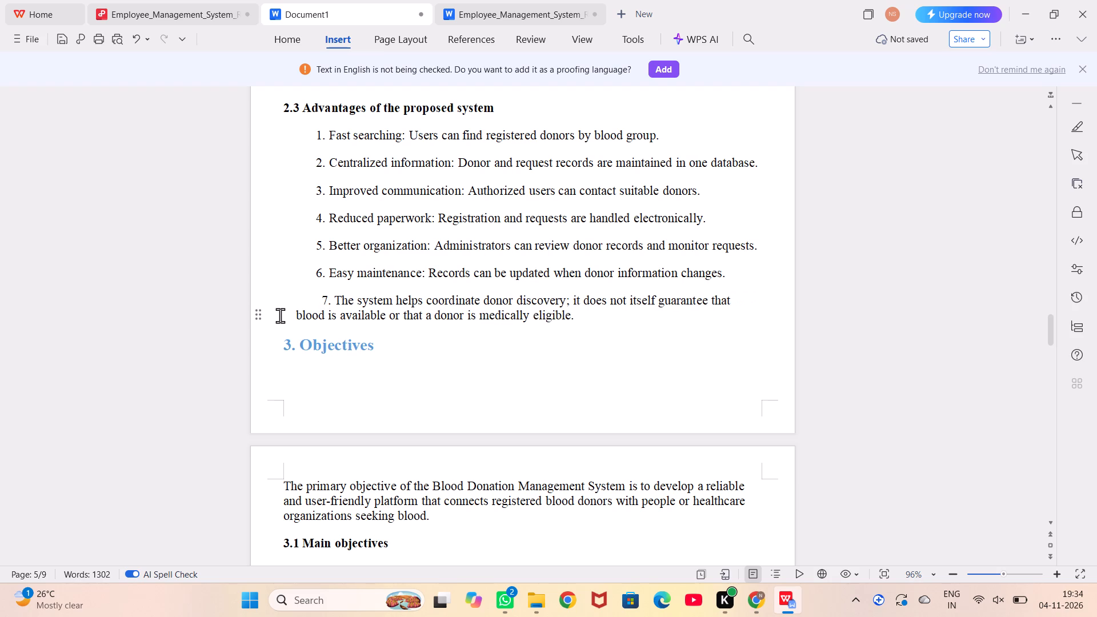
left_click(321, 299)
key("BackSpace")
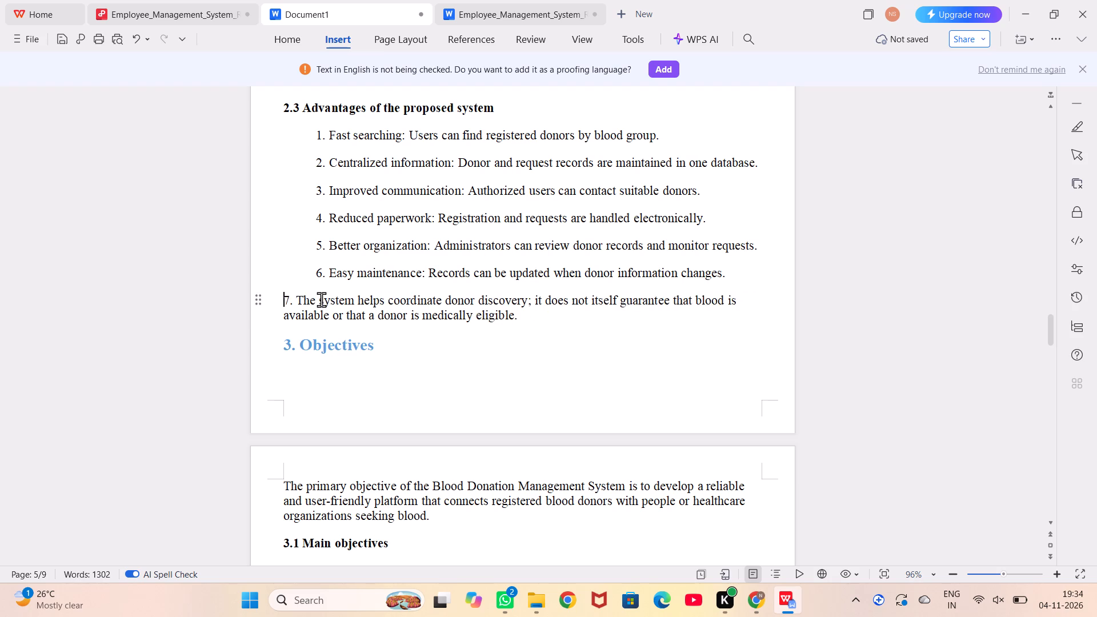
Indent the first line of advantage 7 with five spaces so its number aligns with items 1 to 6.
key("space")
key("space")
key("space")
key("space")
key("space")
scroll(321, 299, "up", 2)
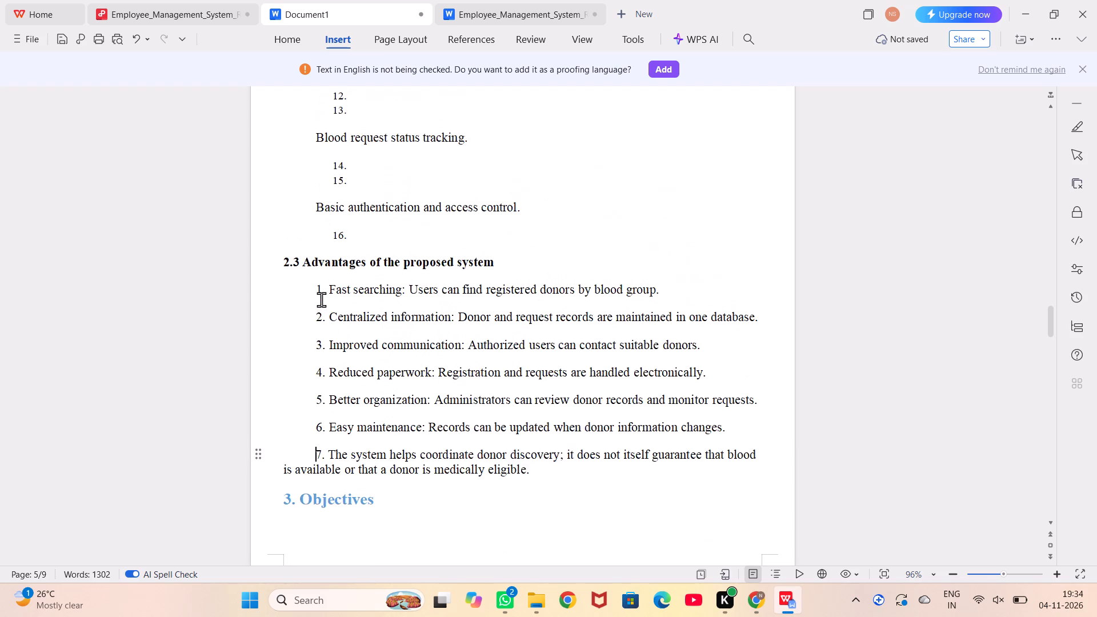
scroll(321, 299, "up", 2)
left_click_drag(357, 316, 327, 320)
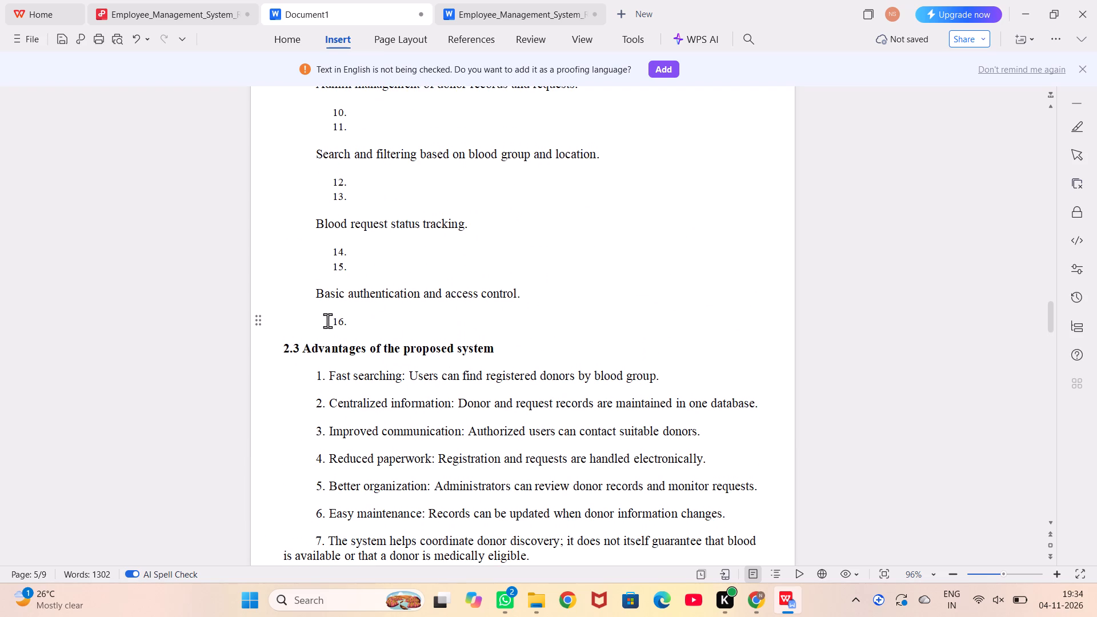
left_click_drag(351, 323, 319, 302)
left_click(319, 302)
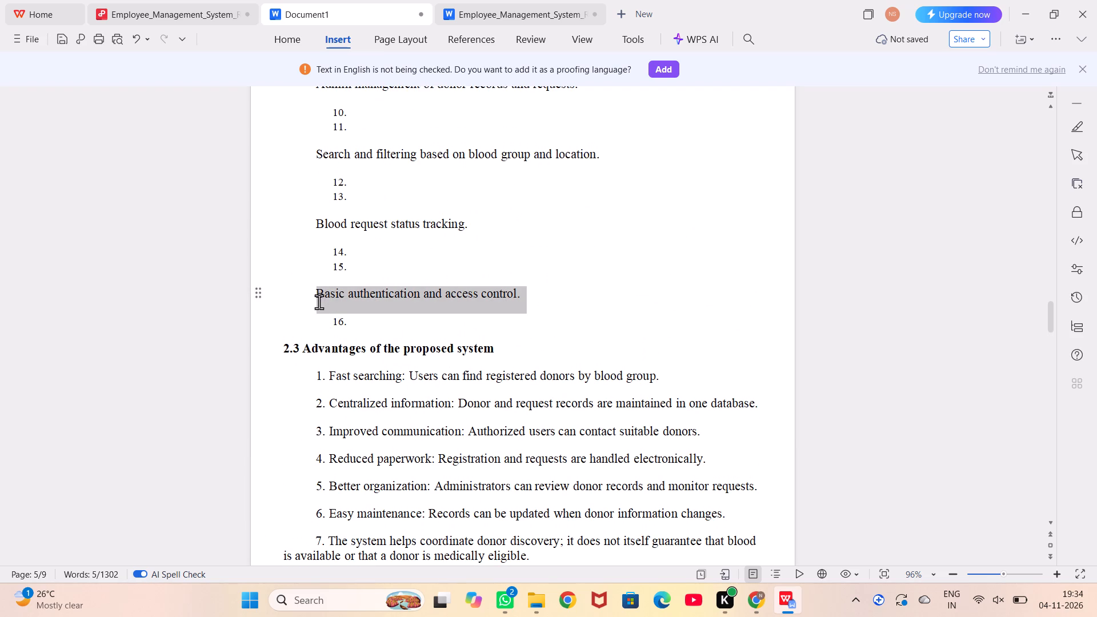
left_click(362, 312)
Remove the empty numbered items above and below "Donor registration and profile management." under "2.2 Proposed system".
scroll(362, 312, "up", 1)
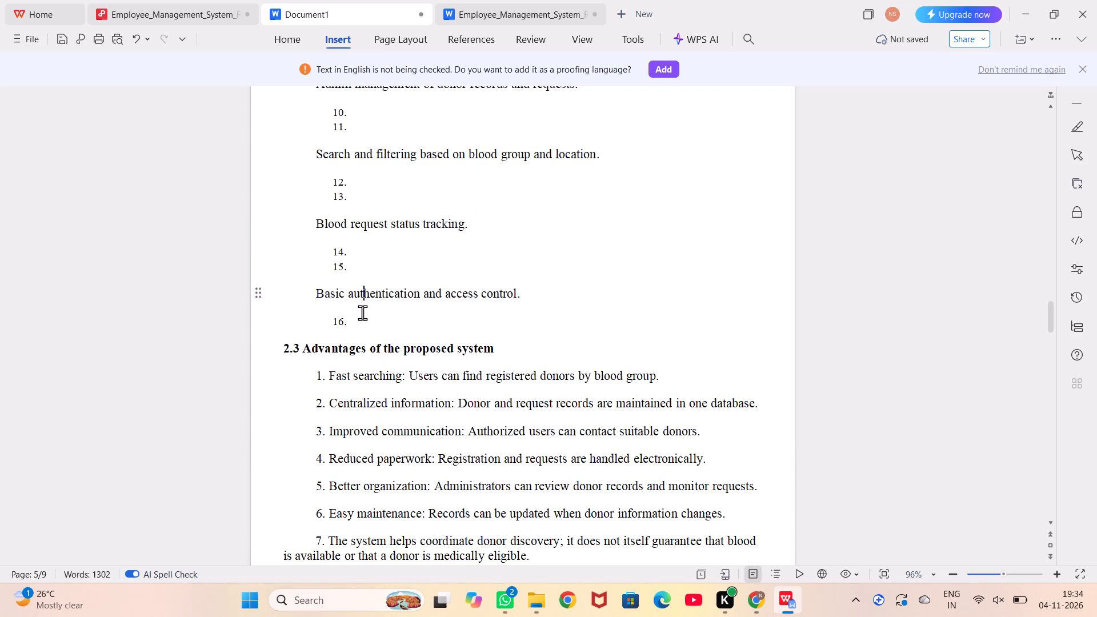
scroll(362, 312, "up", 6)
scroll(362, 312, "right", 1)
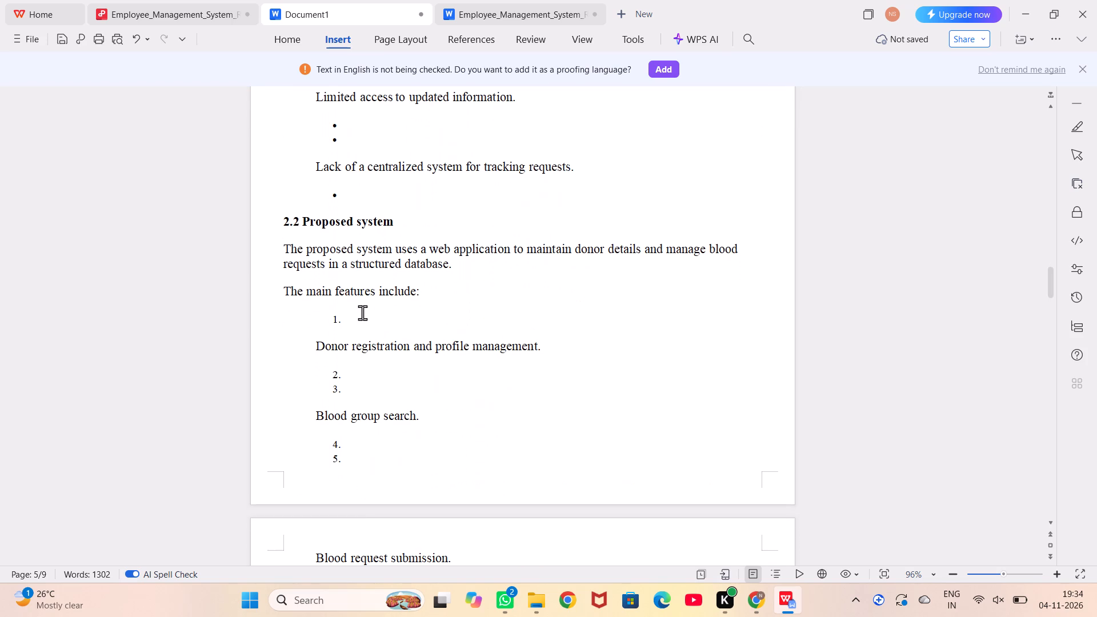
scroll(362, 312, "right", 1)
left_click(364, 322)
key("BackSpace")
key("BackSpace")
key("BackSpace")
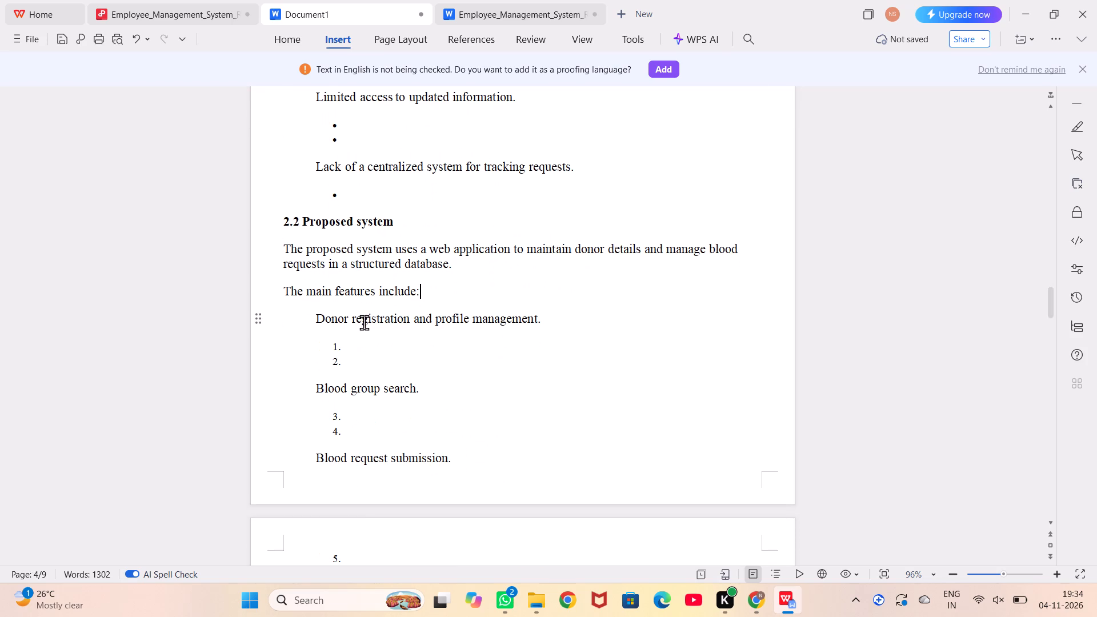
left_click(365, 358)
key("BackSpace")
key("BackSpace")
key("BackSpace")
key("BackSpace")
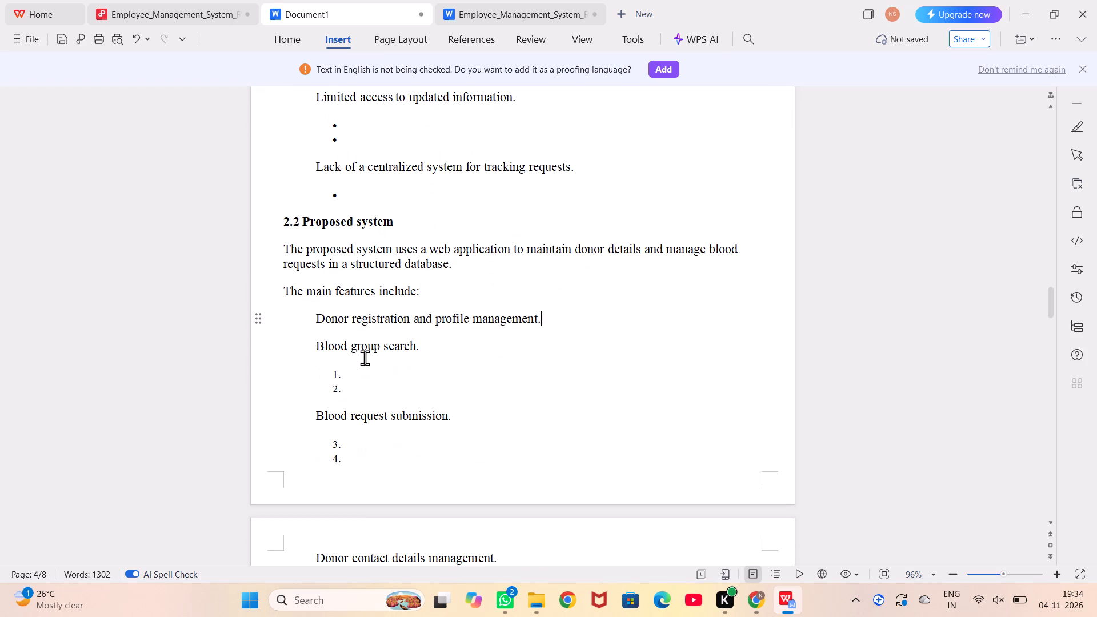
Remove the empty numbered items above and below "Blood request submission." in the main features list.
left_click_drag(357, 396, 334, 378)
key("BackSpace")
key("BackSpace")
key("BackSpace")
key("BackSpace")
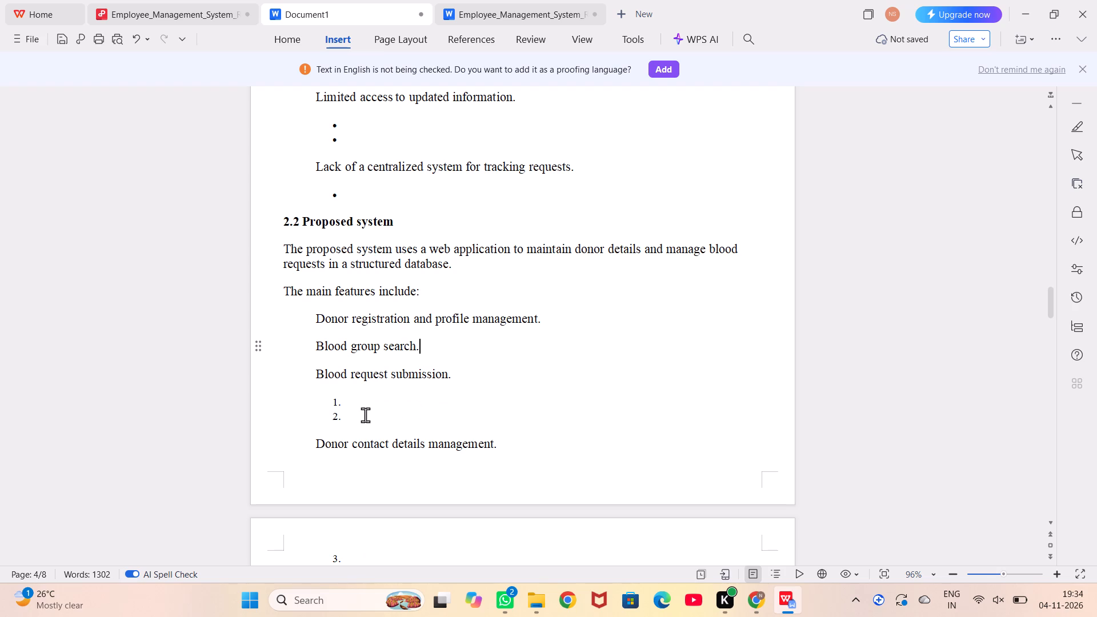
left_click(365, 415)
key("BackSpace")
key("BackSpace")
key("BackSpace")
key("BackSpace")
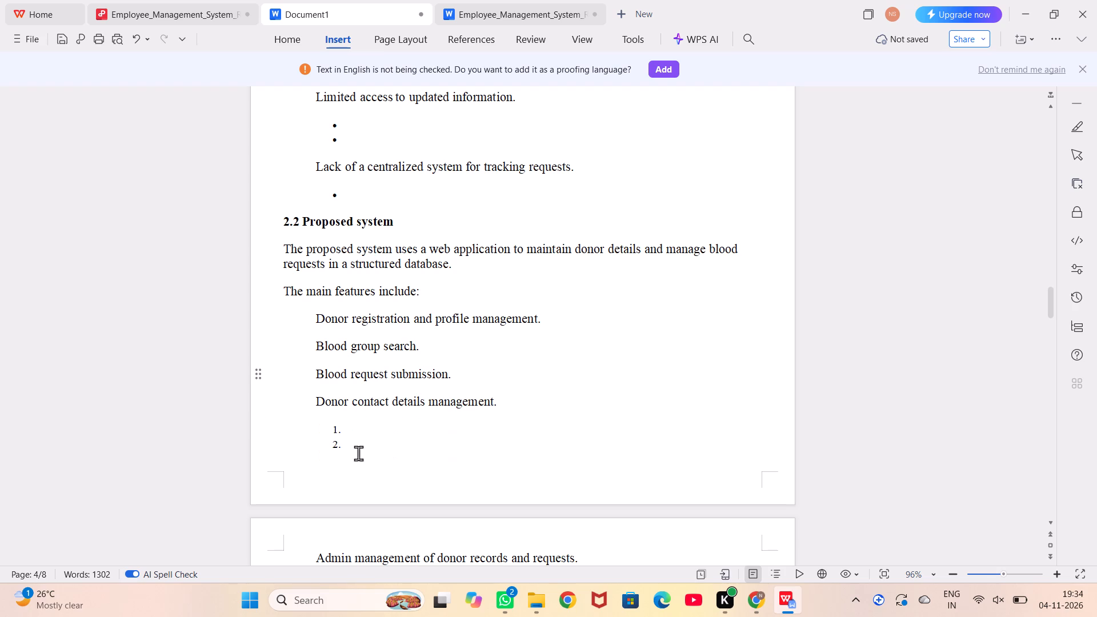
Remove the empty numbered items and leftover blank lines above and below "Admin management of donor records and requests.".
left_click(357, 460)
key("BackSpace")
key("BackSpace")
key("BackSpace")
key("BackSpace")
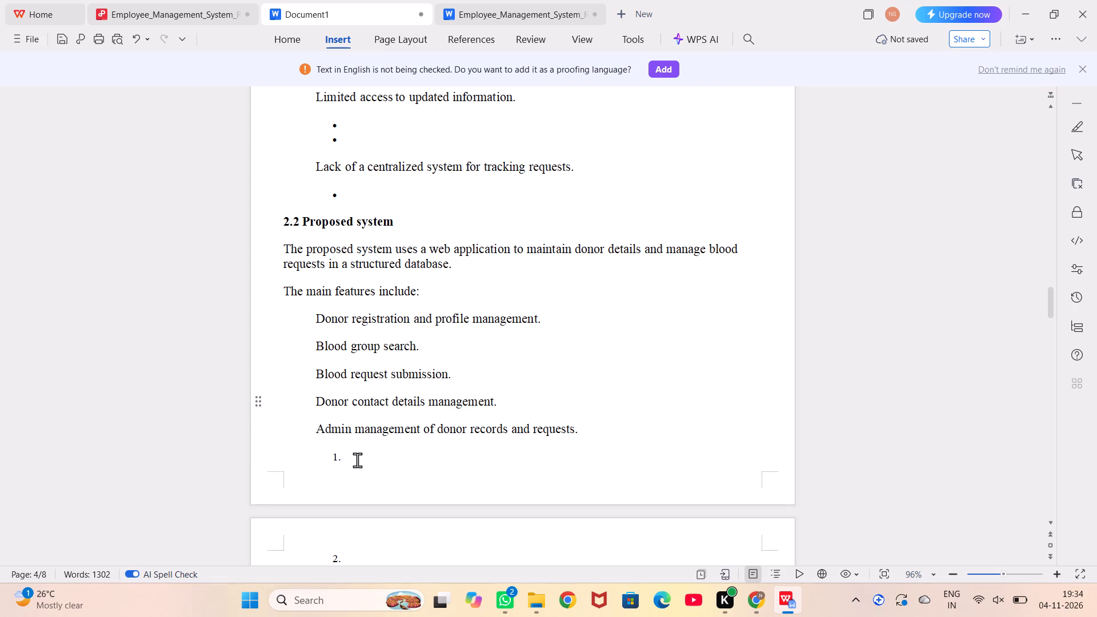
left_click(357, 460)
key("BackSpace")
key("BackSpace")
scroll(357, 460, "down", 1)
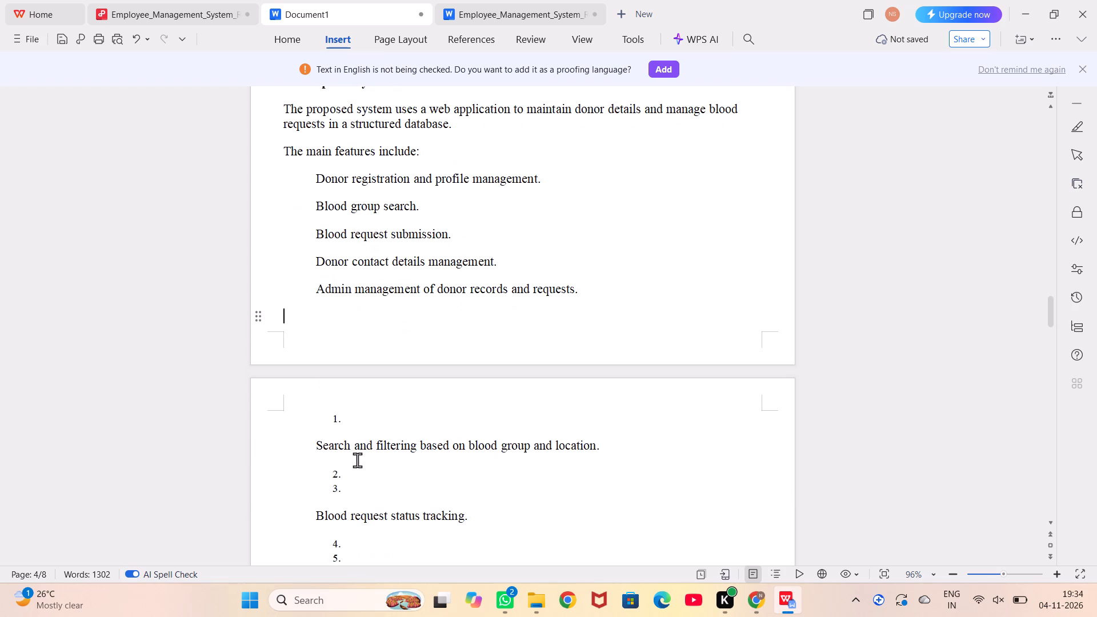
left_click(355, 429)
key("BackSpace")
key("BackSpace")
key("BackSpace")
key("BackSpace")
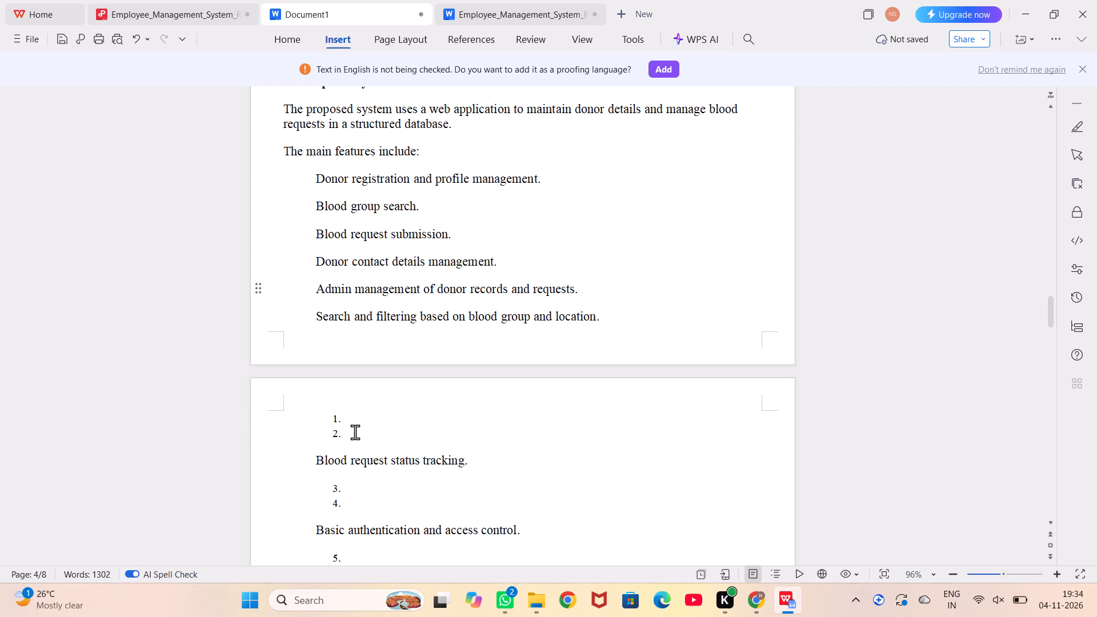
Remove the empty numbered items around "Blood request status tracking." and the one below "Basic authentication and access control.".
left_click(363, 432)
key("BackSpace")
key("BackSpace")
key("BackSpace")
key("BackSpace")
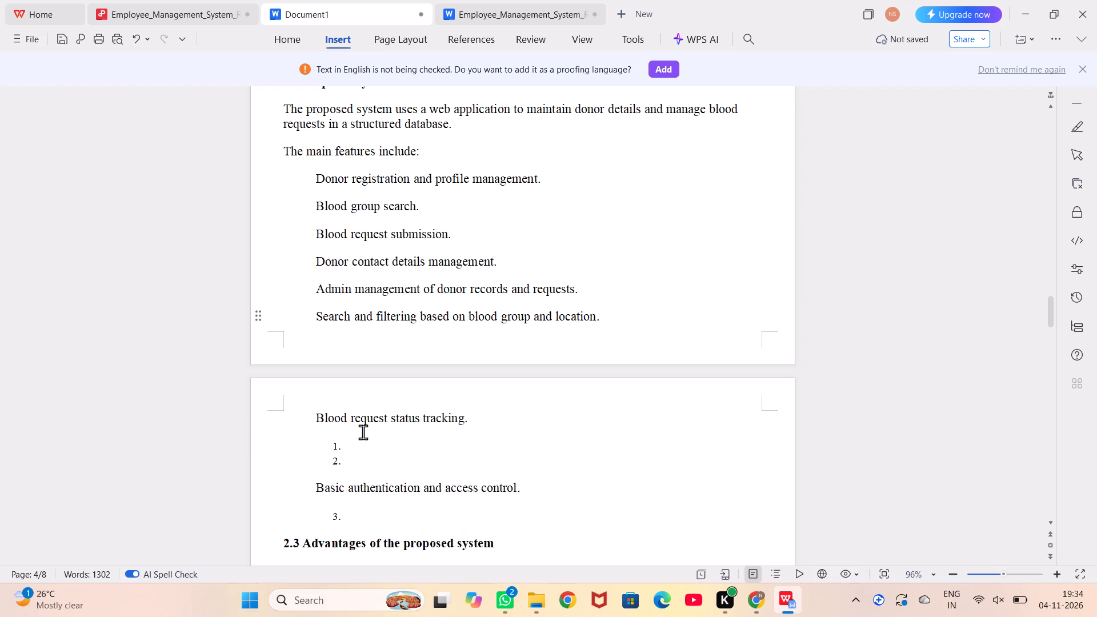
left_click(357, 461)
key("BackSpace")
key("BackSpace")
key("BackSpace")
key("BackSpace")
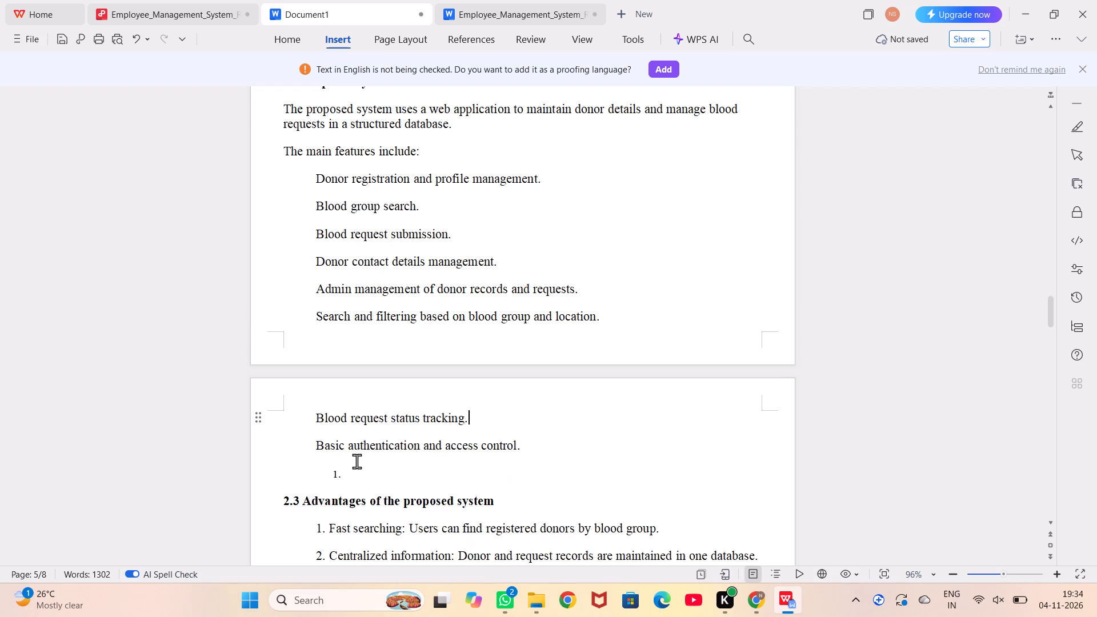
left_click(359, 479)
key("BackSpace")
key("BackSpace")
key("BackSpace")
Number the main features "Donor registration", "Blood group search" and "Blood request submission" as consecutive list items 1, 2 and 3.
left_click(314, 179)
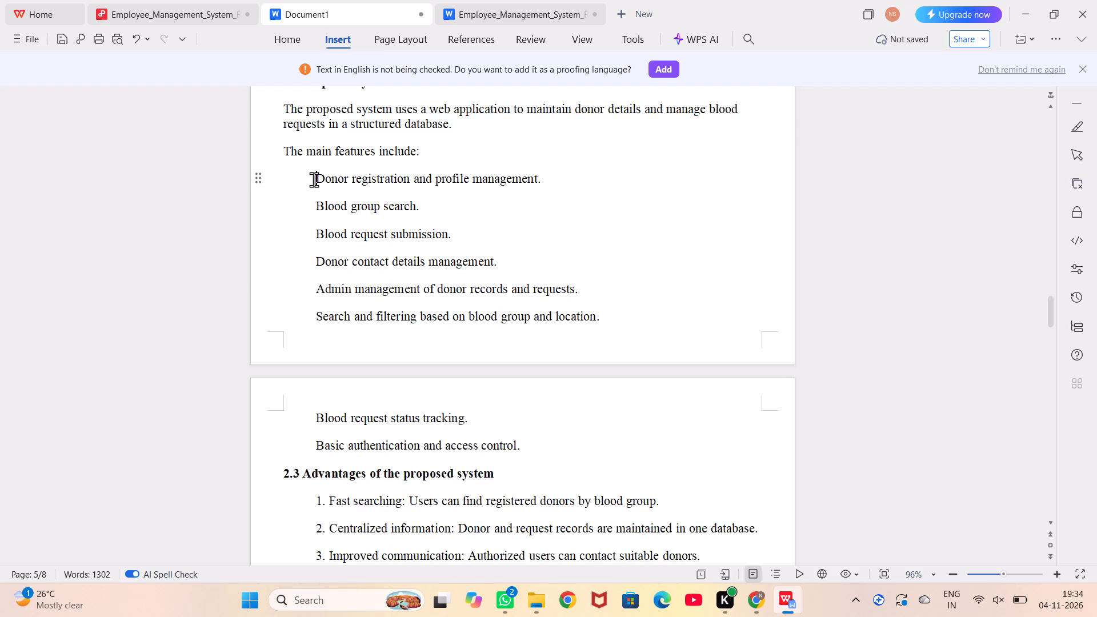
type("1.")
key("space")
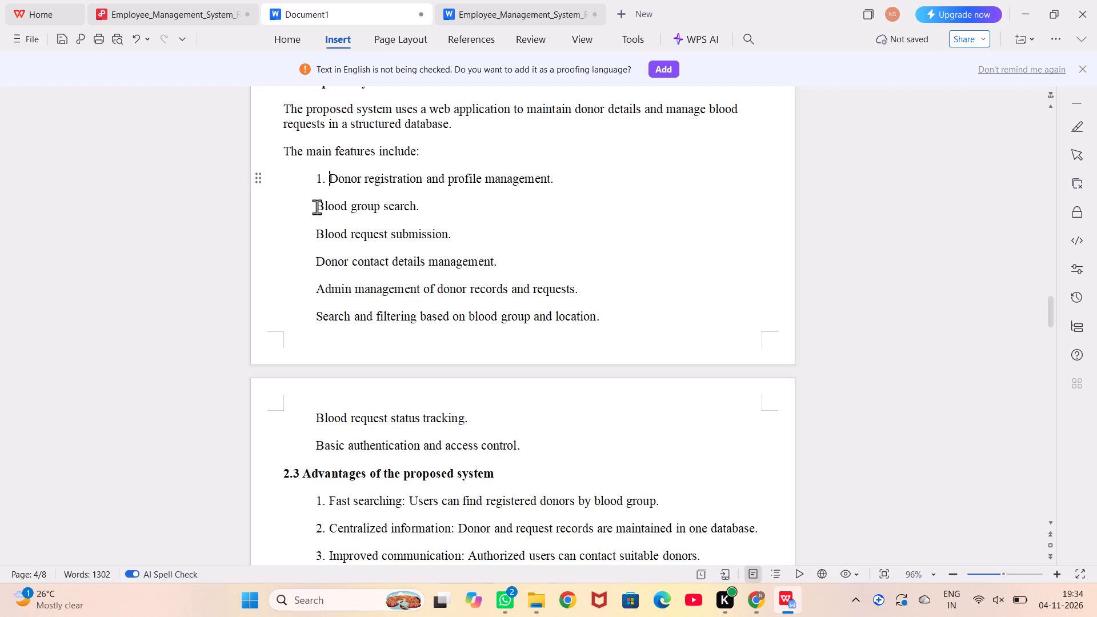
left_click(313, 206)
key("BackSpace")
key("BackSpace")
key("Return")
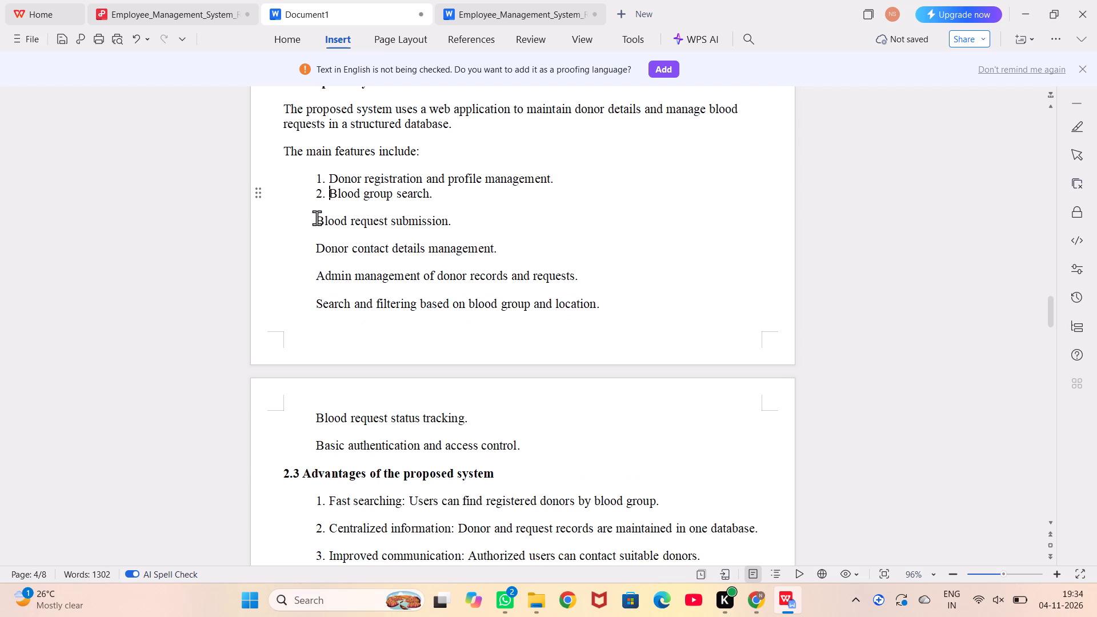
left_click(317, 218)
key("BackSpace")
key("BackSpace")
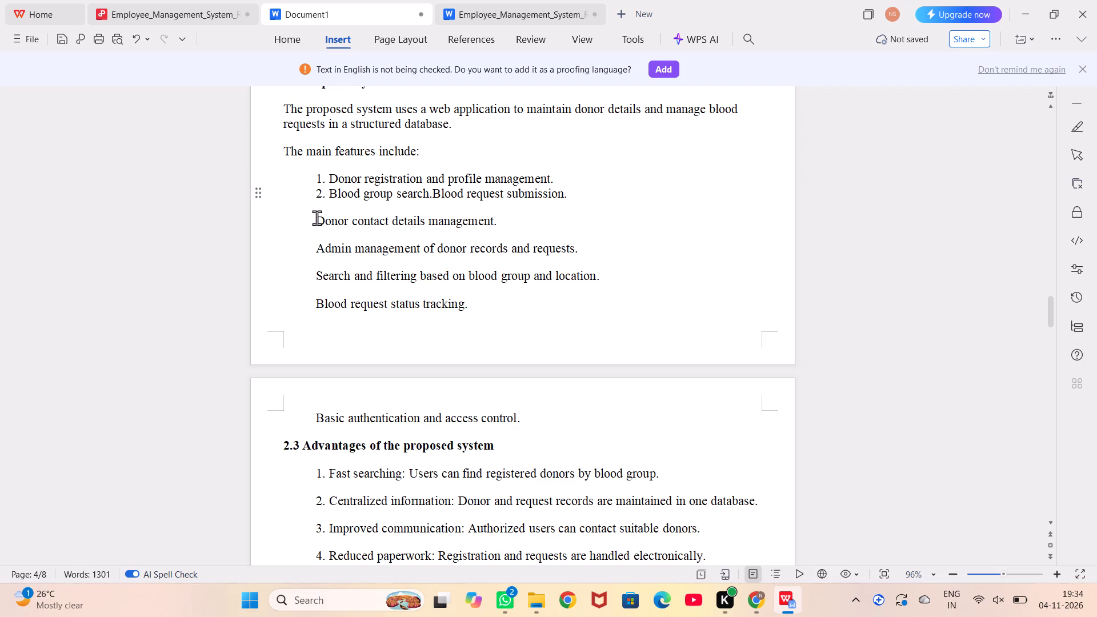
key("Return")
Join "Donor contact details management", "Admin management" and "Search and filtering" to the numbered features list as items 4, 5 and 6.
left_click(318, 230)
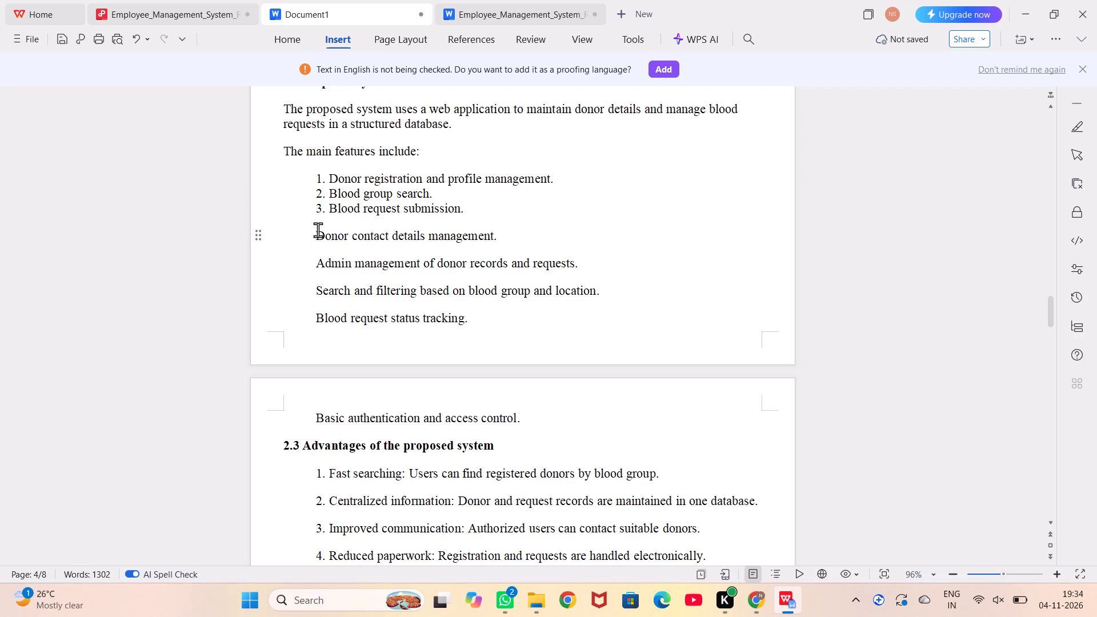
key("BackSpace")
key("BackSpace")
key("Return")
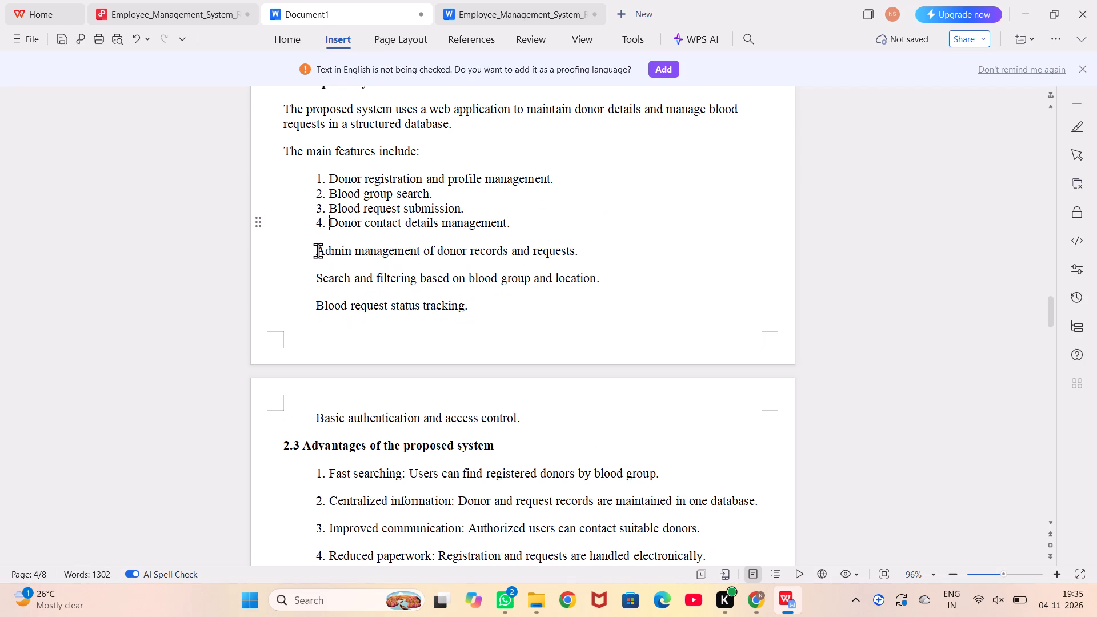
left_click(317, 250)
key("BackSpace")
key("BackSpace")
key("Return")
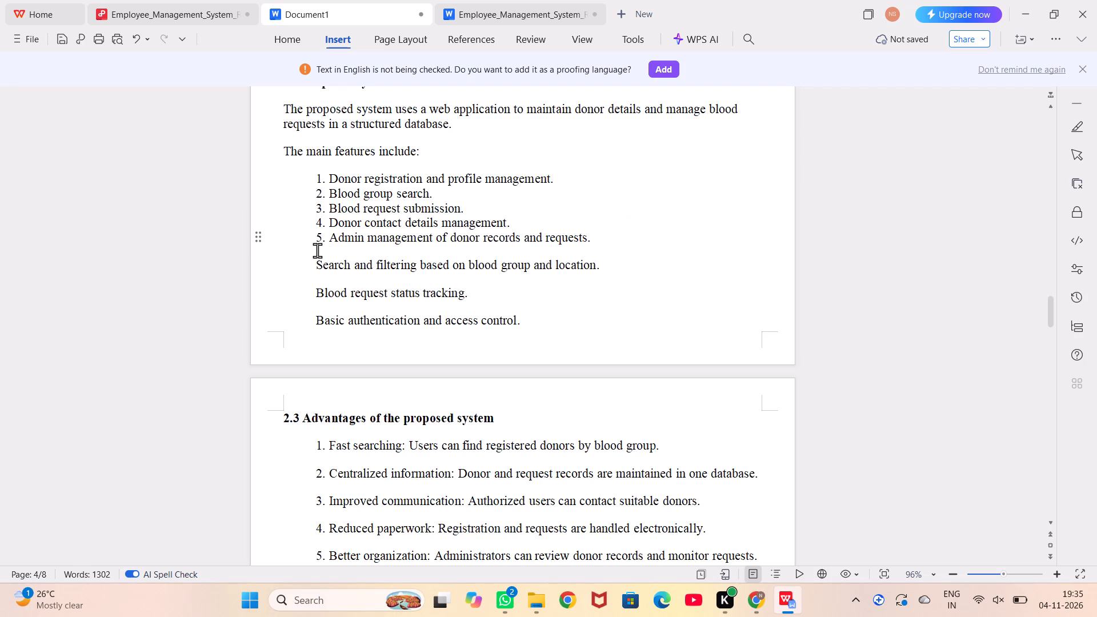
left_click(318, 261)
key("BackSpace")
key("BackSpace")
key("Return")
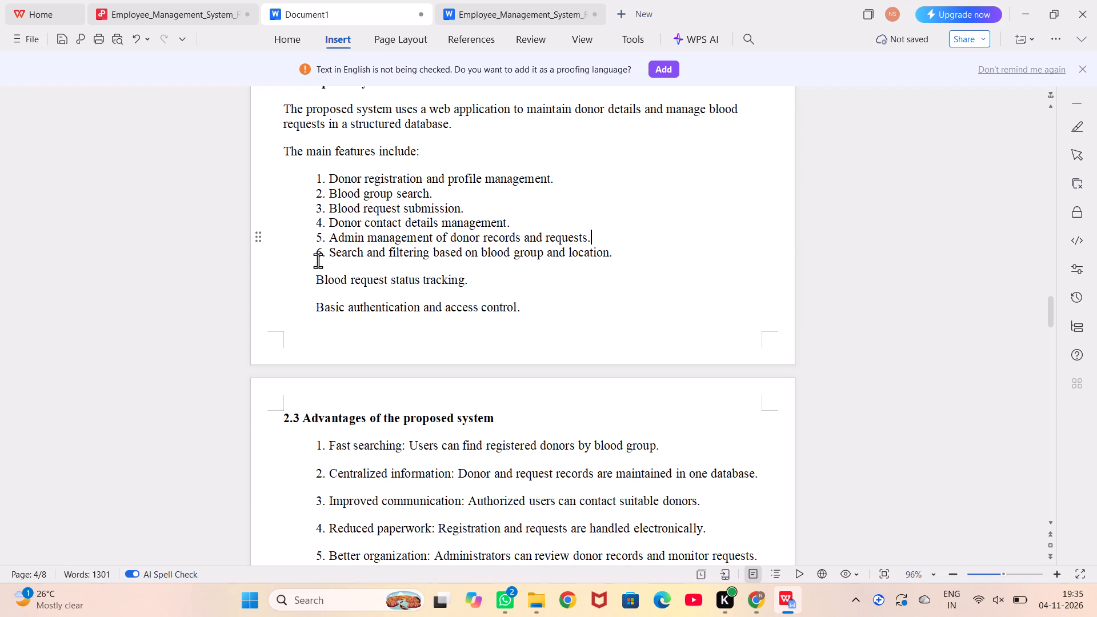
Join "Blood request status tracking" and "Basic authentication and access control" to the numbered features list as items 7 and 8.
left_click(313, 280)
key("BackSpace")
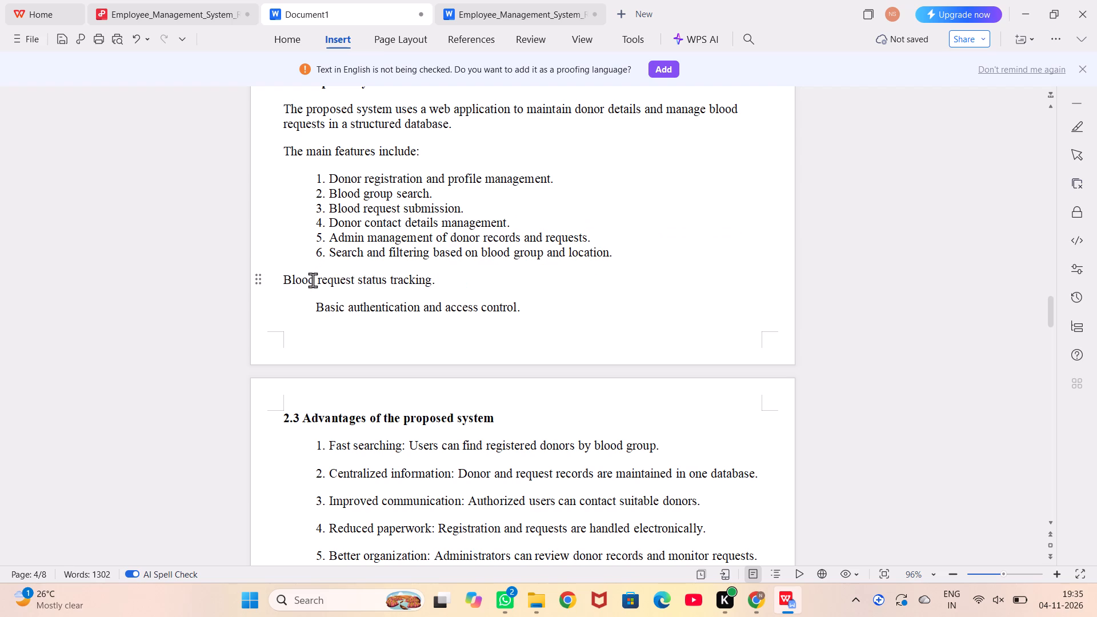
key("BackSpace")
key("Return")
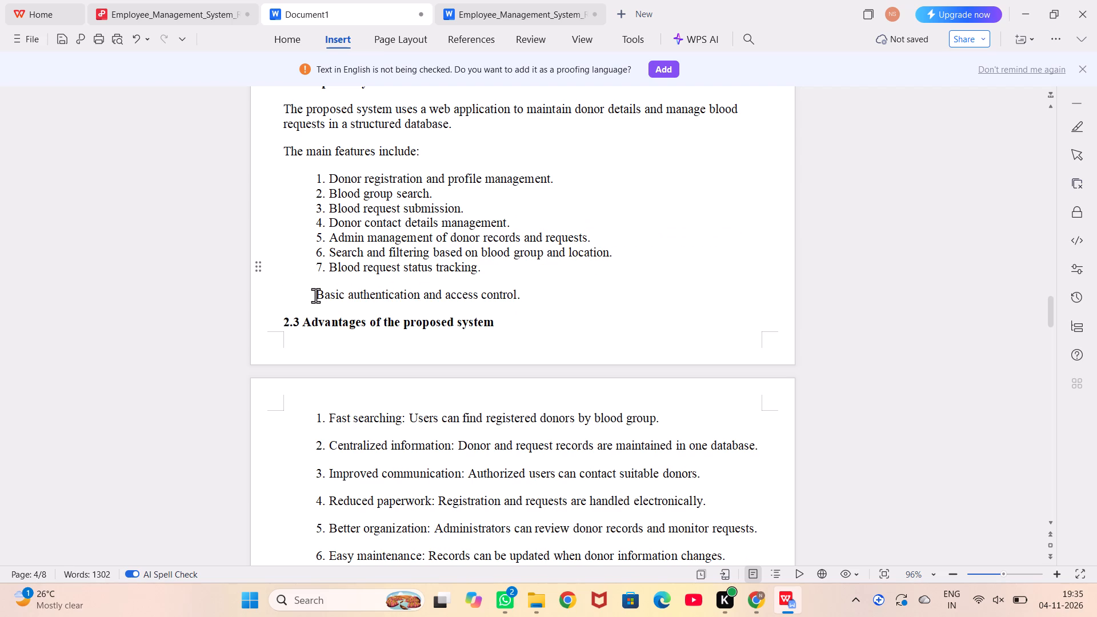
key("BackSpace")
key("BackSpace")
key("Return")
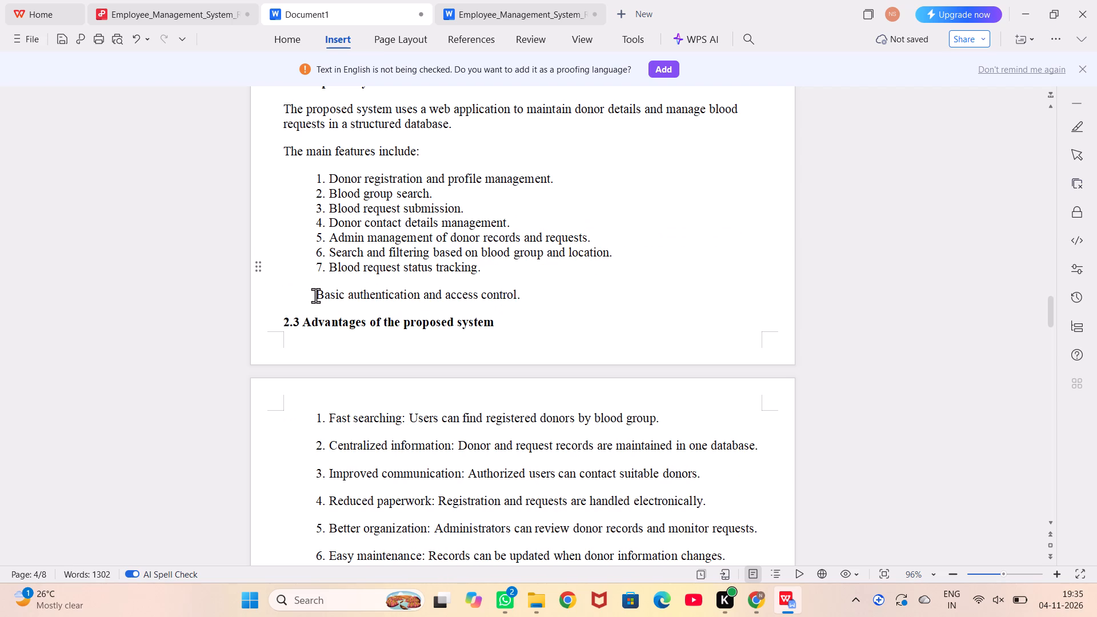
left_click(315, 294)
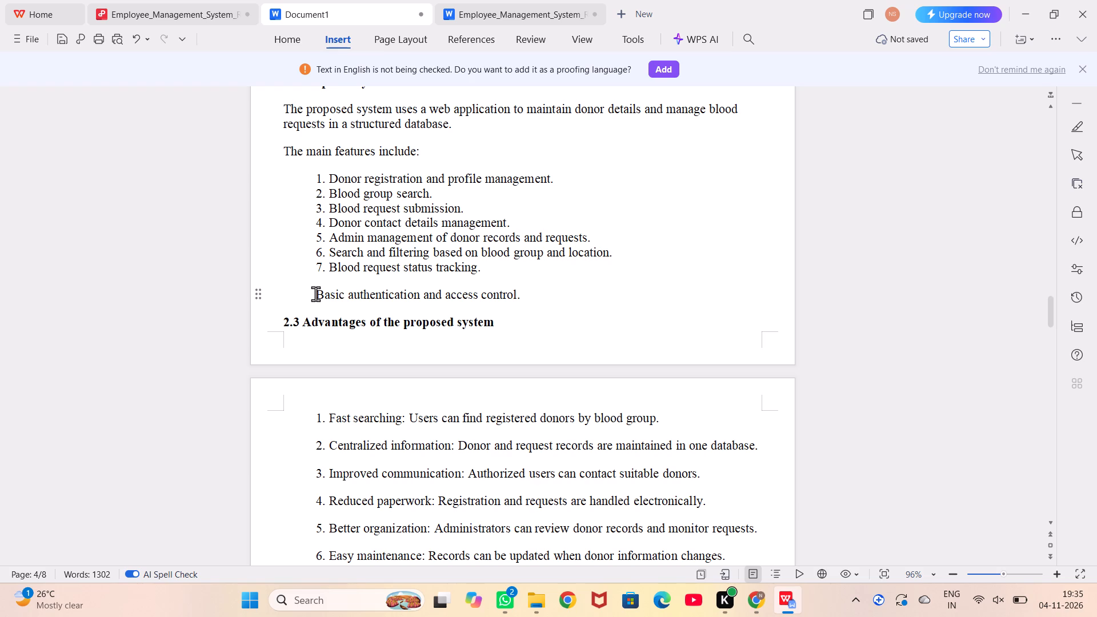
key("BackSpace")
key("BackSpace")
key("Return")
scroll(315, 294, "up", 1)
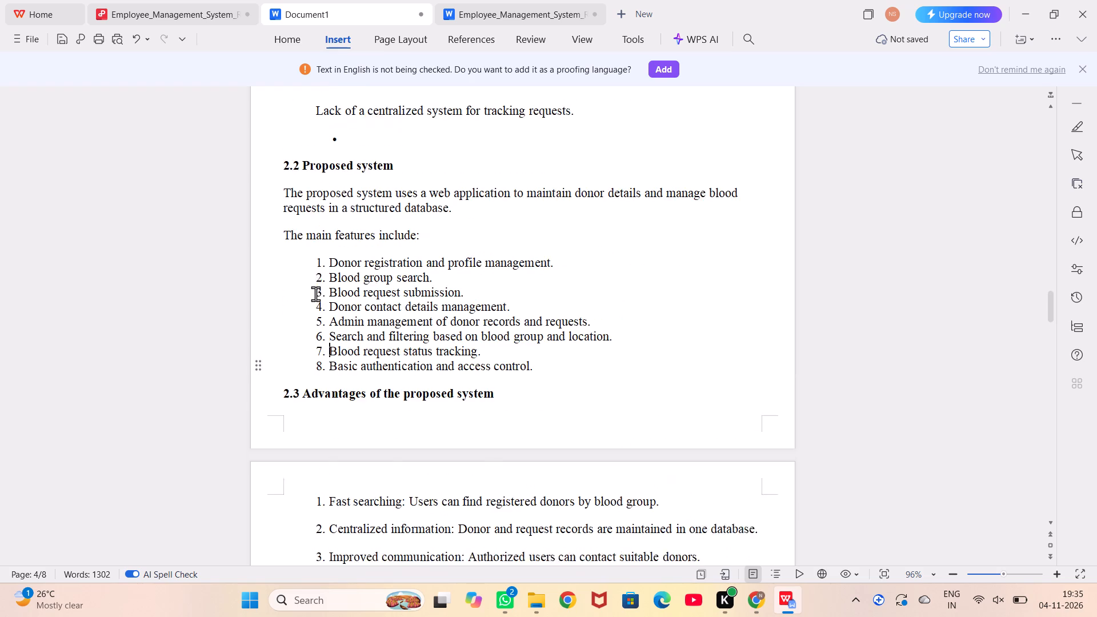
Remove the empty bullets above and below "Lack of a centralized system for tracking requests." in section 2.1.
scroll(315, 294, "up", 2)
left_click(367, 326)
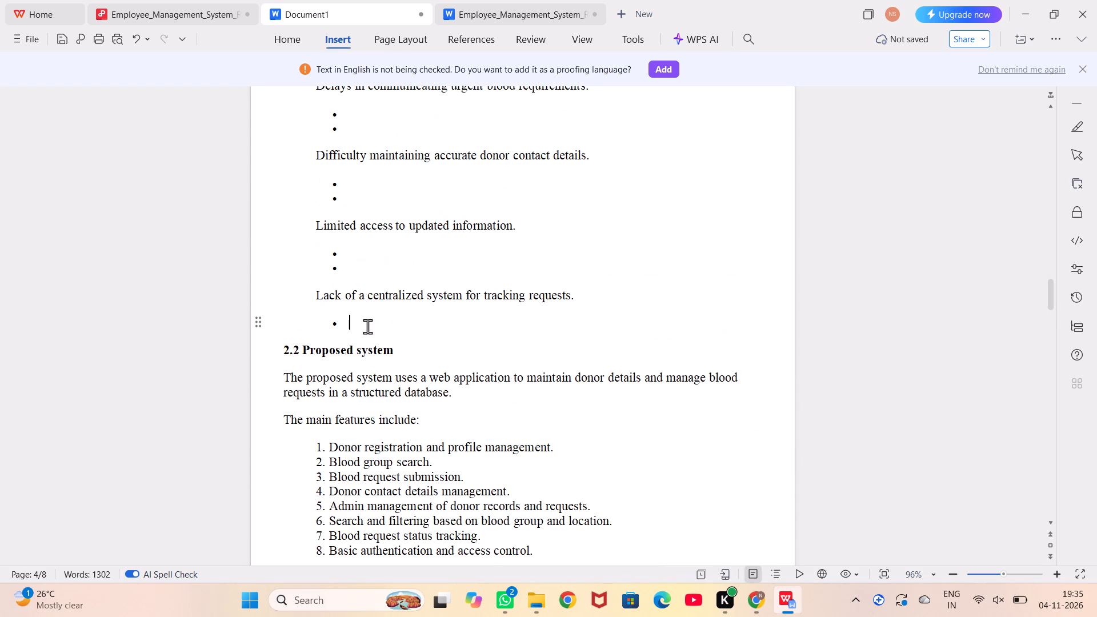
key("BackSpace")
key("BackSpace")
key("BackSpace")
left_click(365, 263)
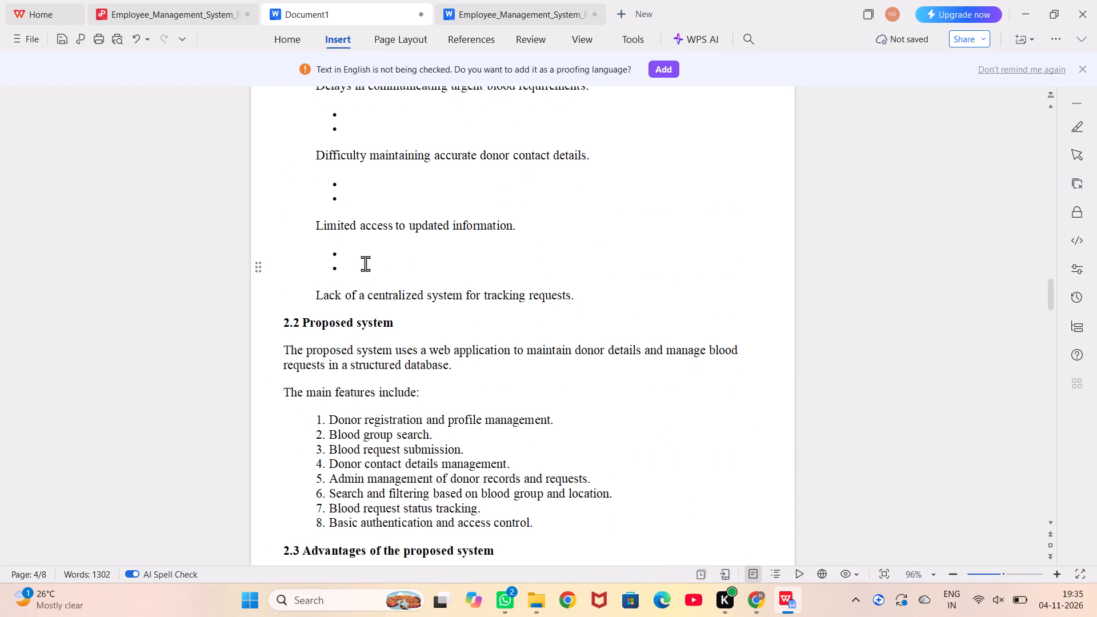
key("BackSpace")
key("BackSpace")
key("BackSpace")
key("BackSpace")
Remove the empty bullets between "Difficulty maintaining accurate donor contact details." and "Limited access to updated information.".
left_click(375, 190)
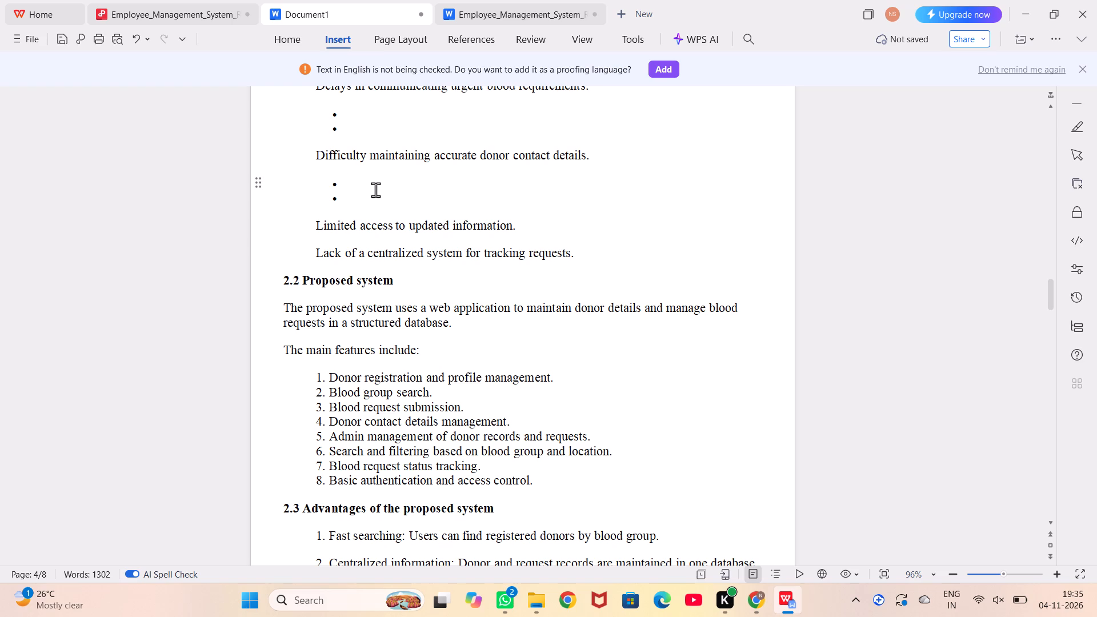
key("BackSpace")
key("BackSpace")
left_click(378, 206)
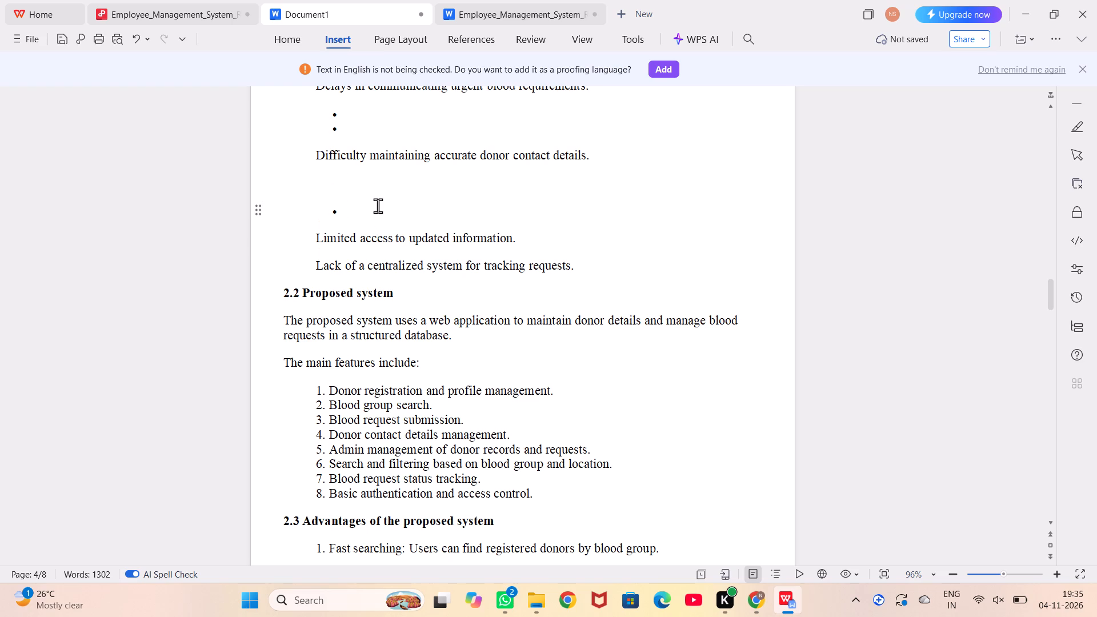
key("BackSpace")
key("BackSpace")
key("BackSpace")
key("BackSpace")
Remove the empty bullets above and below "Delays in communicating urgent blood requirements.".
scroll(378, 206, "up", 1)
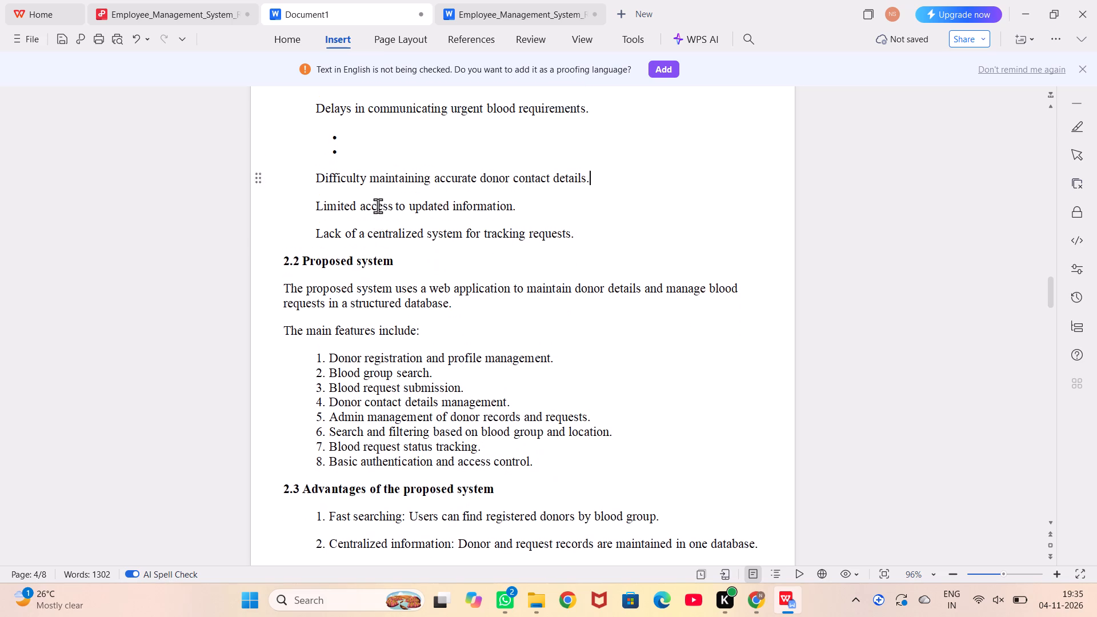
scroll(378, 206, "up", 1)
left_click(378, 206)
key("BackSpace")
key("BackSpace")
key("BackSpace")
key("BackSpace")
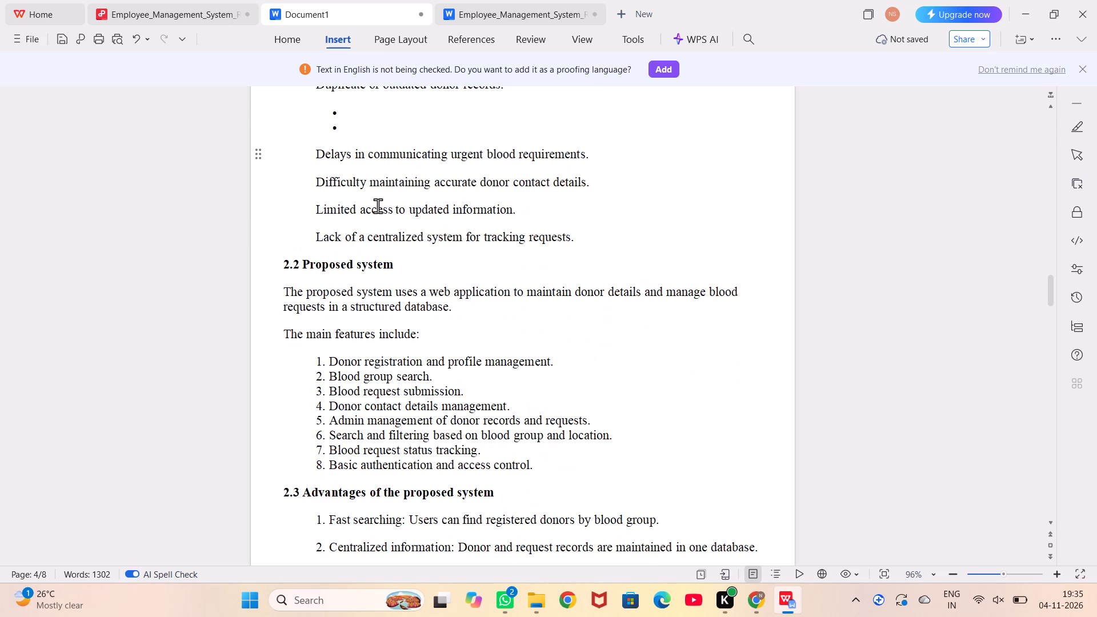
scroll(378, 206, "up", 1)
left_click(384, 195)
key("BackSpace")
key("BackSpace")
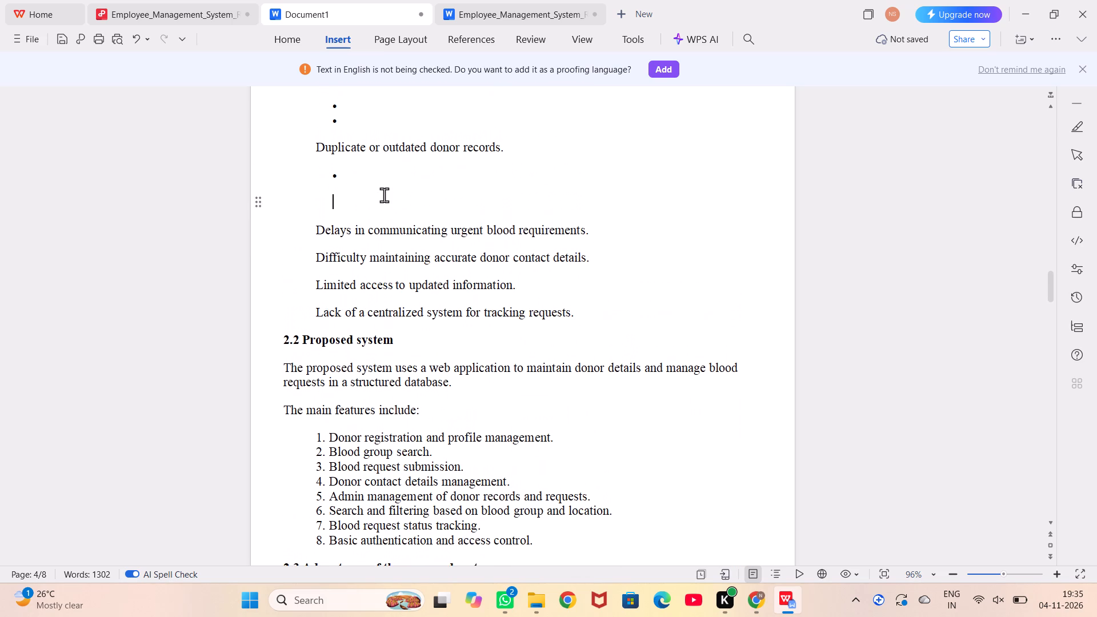
key("BackSpace")
key("BackSpace")
Remove the empty bullets between "Time-consuming manual searches." and "Duplicate or outdated donor records.".
scroll(384, 195, "up", 1)
left_click(391, 186)
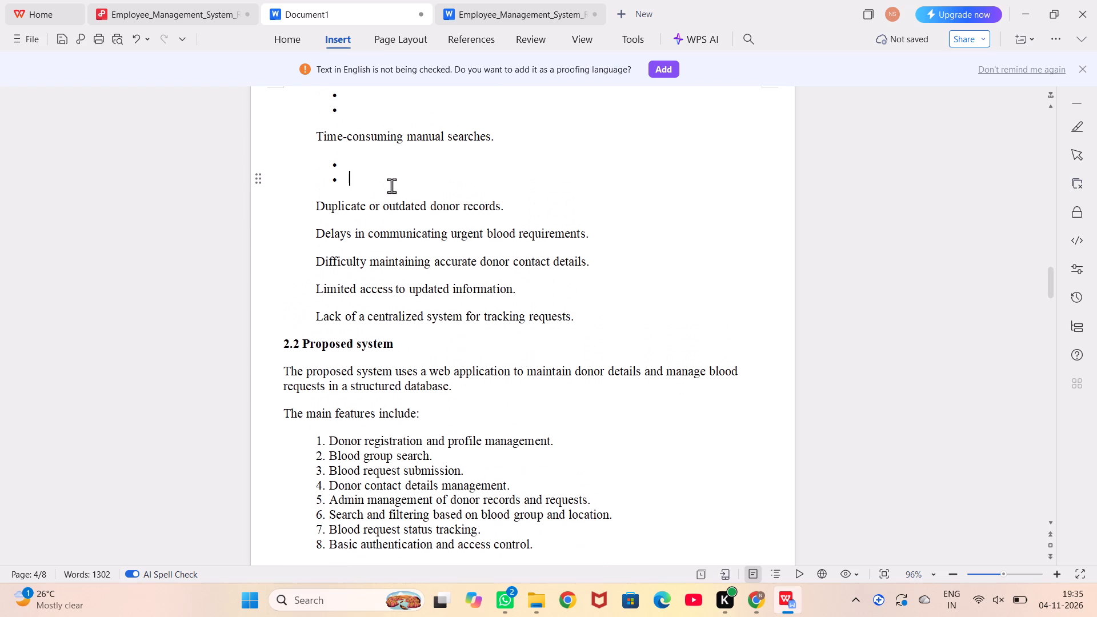
key("BackSpace")
key("BackSpace")
key("BackSpace")
key("BackSpace")
Remove the empty bullets between "Difficulty finding donors of a particular blood group." and "Time-consuming manual searches.".
scroll(391, 186, "up", 1)
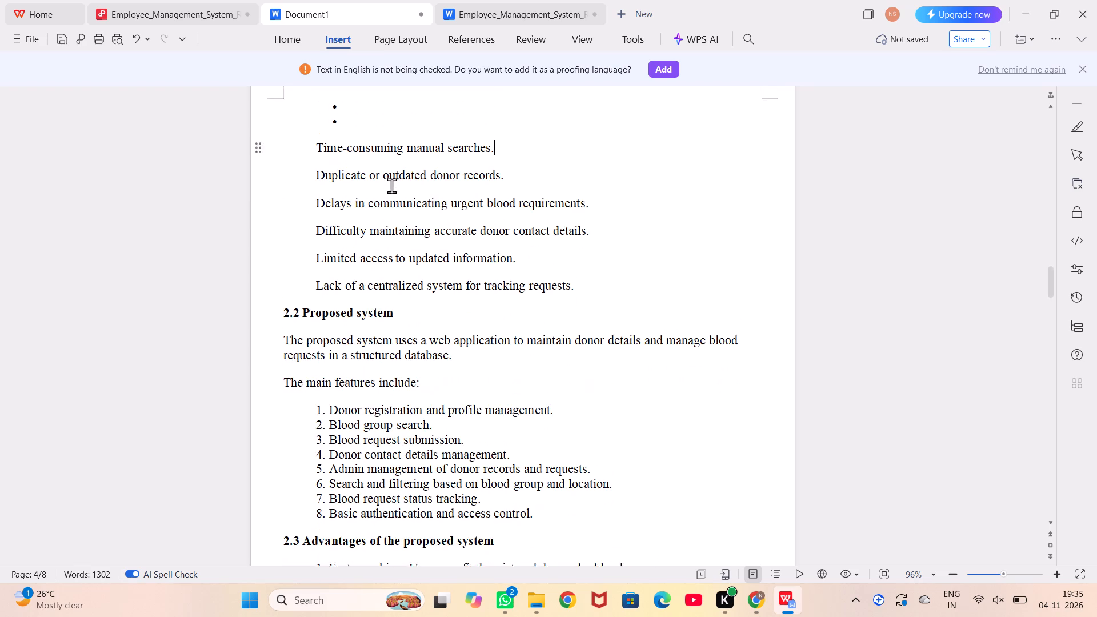
scroll(391, 186, "up", 1)
left_click(391, 186)
key("BackSpace")
key("BackSpace")
key("BackSpace")
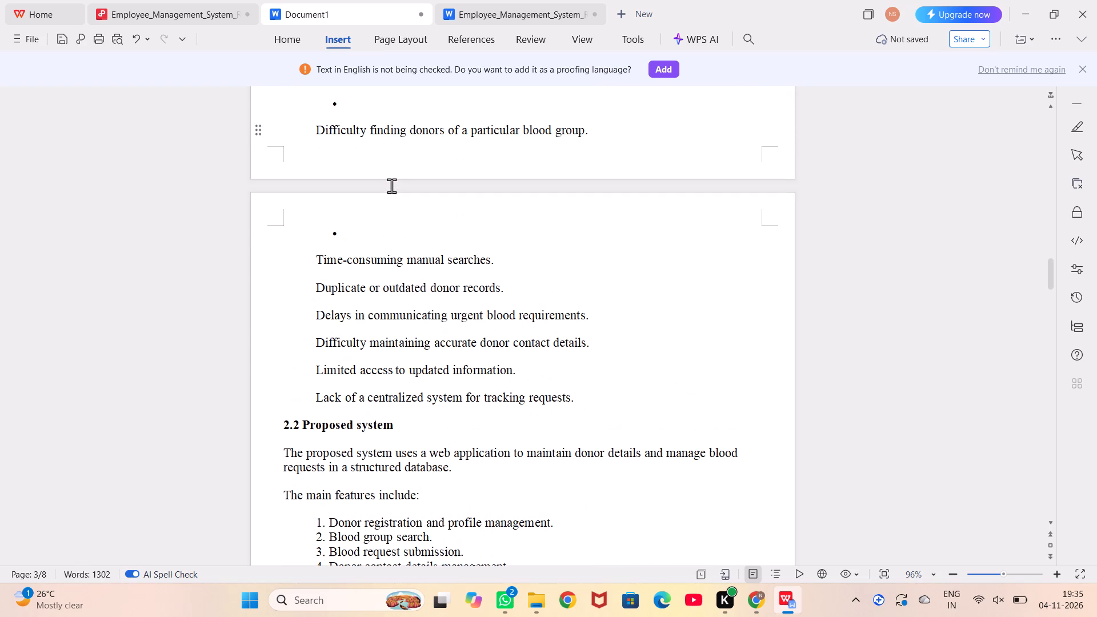
left_click(394, 216)
key("BackSpace")
key("BackSpace")
key("BackSpace")
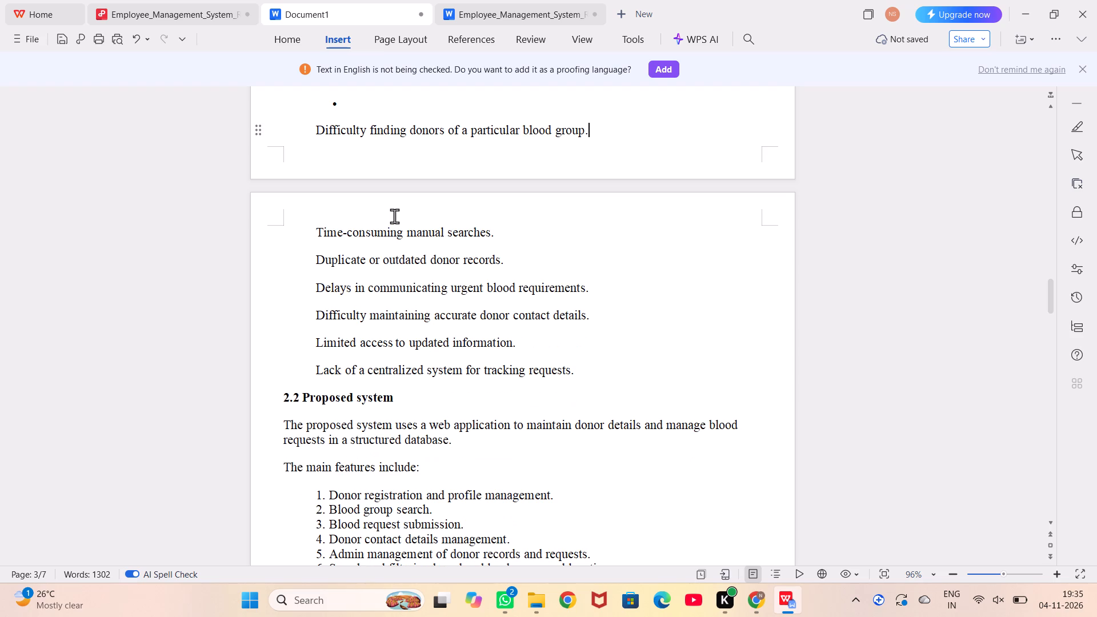
Remove the empty bullet between "The limitations of the existing system include:" and the first limitation.
left_click(394, 216)
scroll(394, 216, "up", 2)
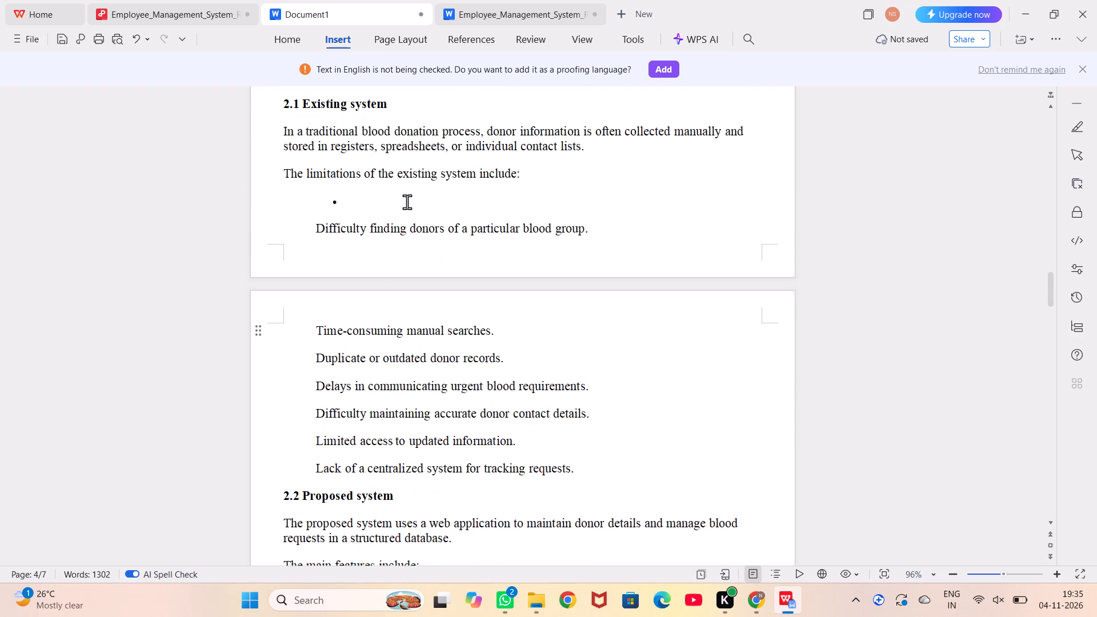
left_click(407, 202)
key("BackSpace")
key("BackSpace")
key("BackSpace")
Number the limitations "Difficulty finding donors" and "Time-consuming manual searches" as consecutive list items 1 and 2.
left_click(313, 203)
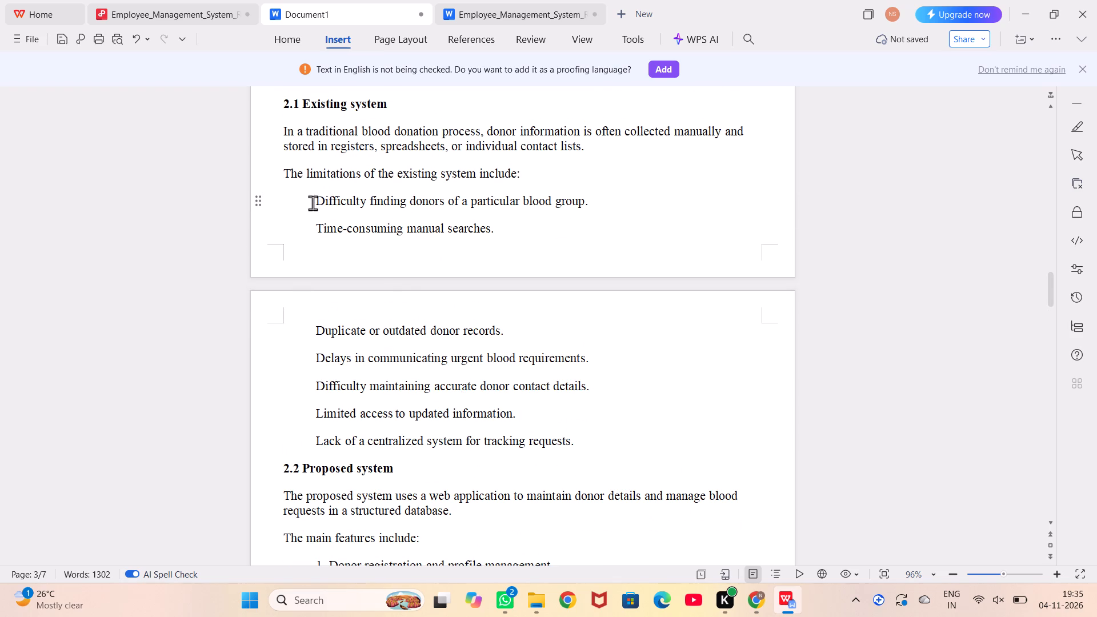
type("1.")
key("space")
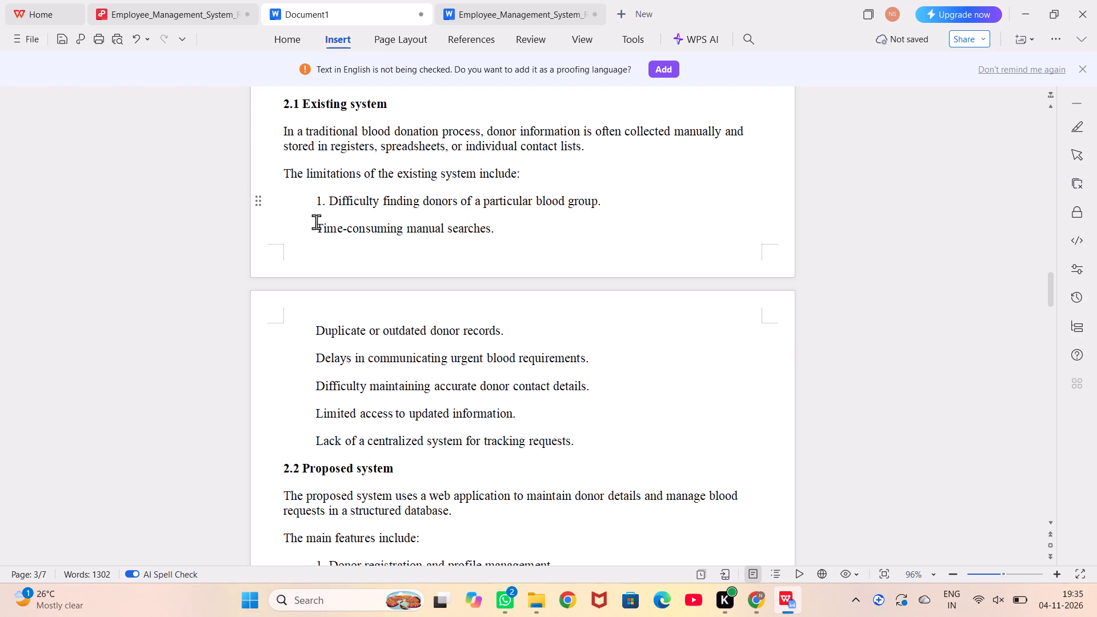
left_click(316, 222)
type("2,")
key("BackSpace")
key("BackSpace")
key("BackSpace")
key("BackSpace")
key("Return")
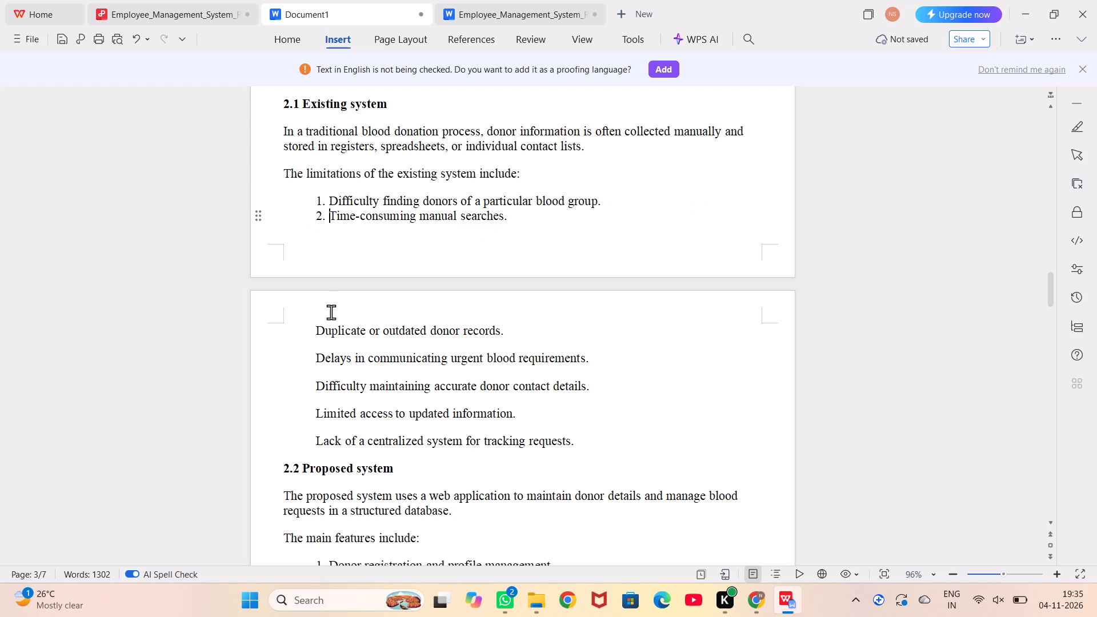
Join "Duplicate or outdated donor records" and "Delays in communicating urgent blood requirements" to the numbered limitations list as items 3 and 4.
left_click(314, 335)
key("BackSpace")
key("BackSpace")
key("Return")
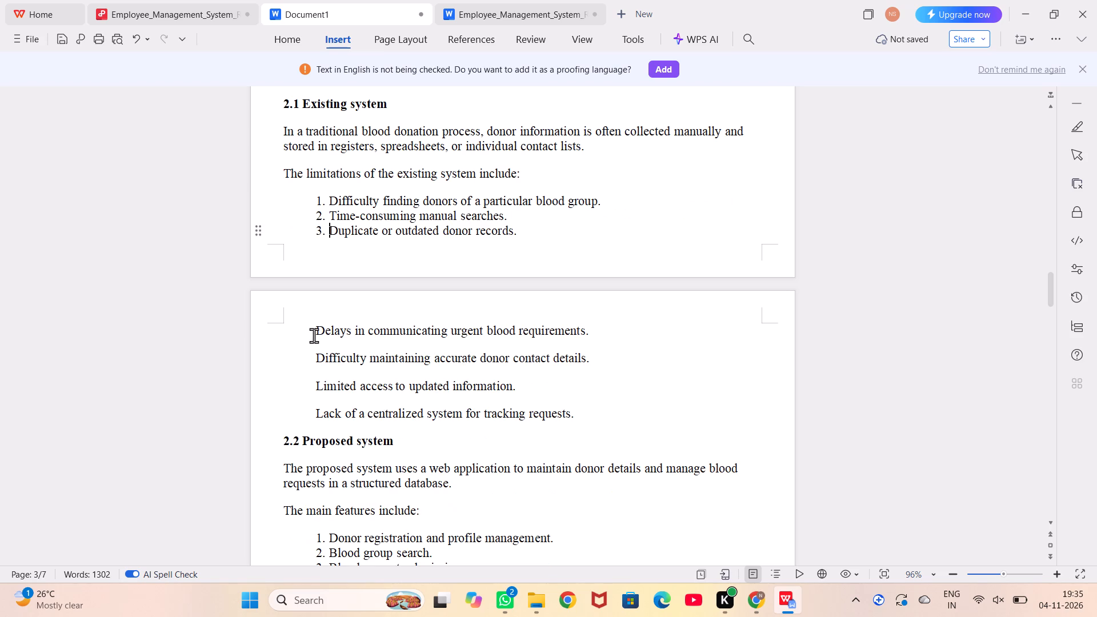
left_click(313, 328)
key("BackSpace")
key("BackSpace")
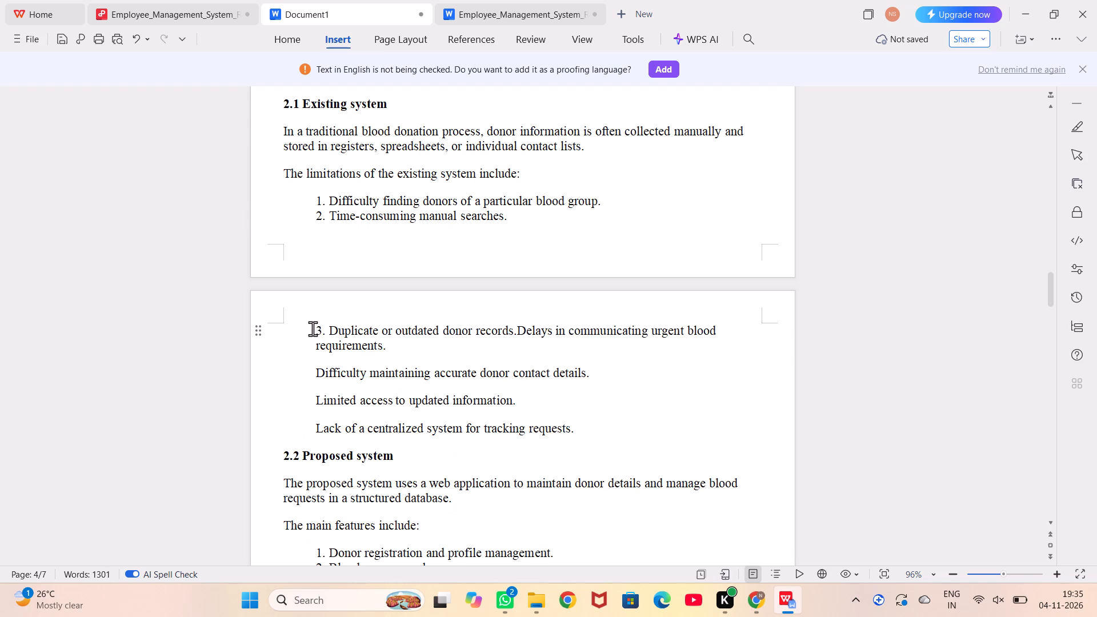
key("Return")
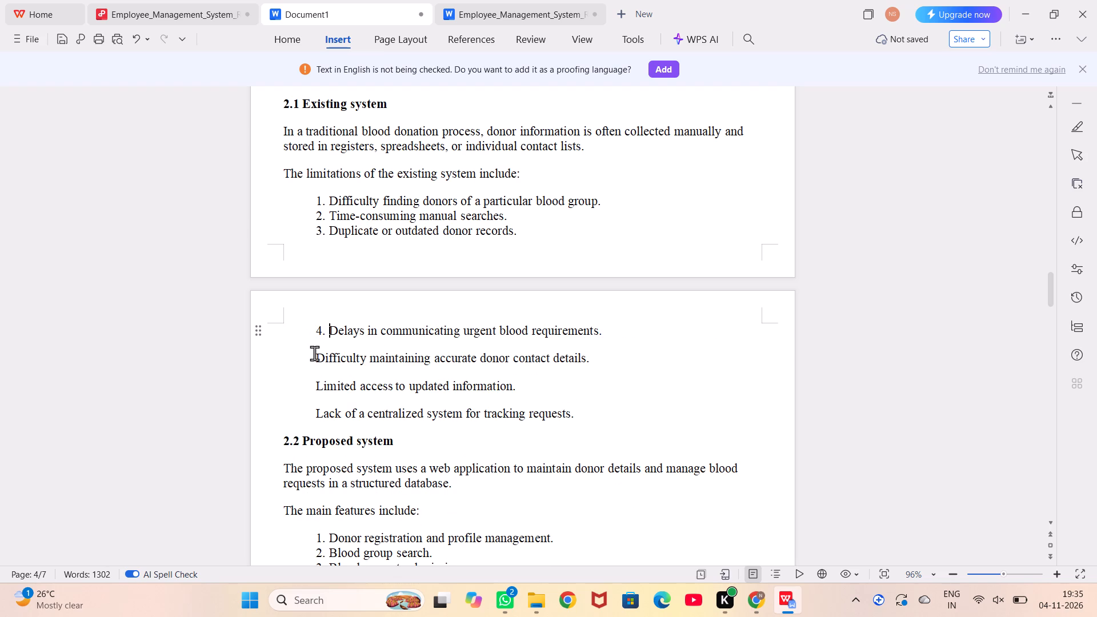
key("BackSpace")
key("BackSpace")
key("Return")
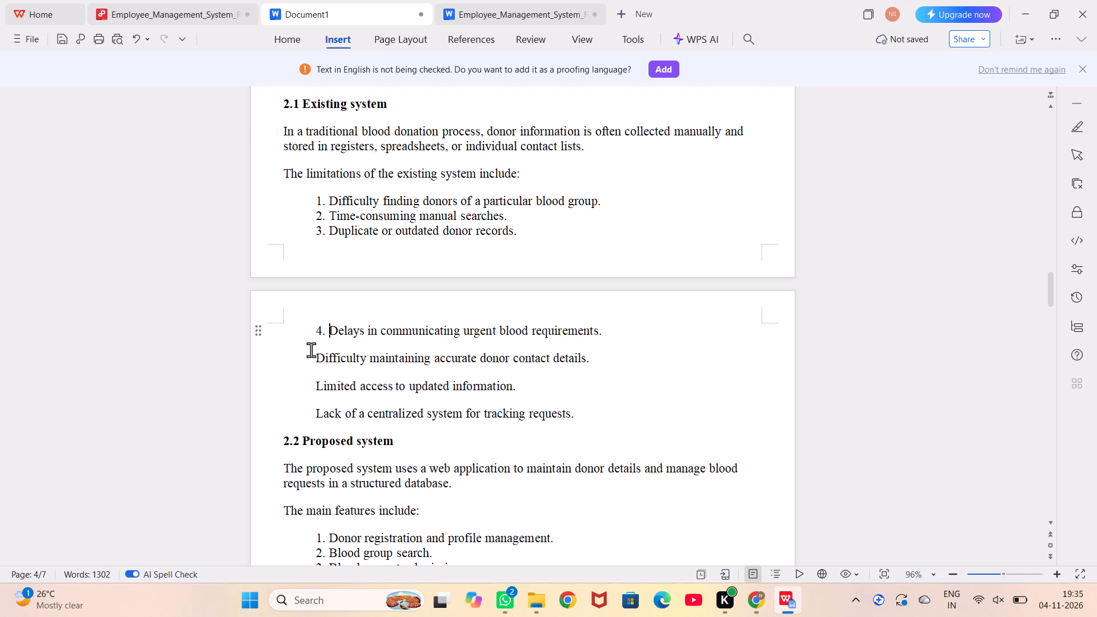
Join "Difficulty maintaining accurate donor contact details", "Limited access" and "Lack of a centralized system" to the numbered limitations list as items 5, 6 and 7.
left_click(317, 357)
key("BackSpace")
key("BackSpace")
key("Return")
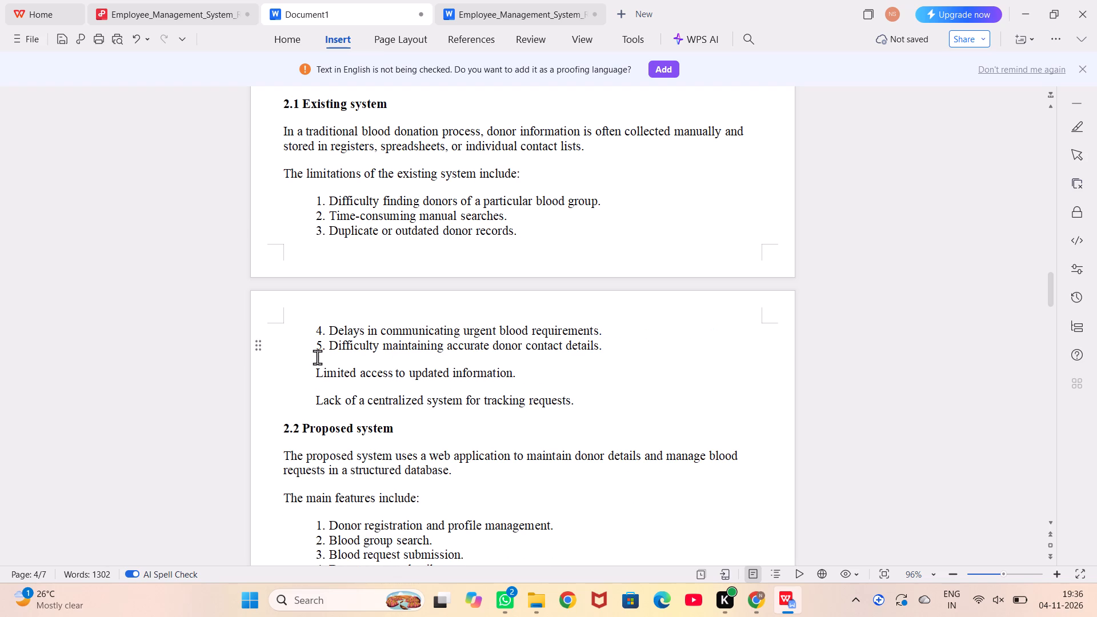
left_click(318, 375)
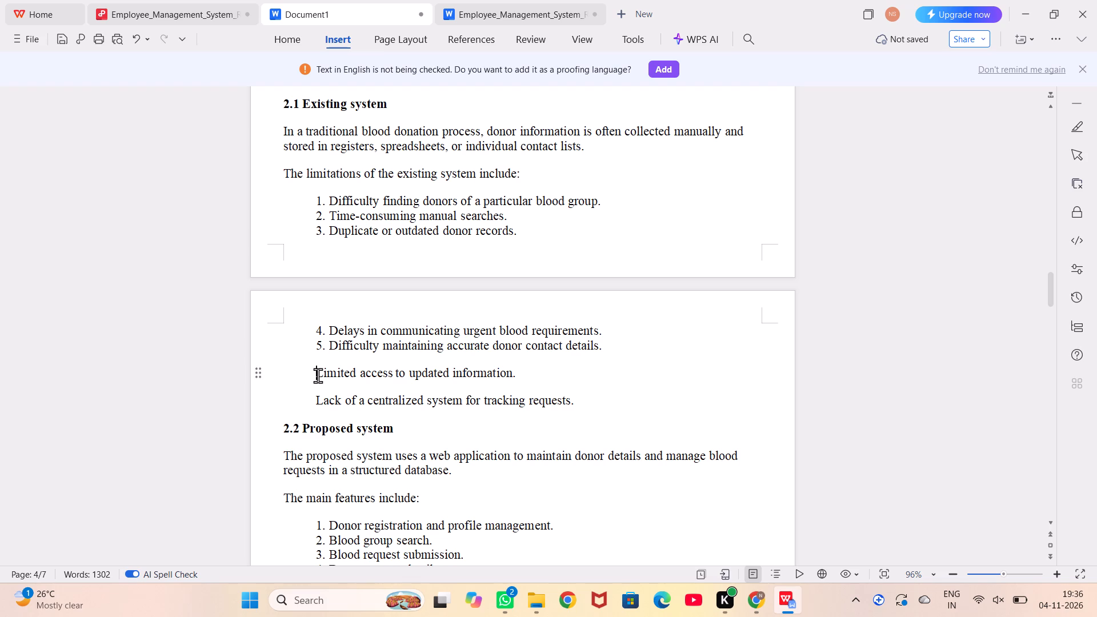
key("BackSpace")
key("BackSpace")
key("Return")
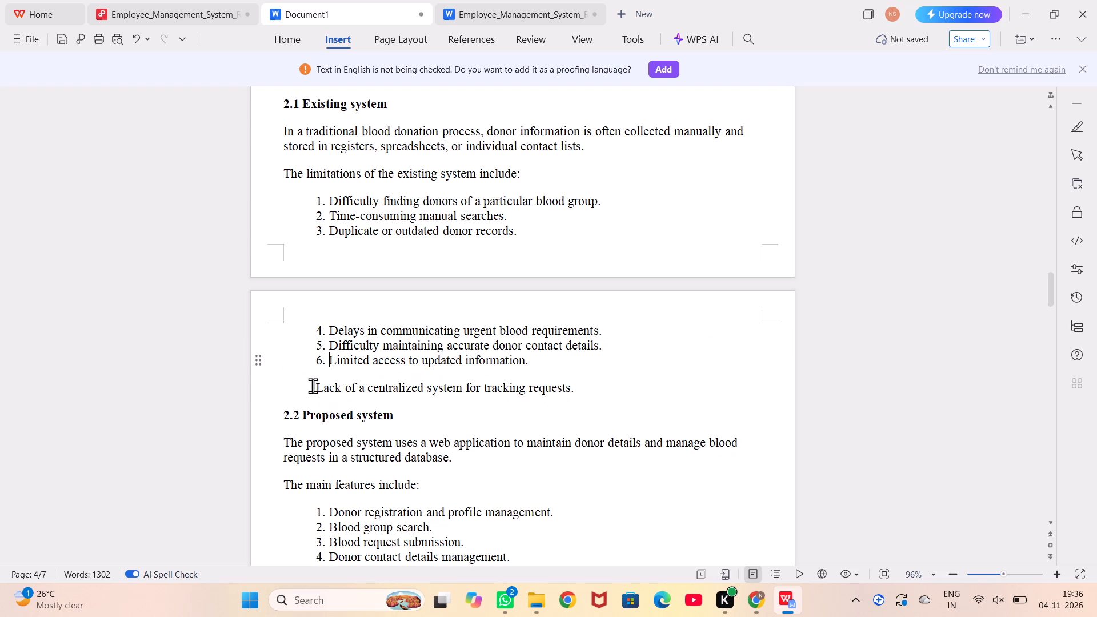
left_click(313, 386)
key("BackSpace")
key("BackSpace")
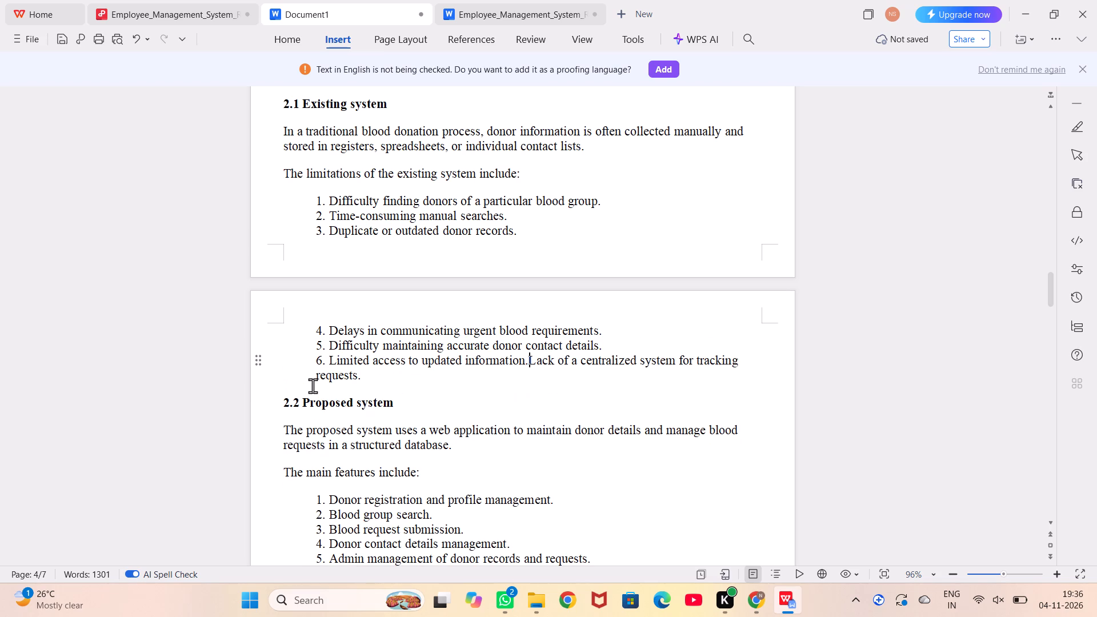
key("Return")
Format the heading "2. Introduction" with blue font colour and size 18.
scroll(313, 386, "up", 4)
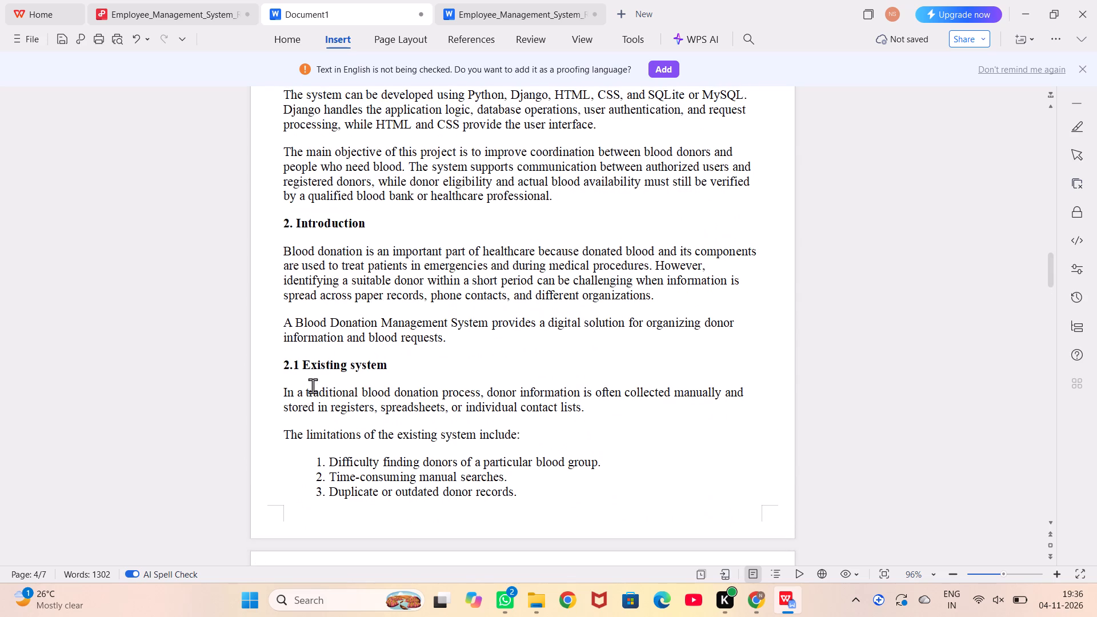
scroll(361, 308, "up", 1)
left_click_drag(379, 290, 251, 290)
left_click(304, 257)
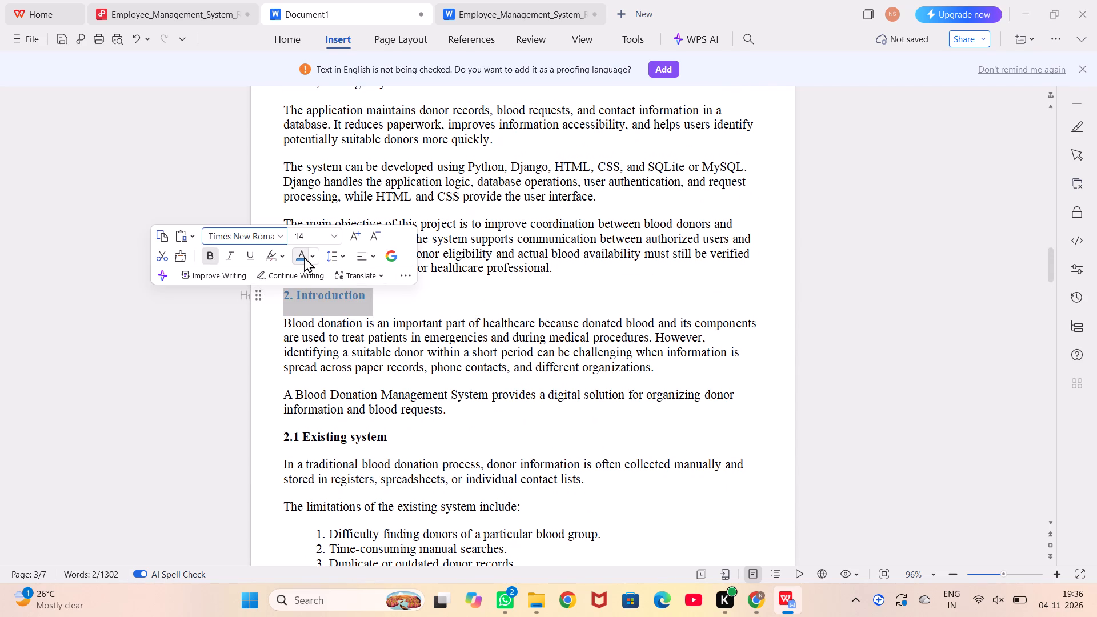
left_click(338, 236)
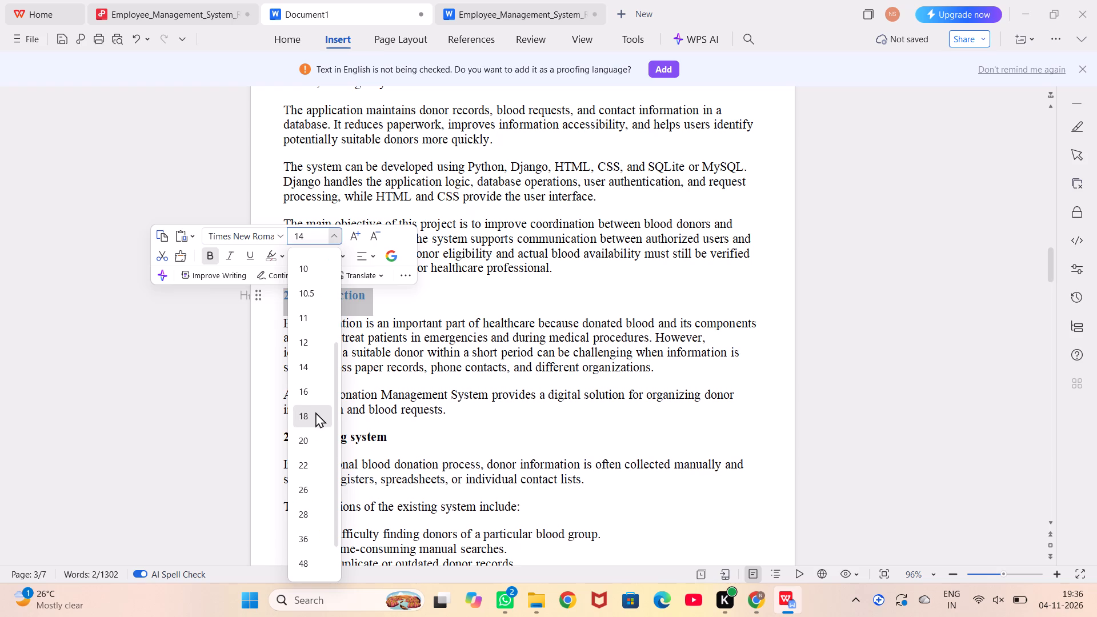
left_click(318, 407)
Format the heading "1. Abstract" with size 18 and blue font colour.
scroll(497, 417, "up", 2)
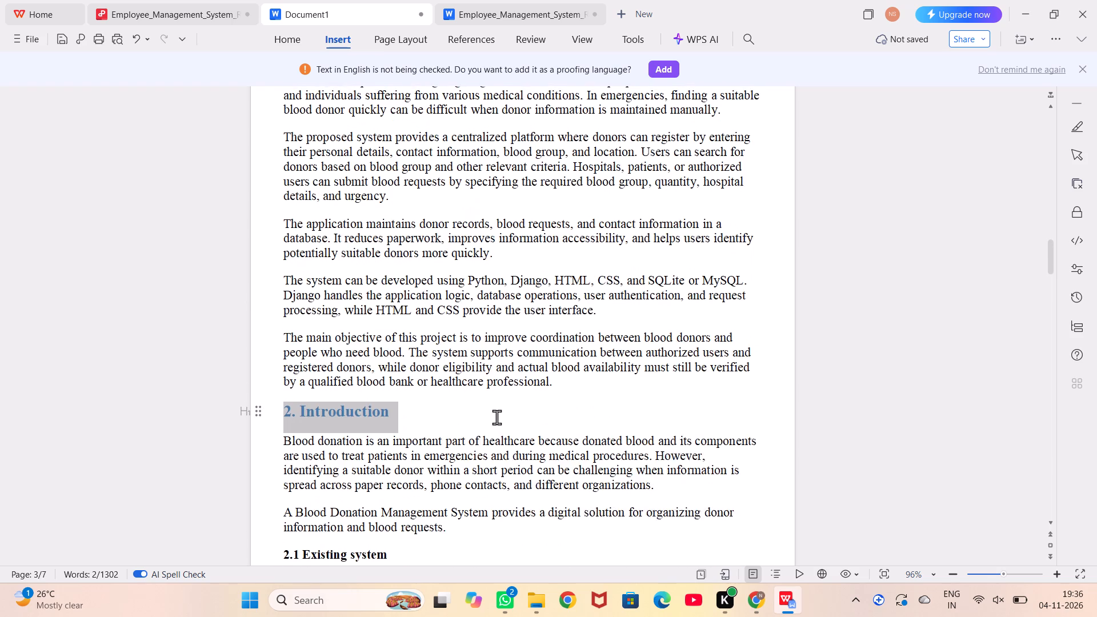
scroll(497, 417, "up", 2)
left_click_drag(398, 211, 305, 218)
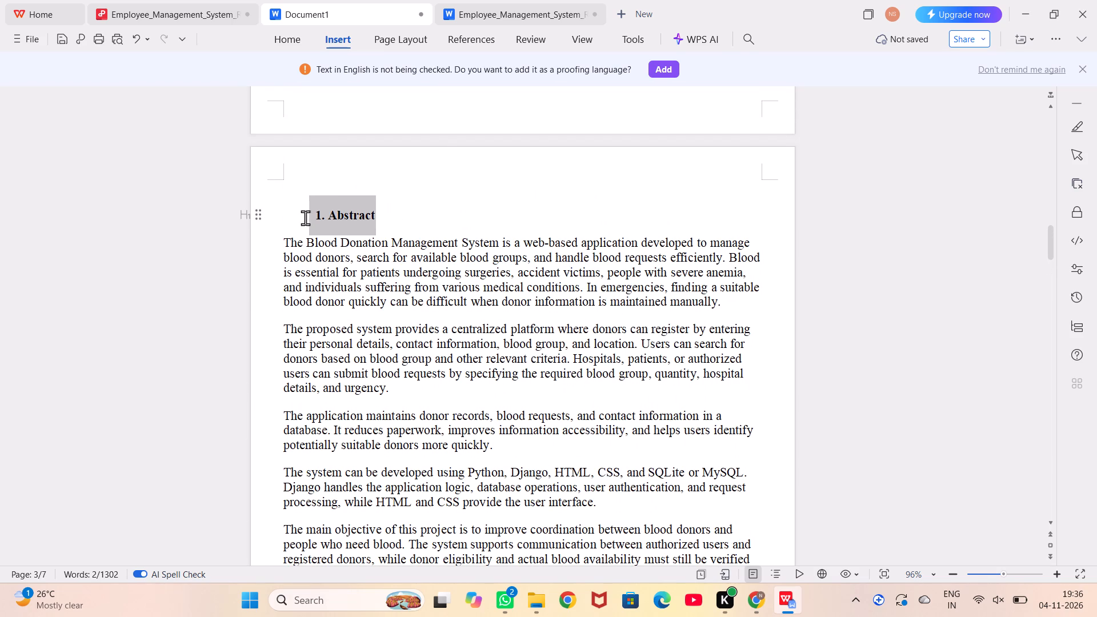
left_click_drag(305, 218, 306, 218)
left_click(350, 146)
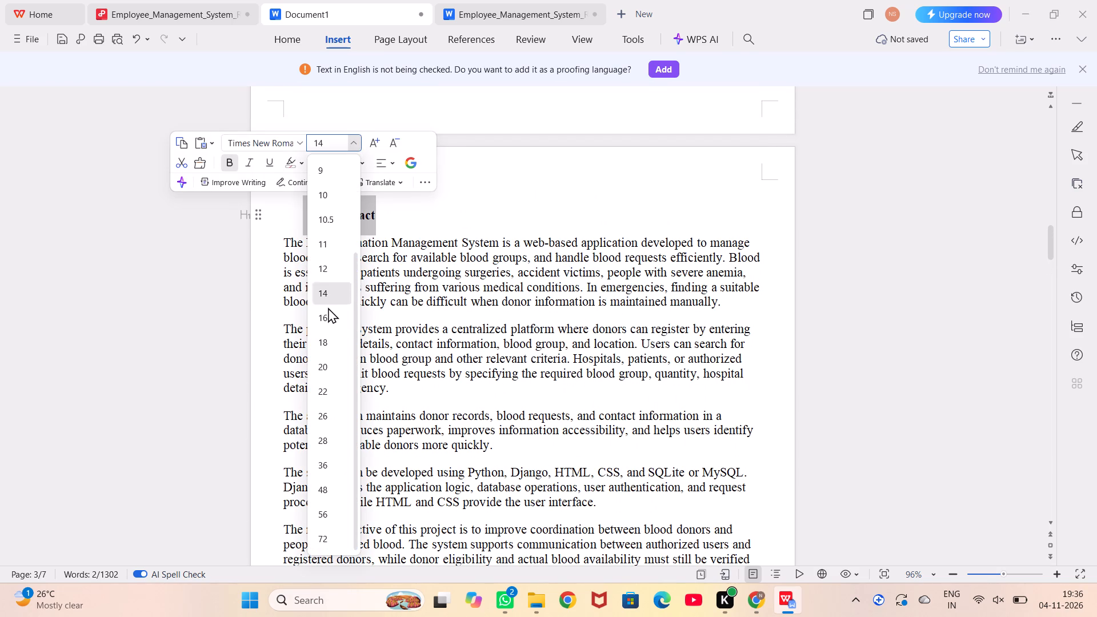
left_click(341, 338)
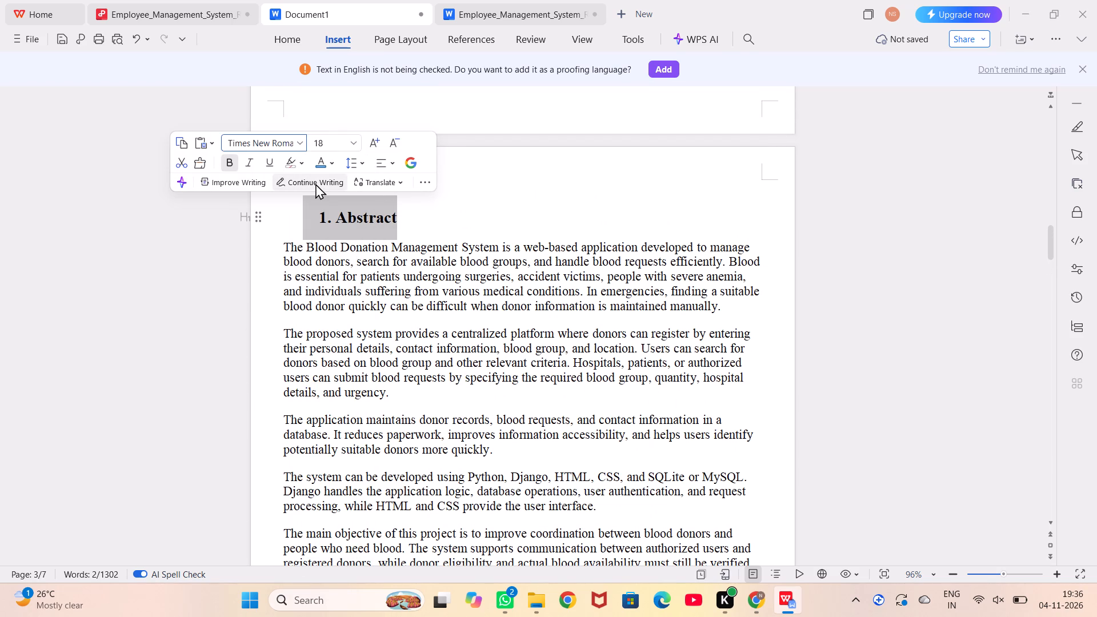
left_click(320, 167)
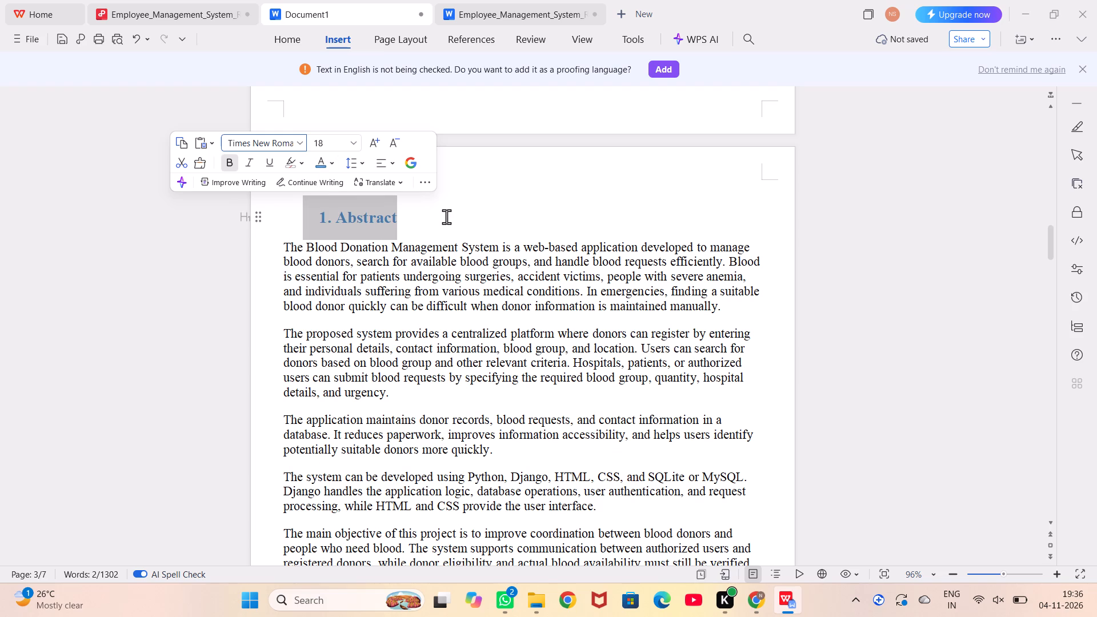
left_click(446, 217)
scroll(391, 261, "down", 6)
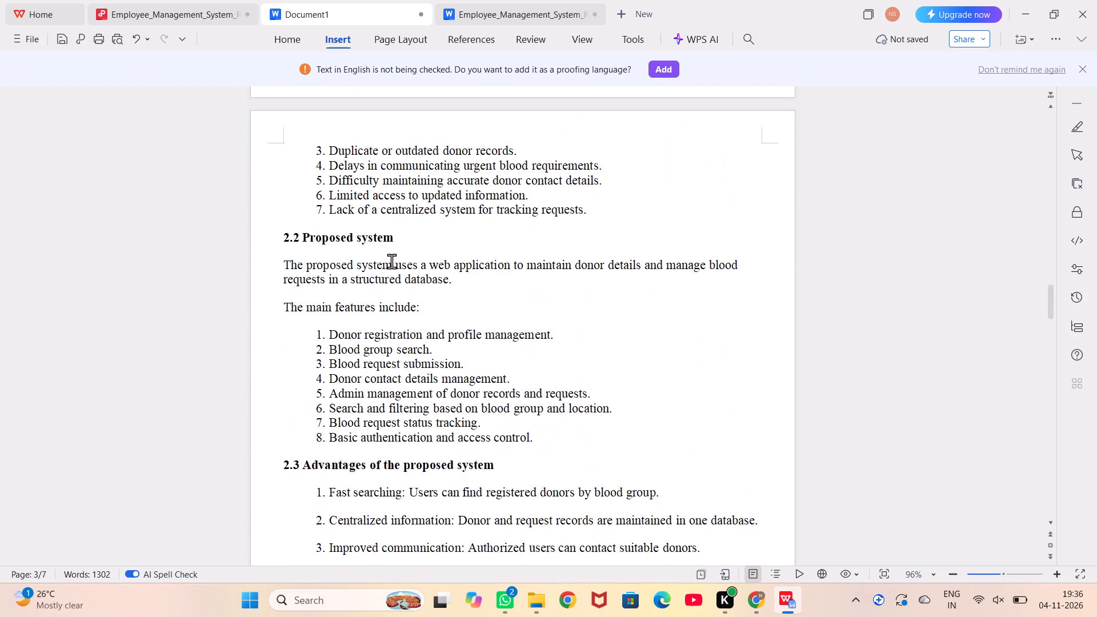
Capture a screenshot of the three-layer architecture diagram (Presentation, Application and Data Layer) in the ChatGPT answer in Chrome.
scroll(391, 261, "down", 13)
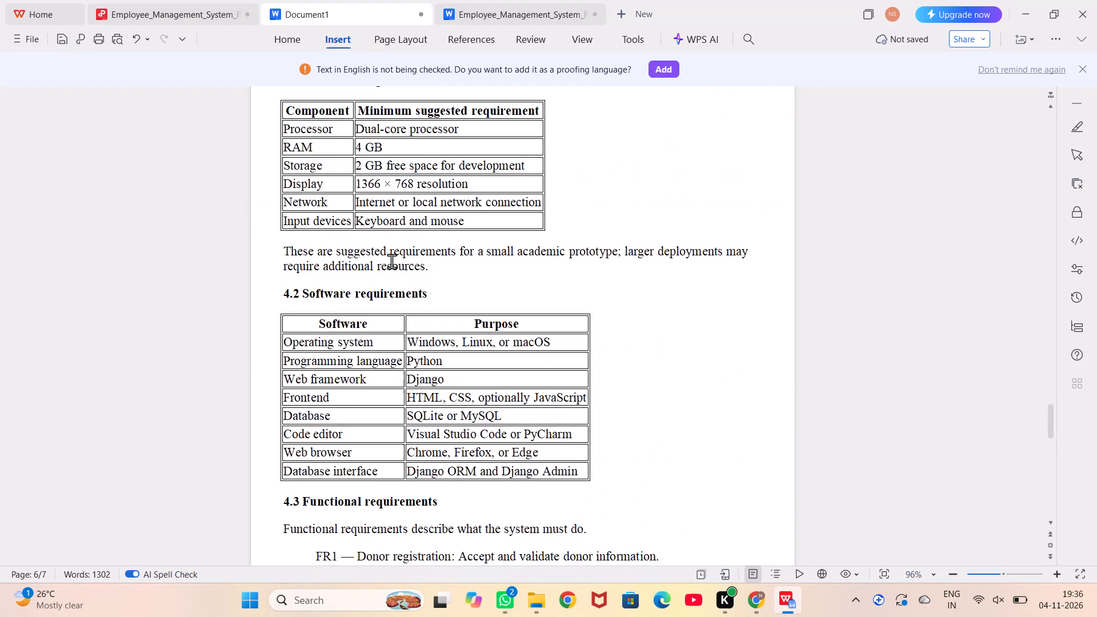
scroll(391, 261, "down", 13)
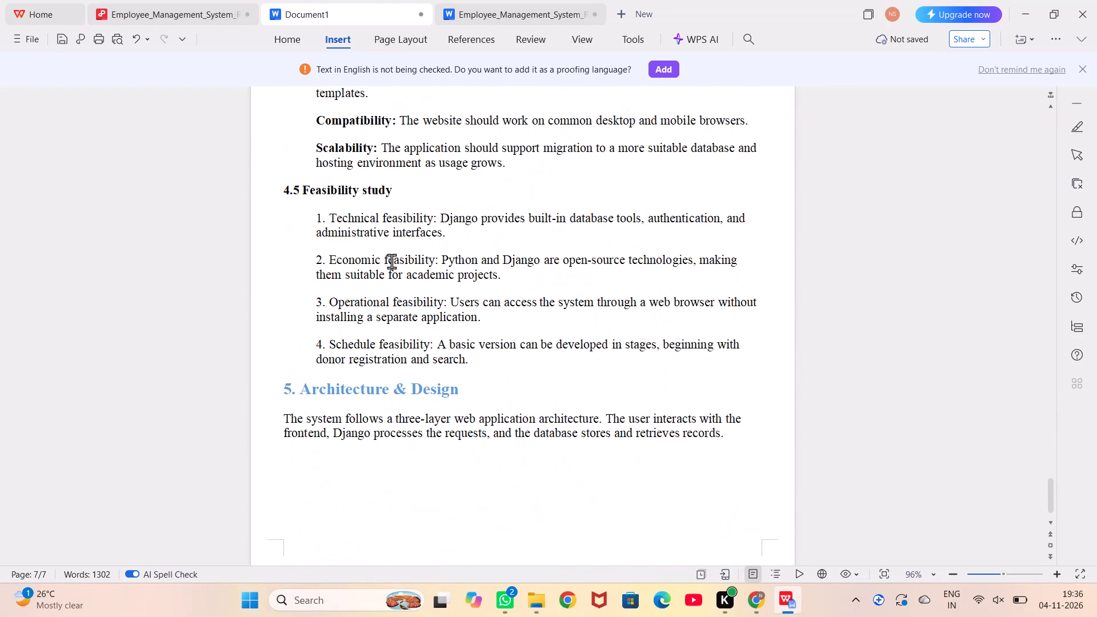
scroll(391, 261, "down", 4)
left_click(762, 612)
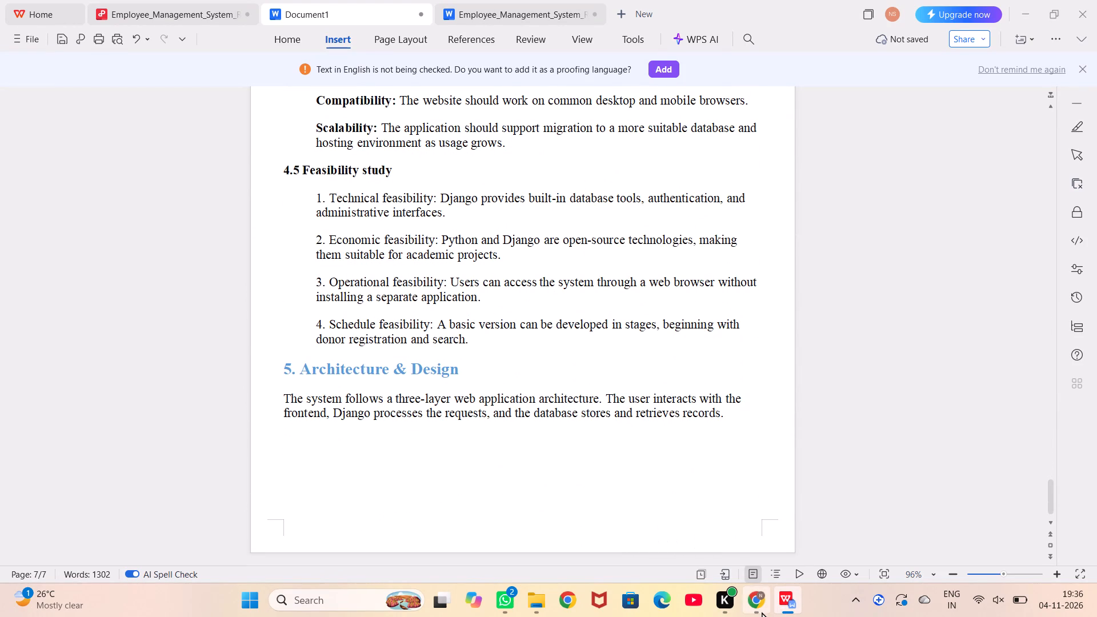
scroll(611, 395, "down", 3)
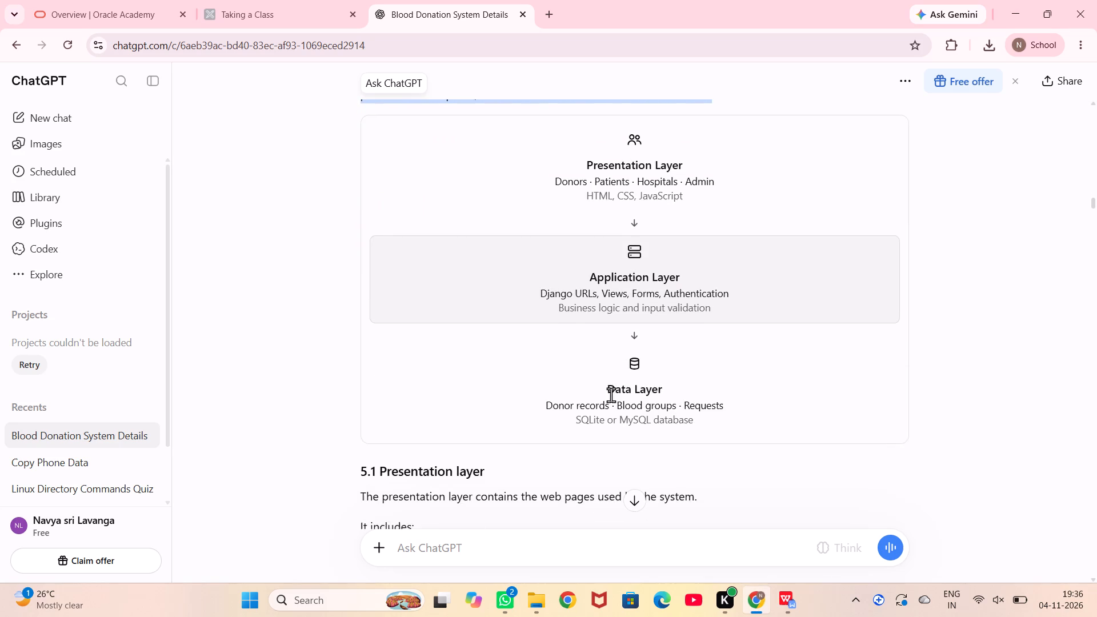
scroll(611, 395, "up", 1)
left_click(811, 441)
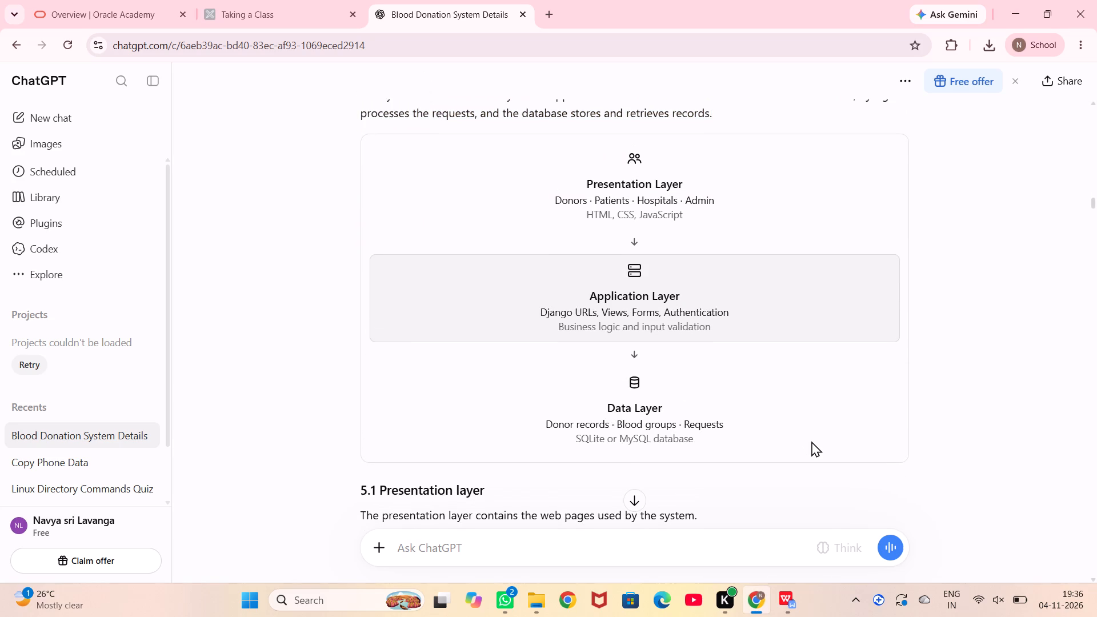
key("Print")
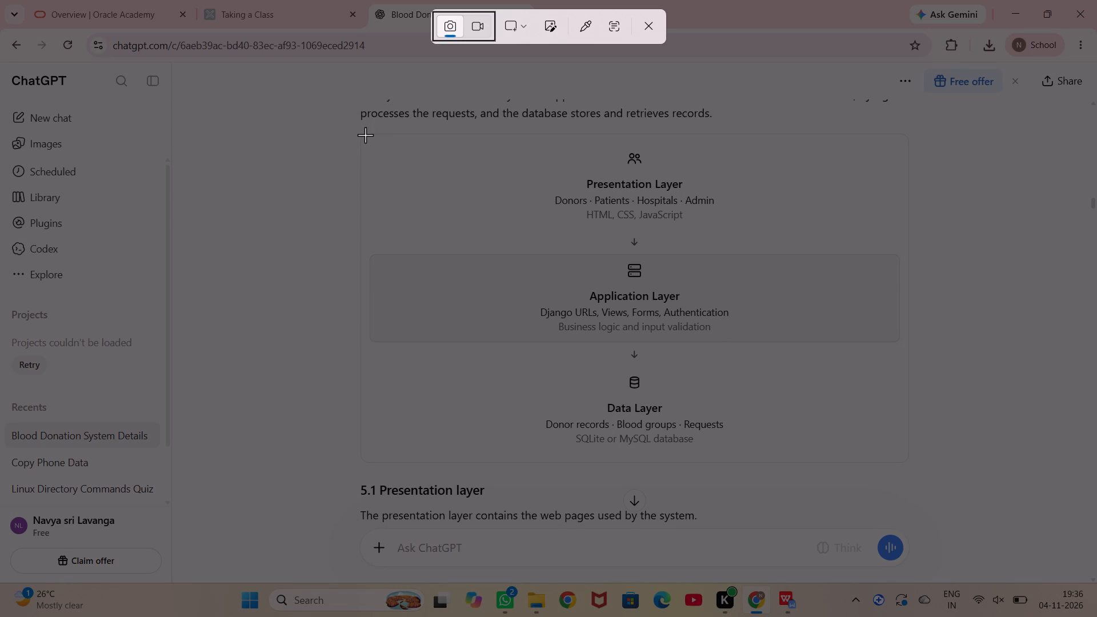
left_click_drag(365, 135, 895, 462)
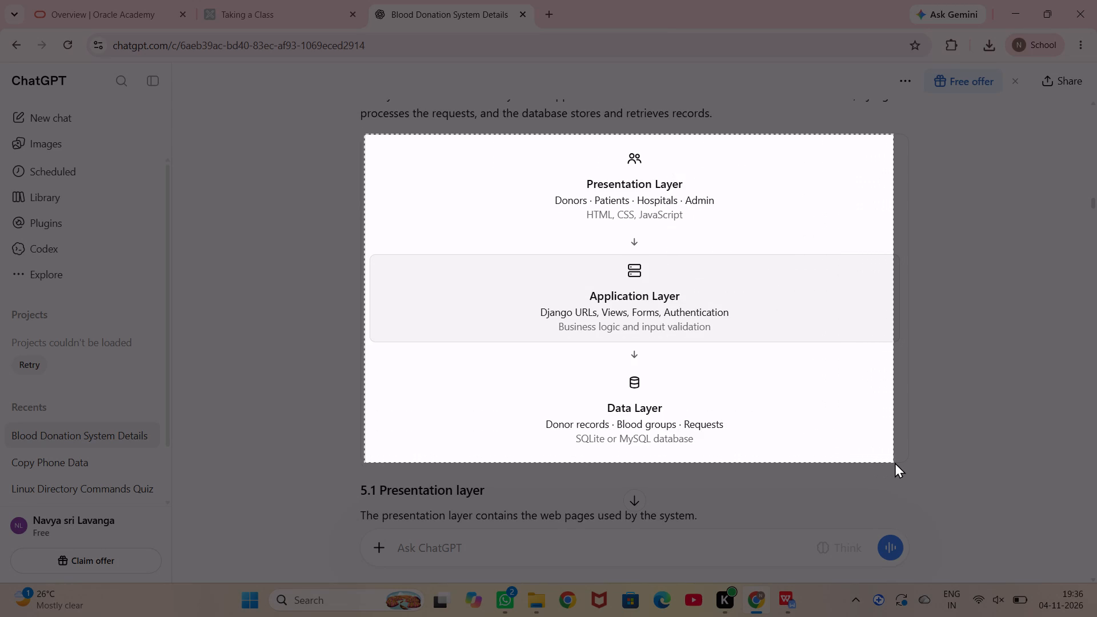
left_click_drag(895, 462, 897, 459)
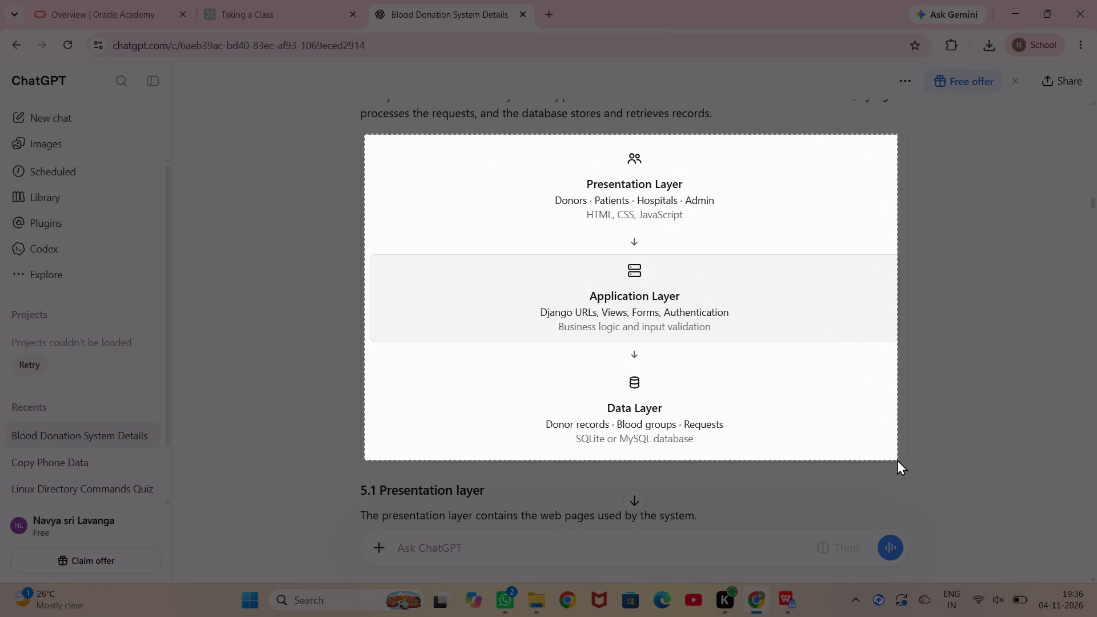
left_click_drag(897, 459, 896, 459)
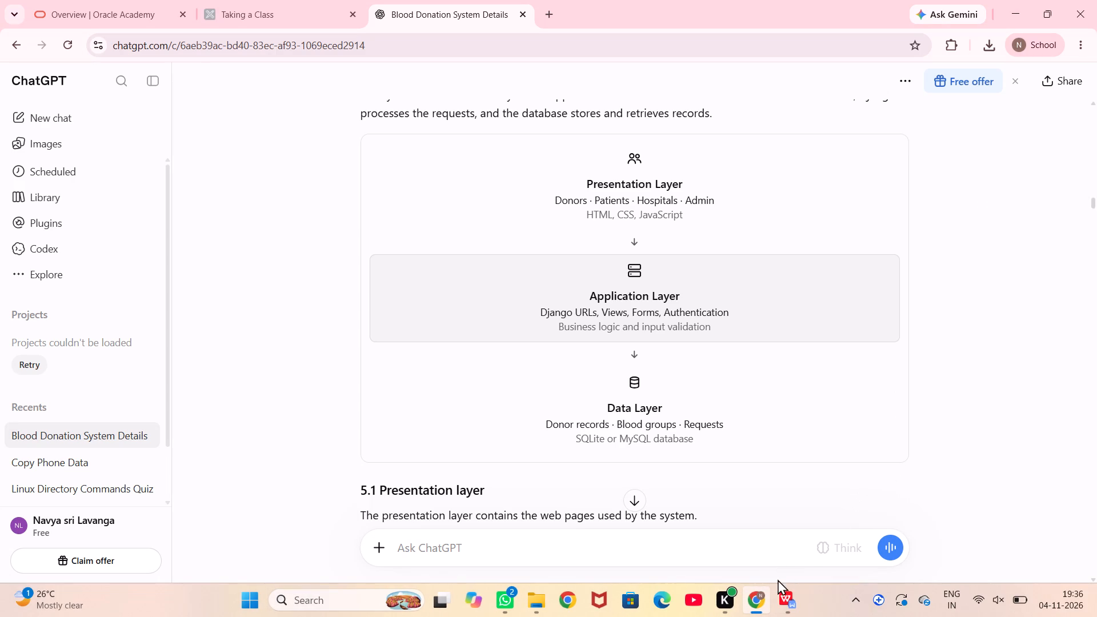
Paste the diagram screenshot into the WPS report below the "5. Architecture & Design" paragraph and start a new line after it.
left_click(776, 608)
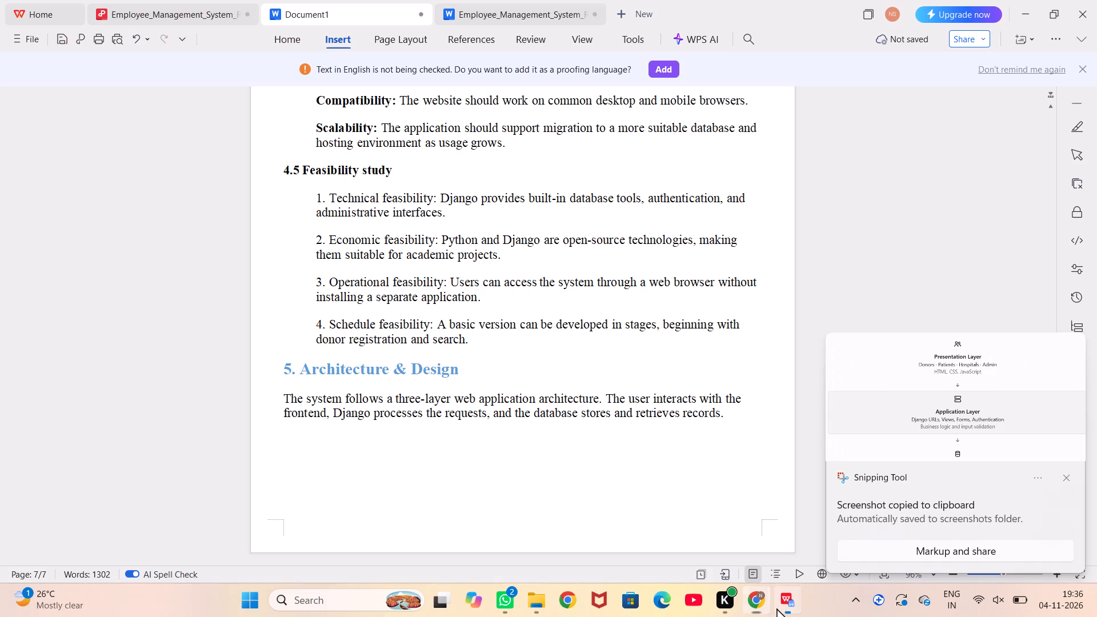
left_click(446, 441)
key("ctrl+v")
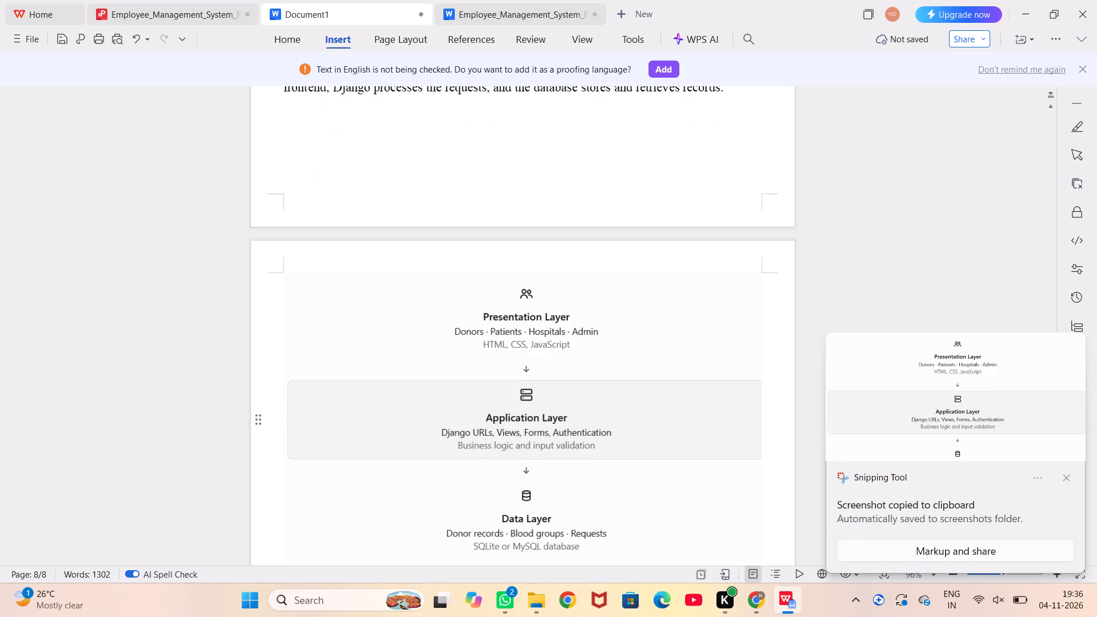
scroll(446, 441, "down", 1)
key("Return")
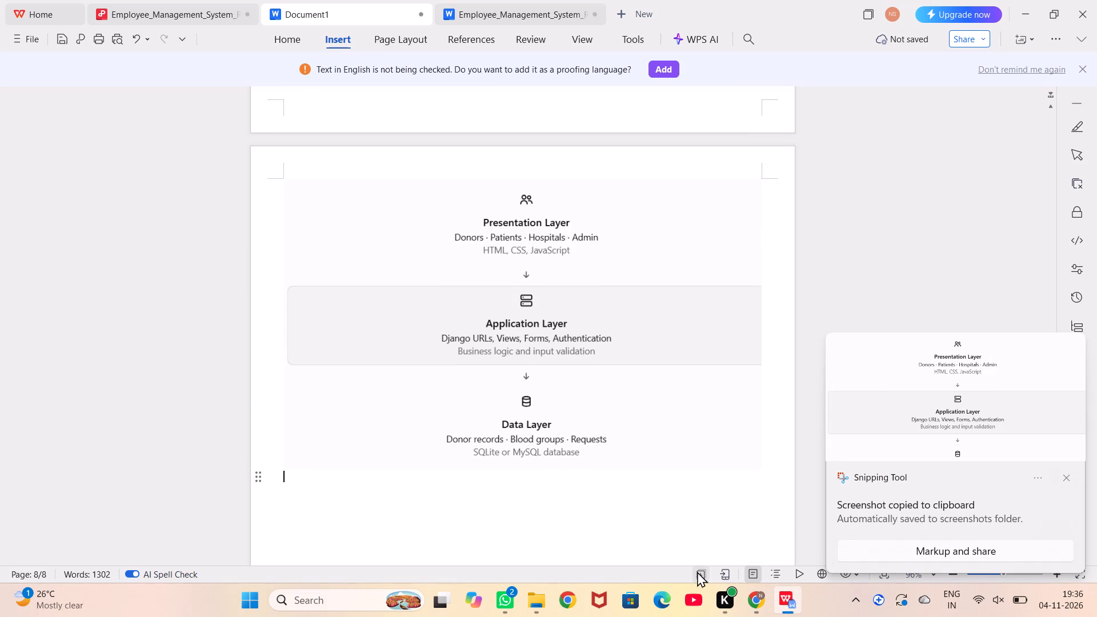
Copy the ChatGPT text from "5.1 Presentation layer" through "6.1 Context-level DFD (Level 0)" and paste it below the diagram in the WPS report.
left_click(755, 603)
scroll(597, 433, "down", 1)
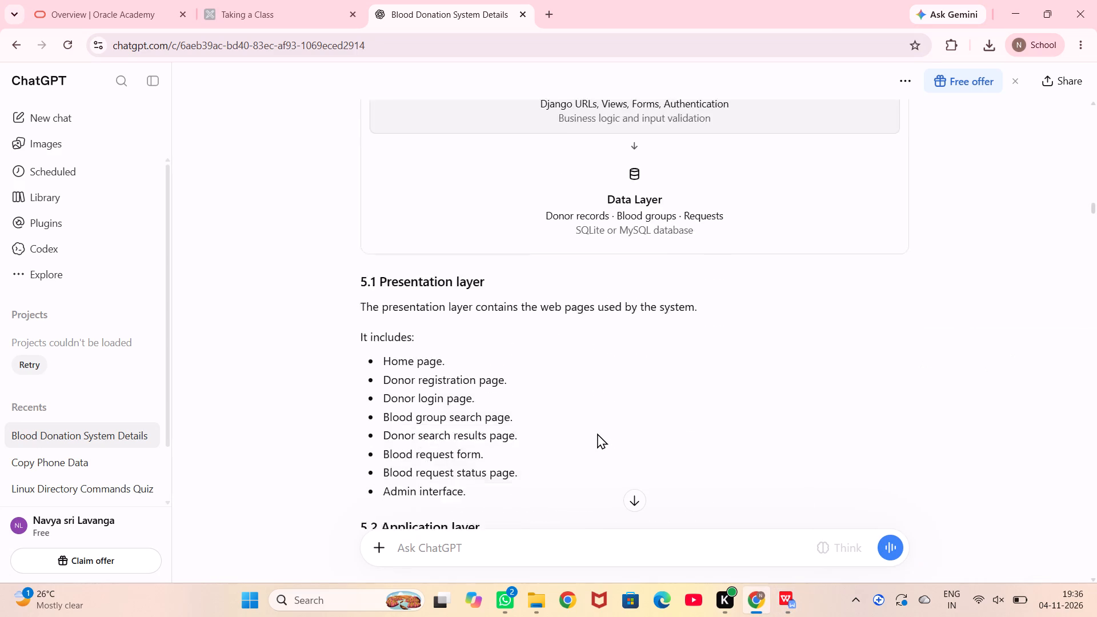
scroll(597, 433, "down", 2)
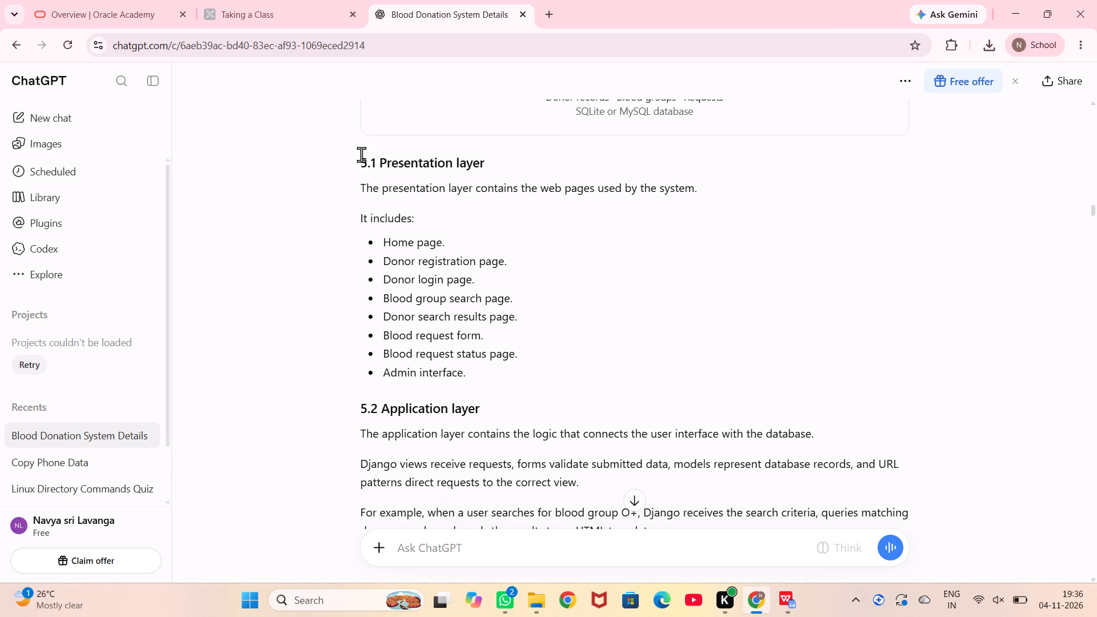
left_click_drag(361, 154, 608, 533)
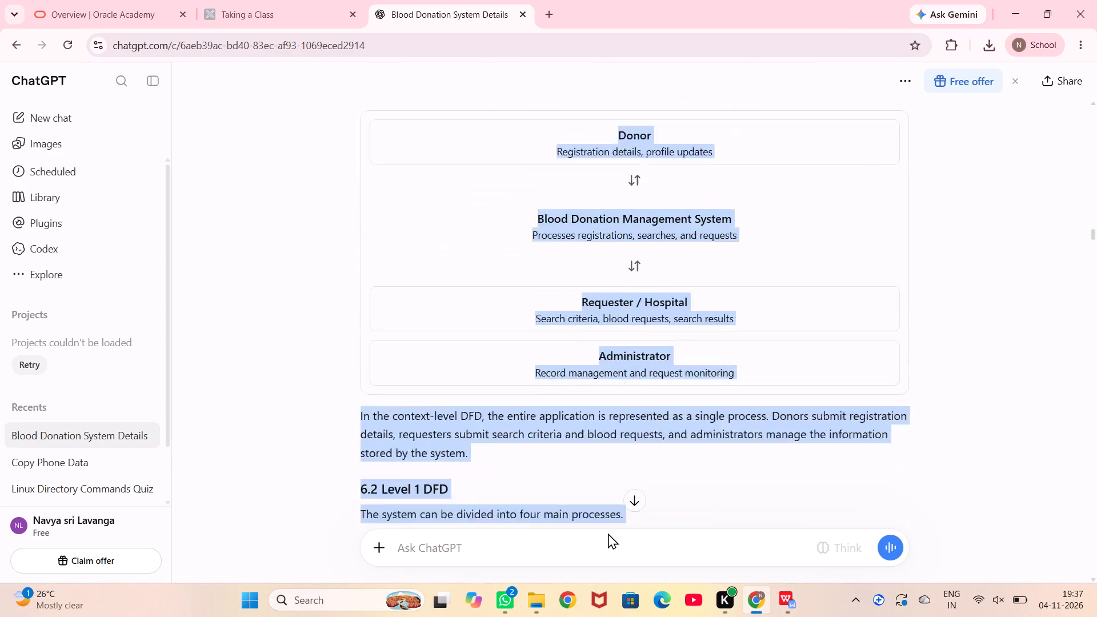
left_click_drag(608, 533, 629, 482)
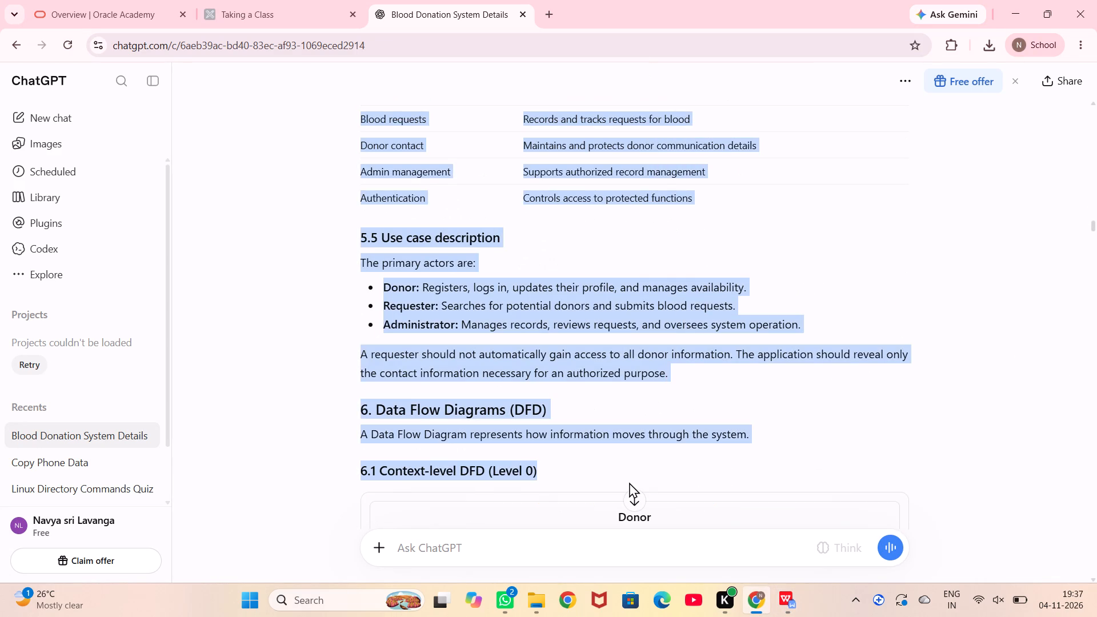
left_click_drag(629, 482, 619, 476)
key("ctrl+c")
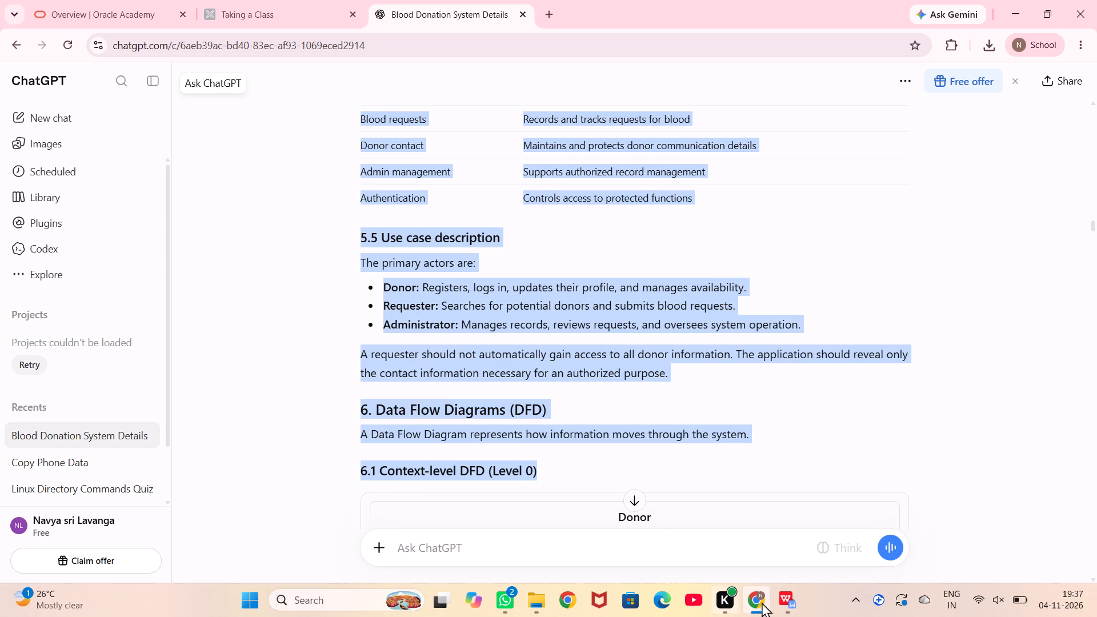
left_click(785, 609)
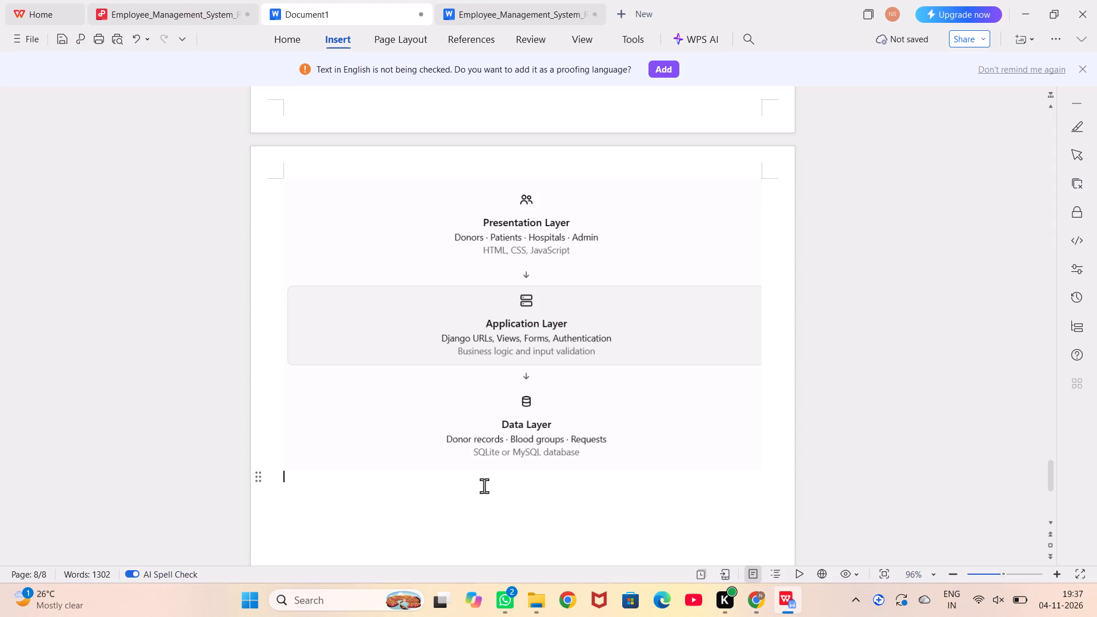
key("ctrl+v")
Format the pasted text from "5.1 Presentation layer" through "6.1 Context-level DFD (Level 0)" as Times New Roman, size 14.
scroll(484, 486, "up", 7)
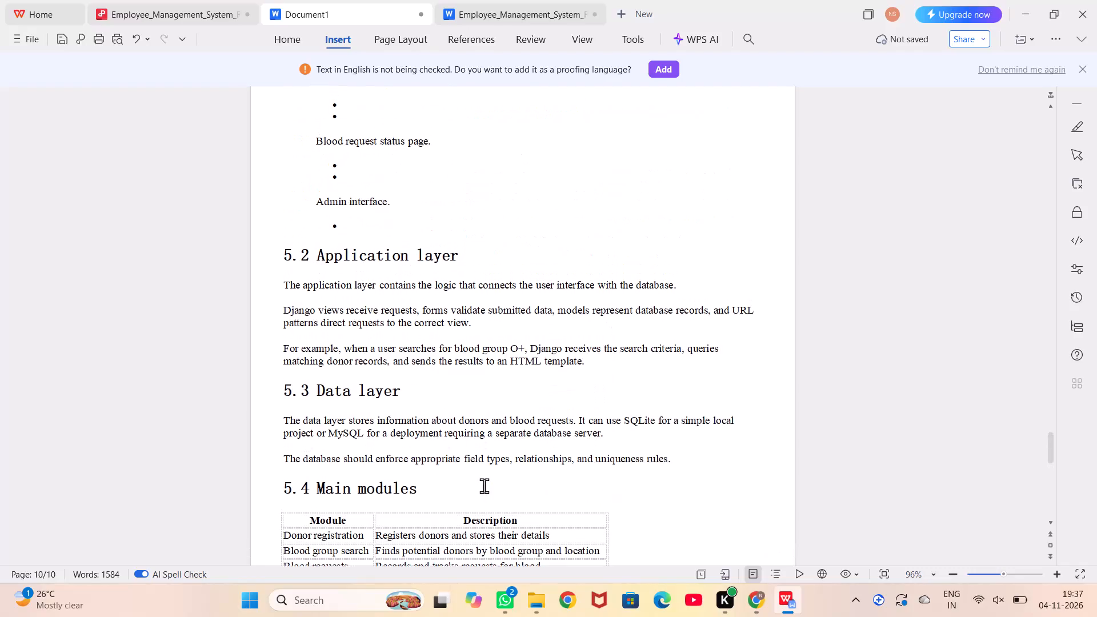
scroll(354, 319, "up", 9)
scroll(354, 319, "down", 1)
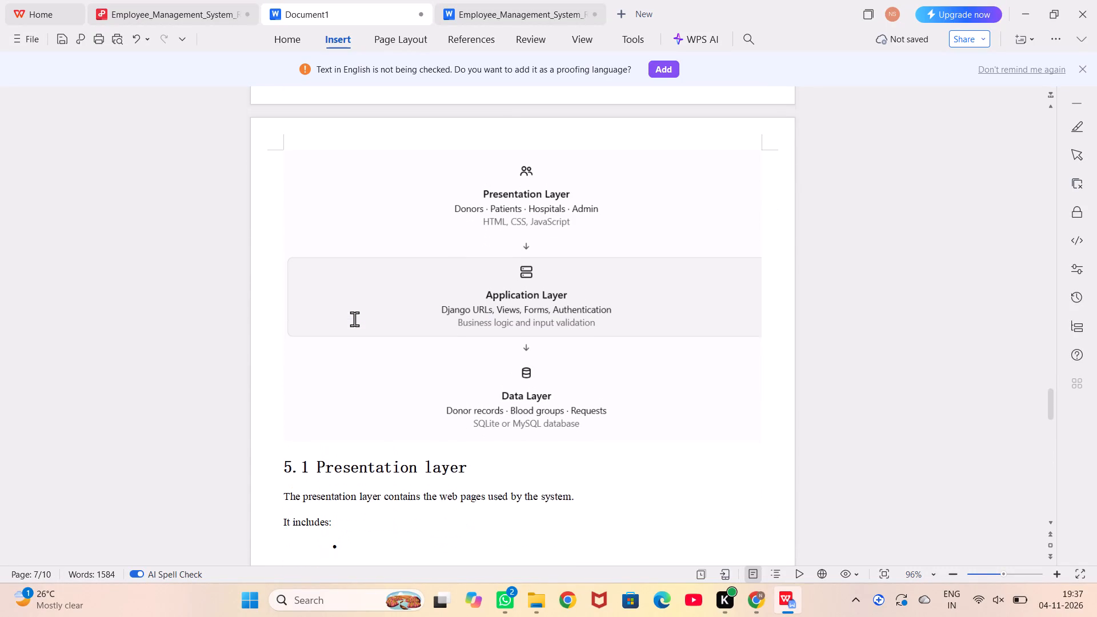
scroll(354, 319, "down", 1)
left_click(285, 384)
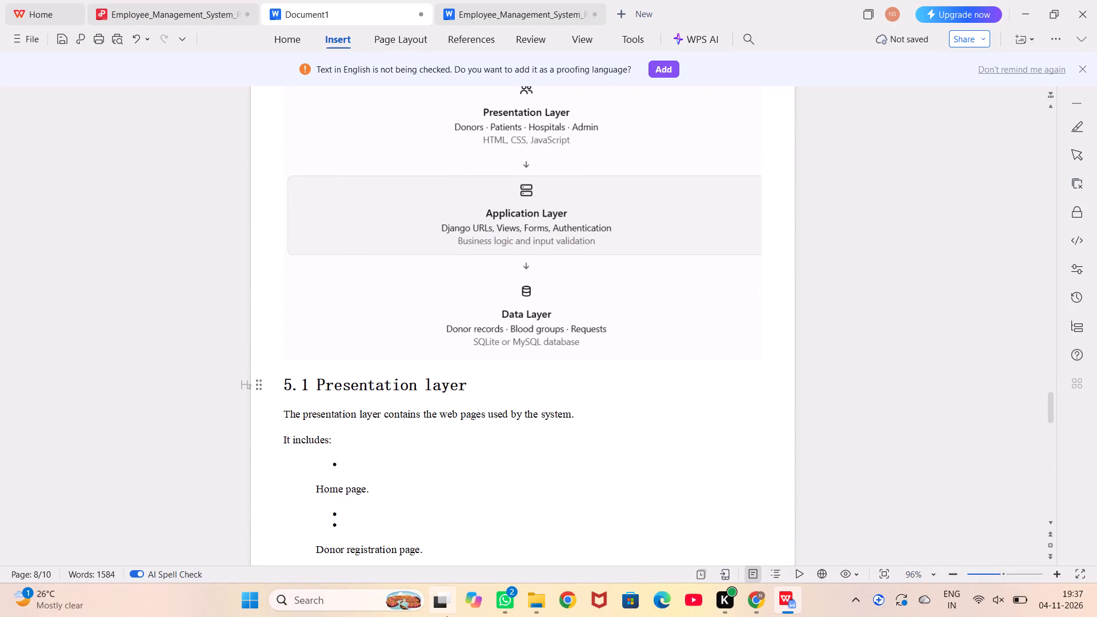
left_click_drag(286, 379, 461, 580)
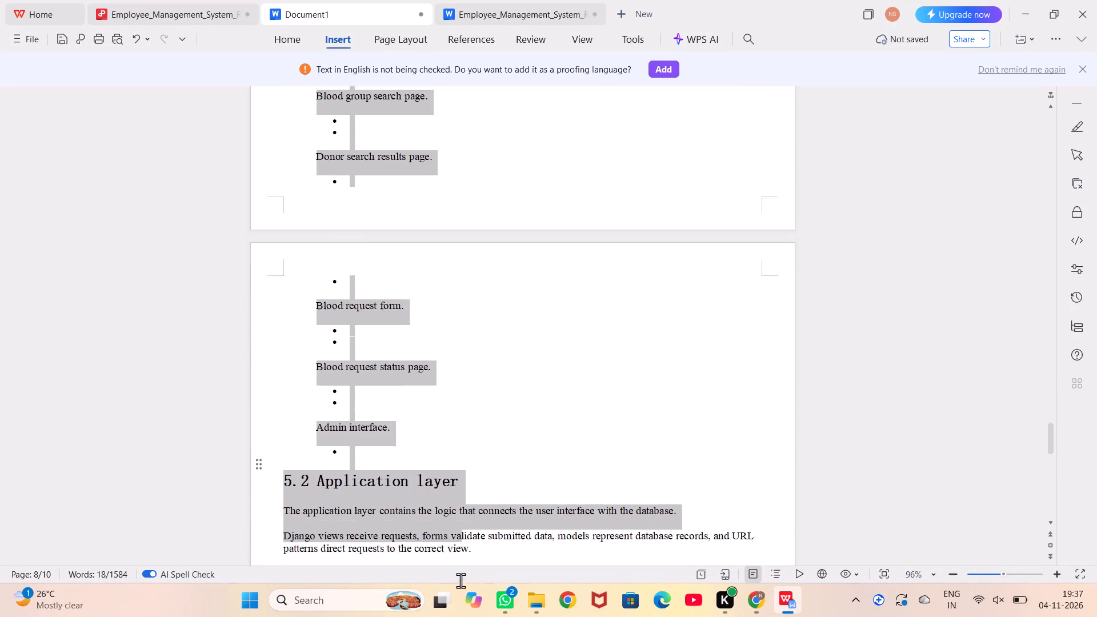
left_click_drag(461, 580, 451, 578)
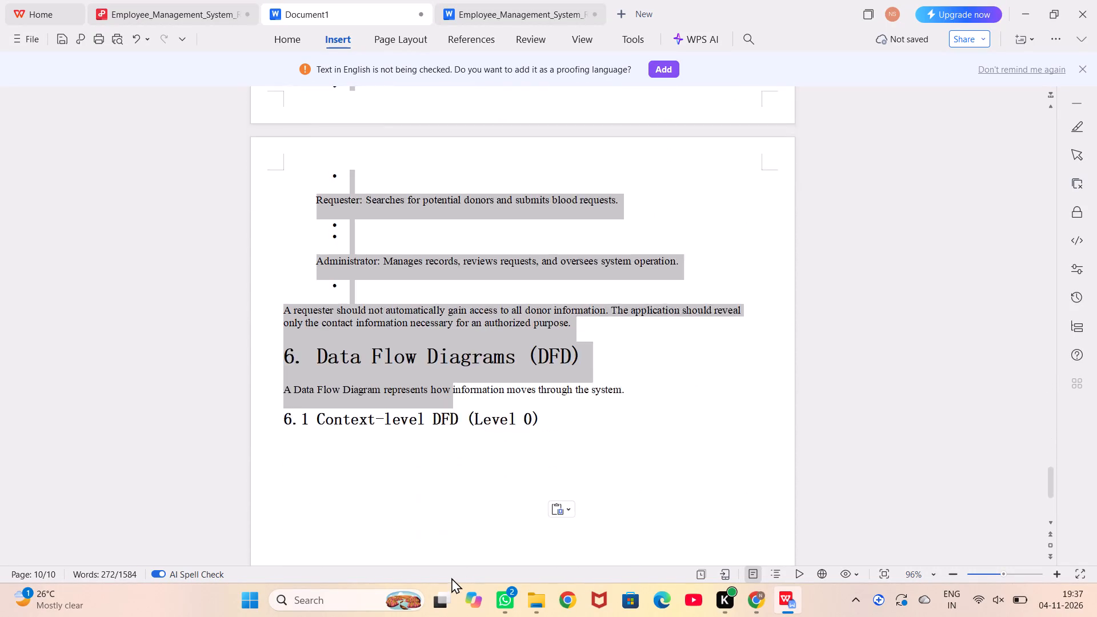
left_click_drag(451, 578, 564, 331)
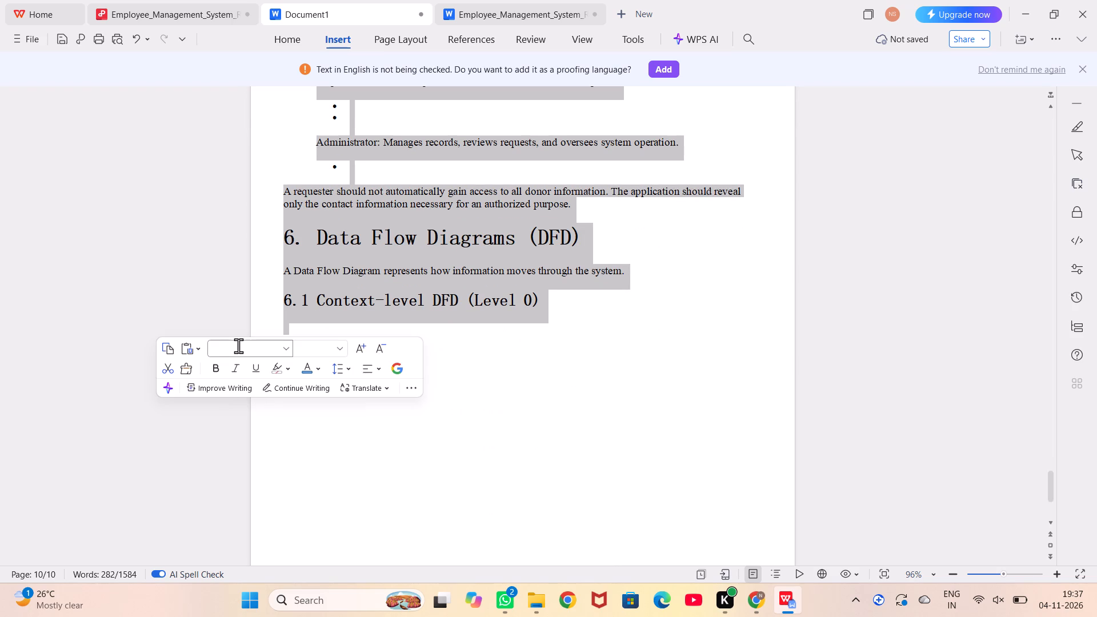
left_click(238, 346)
type("tim")
left_click(249, 363)
left_click(346, 349)
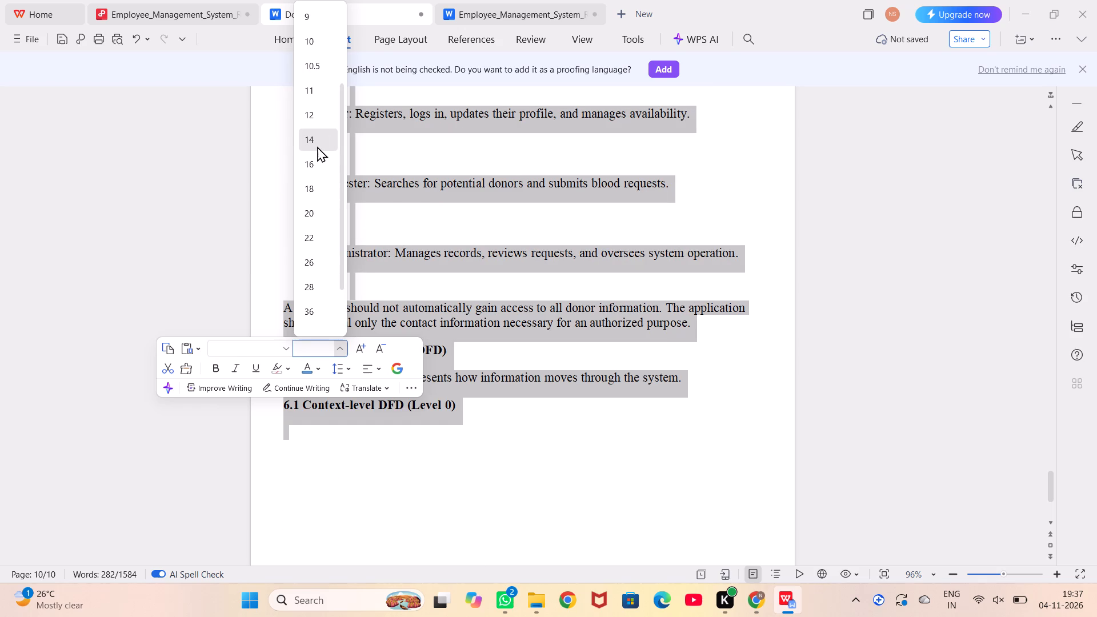
left_click(317, 146)
left_click(453, 439)
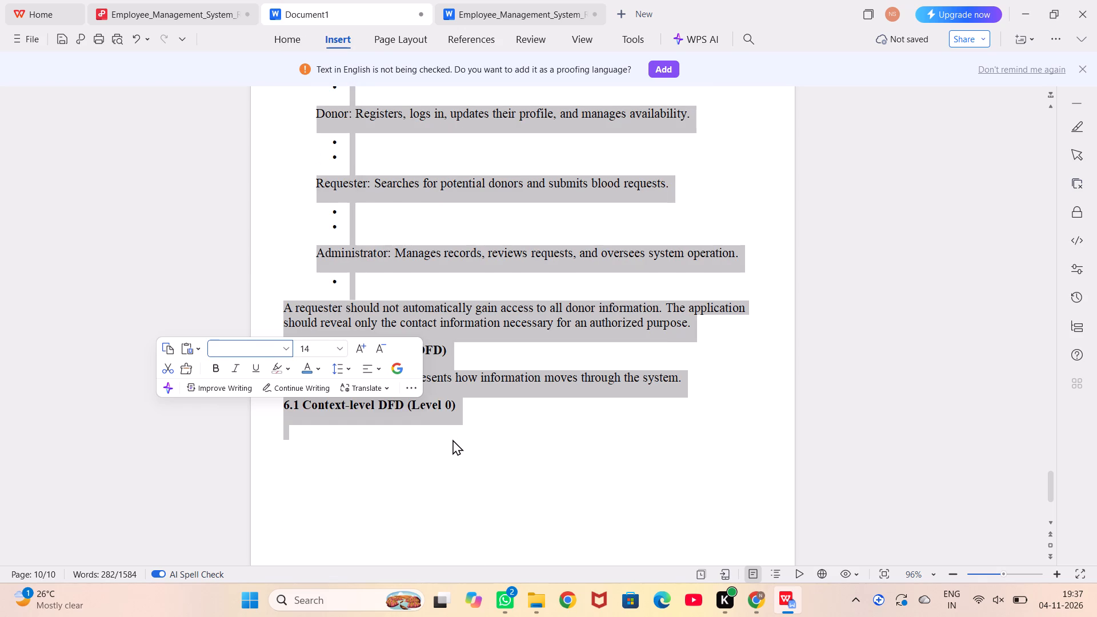
Format the heading "6. Data Flow Diagrams (DFD)" with blue font colour and size 18.
left_click_drag(459, 349, 269, 347)
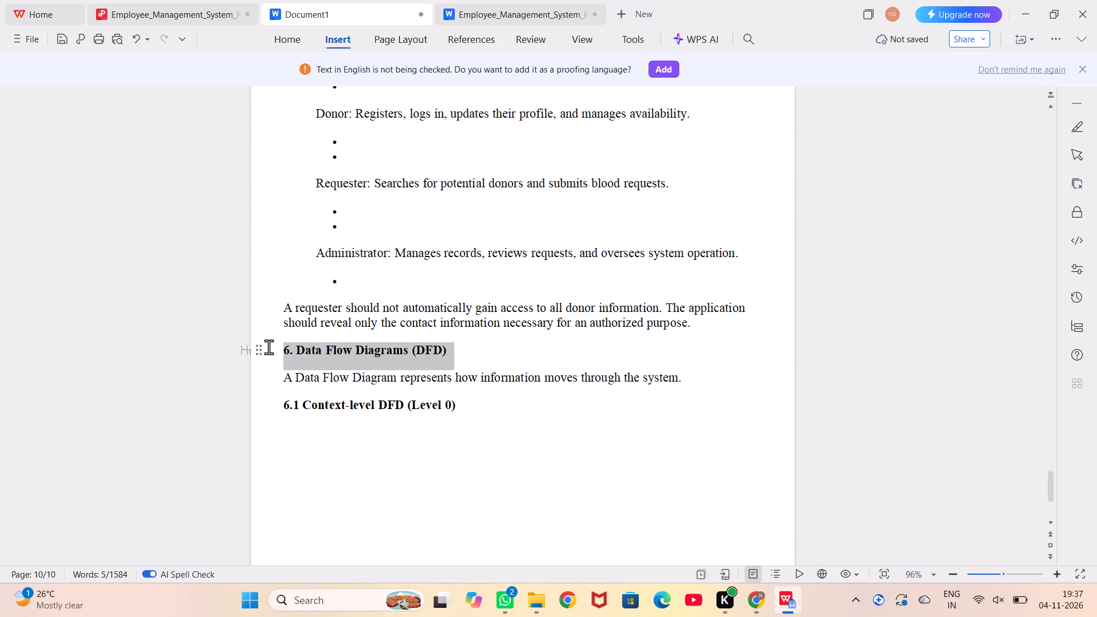
left_click(298, 313)
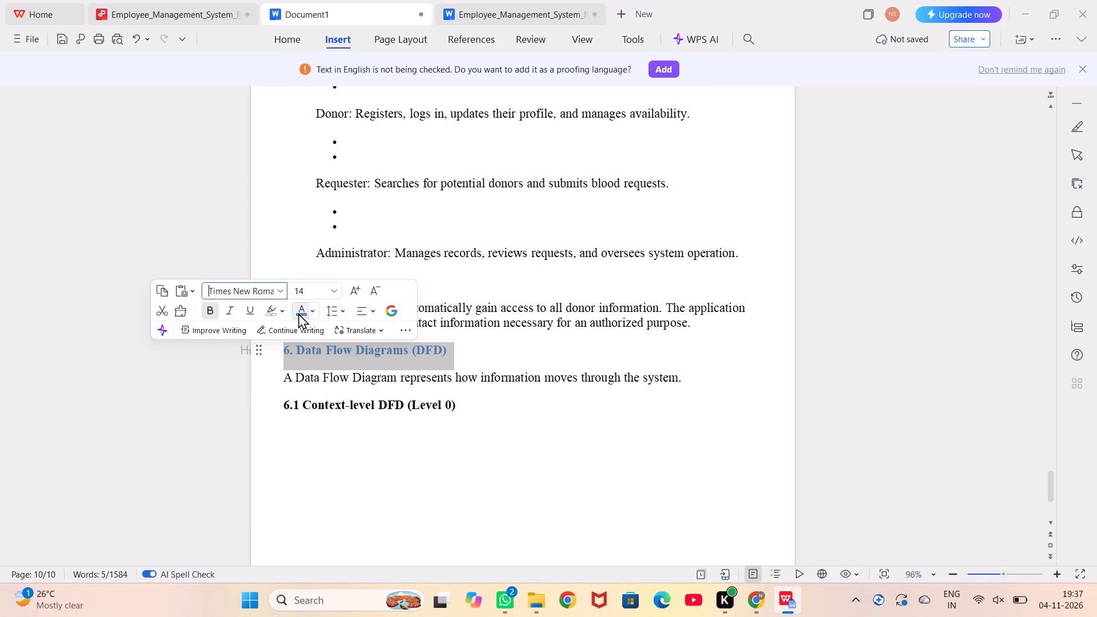
left_click(336, 291)
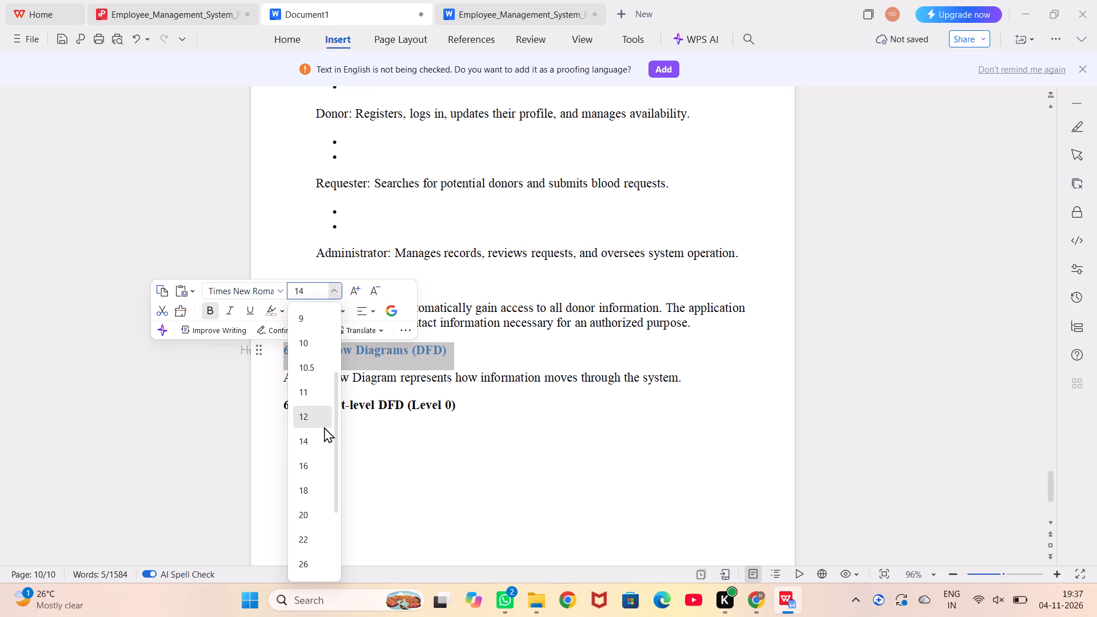
left_click(312, 491)
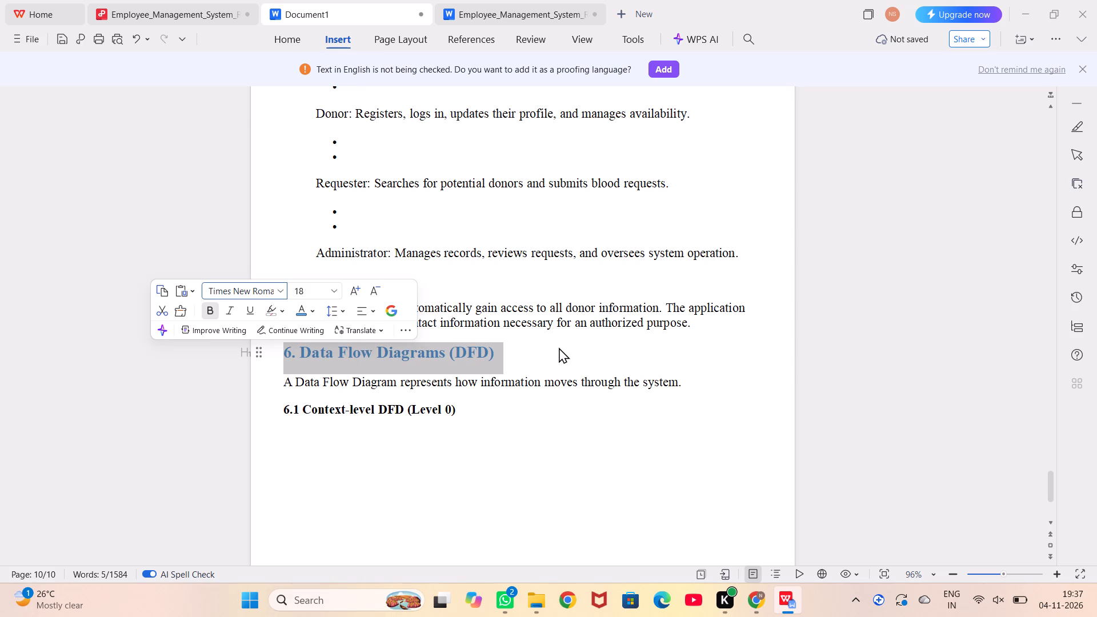
left_click(559, 347)
Remove the empty bullets below and above the Administrator line in the primary actors list of section 5.5.
left_click(383, 283)
key("BackSpace")
key("BackSpace")
key("BackSpace")
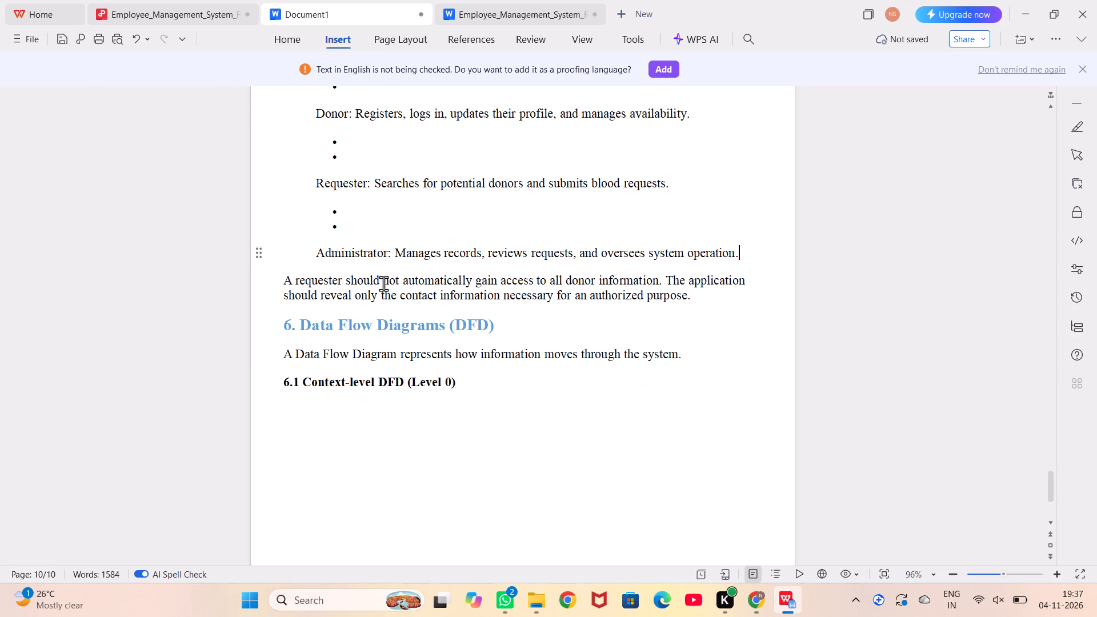
left_click(357, 224)
key("BackSpace")
key("BackSpace")
key("BackSpace")
key("BackSpace")
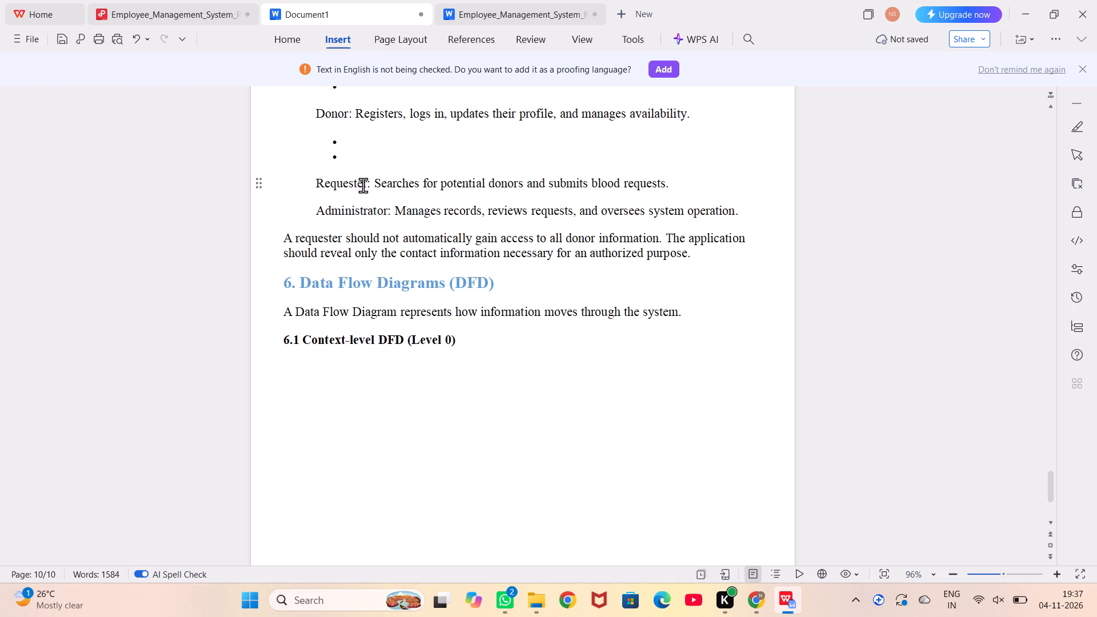
Remove the empty bullets above the Requester and Donor lines in the primary actors list of section 5.5.
left_click(367, 152)
key("BackSpace")
key("BackSpace")
key("BackSpace")
key("BackSpace")
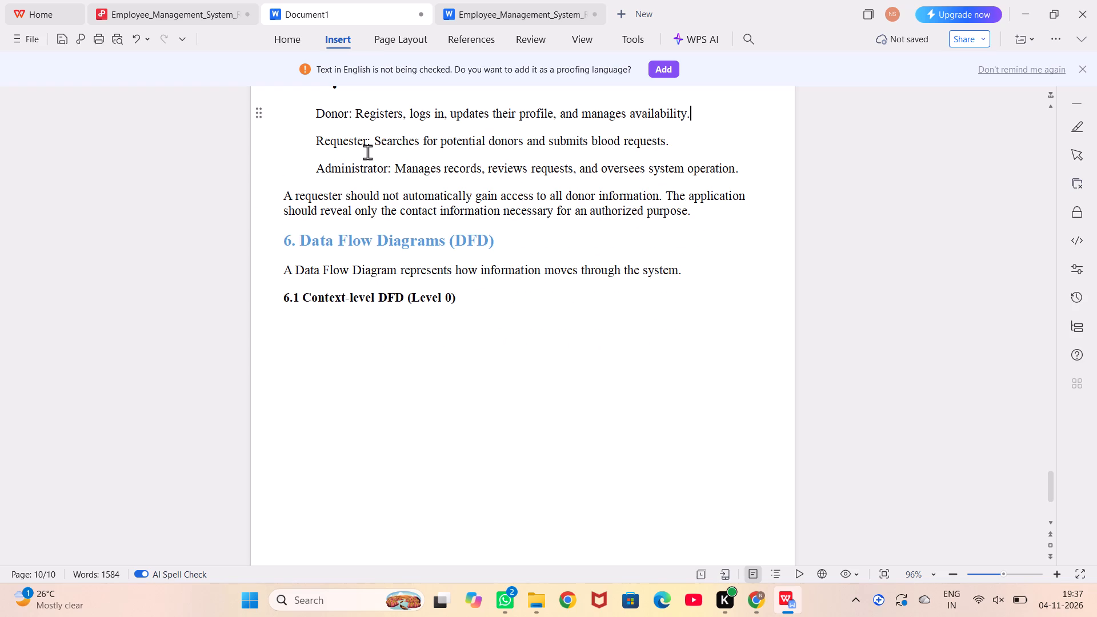
scroll(367, 152, "up", 1)
left_click(367, 152)
key("BackSpace")
key("BackSpace")
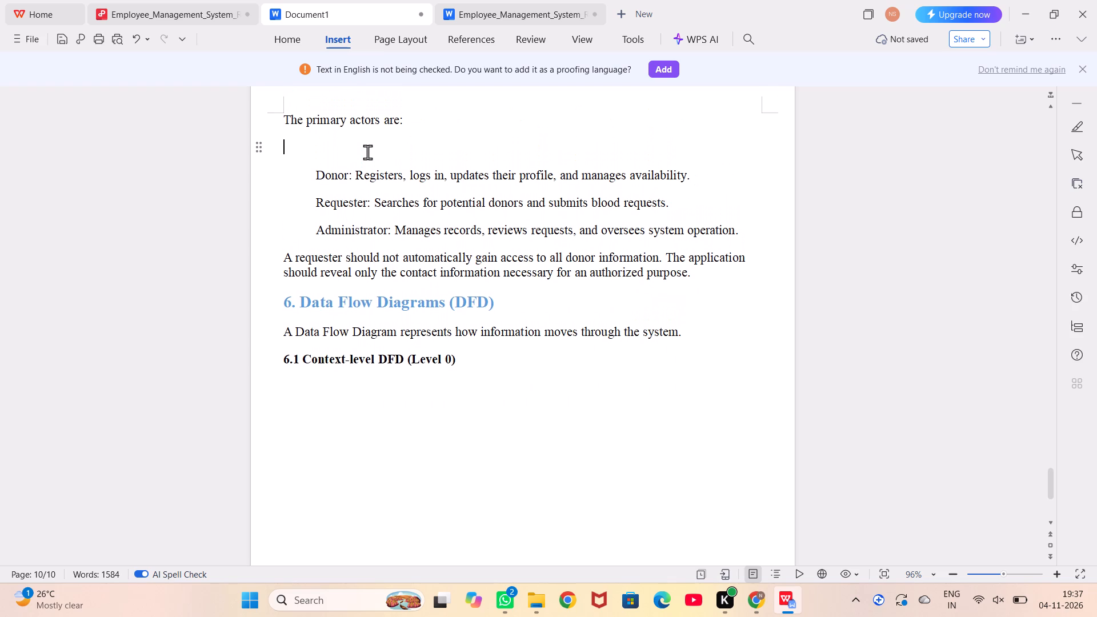
key("BackSpace")
Make the labels "Donor:", "Requester:" and "Administrator:" bold in the primary actors list.
scroll(367, 152, "up", 2)
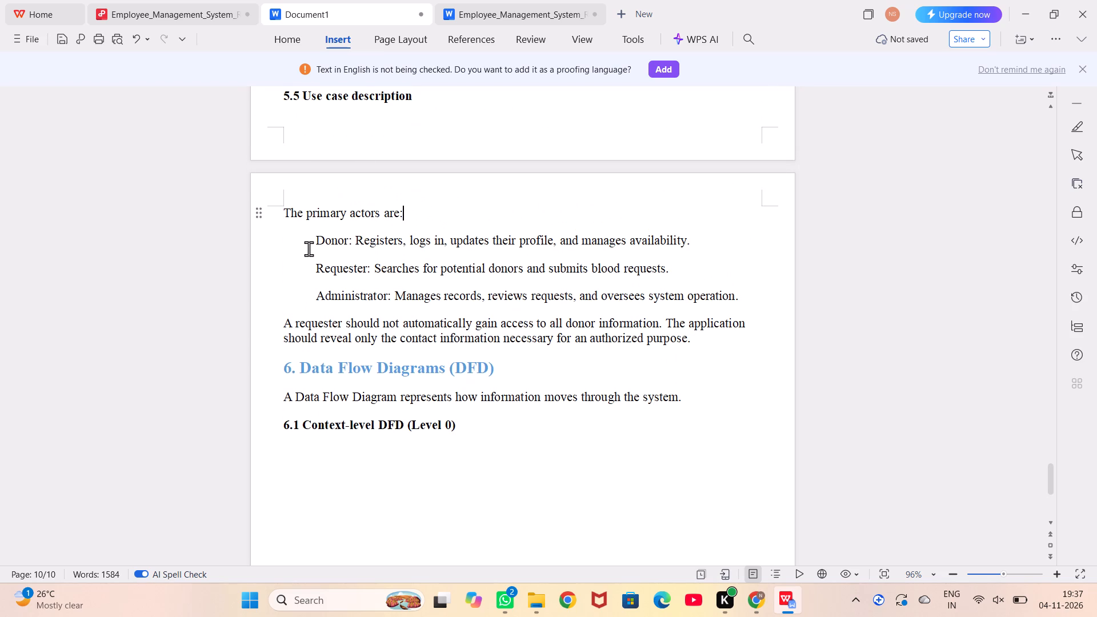
left_click_drag(312, 241, 353, 243)
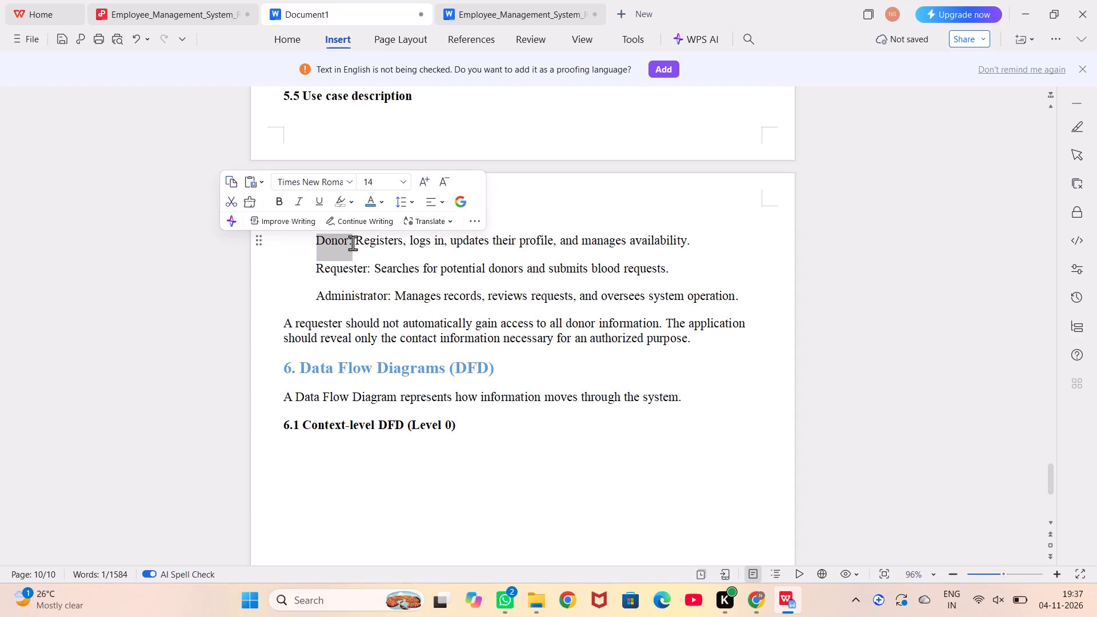
key("ctrl+c")
key("ctrl+b")
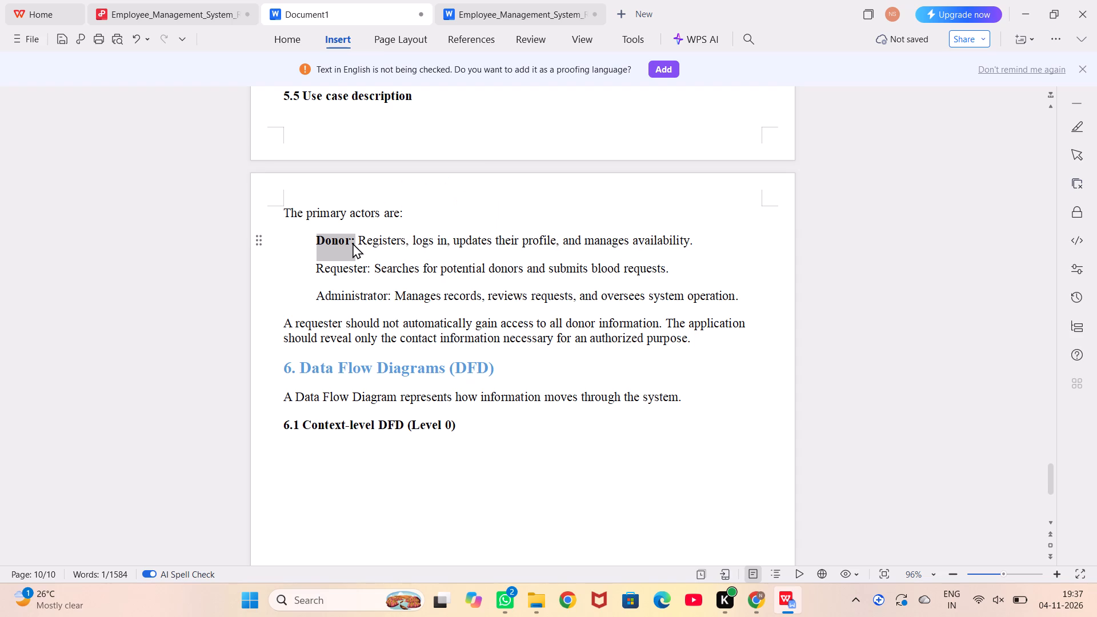
left_click_drag(375, 267, 277, 286)
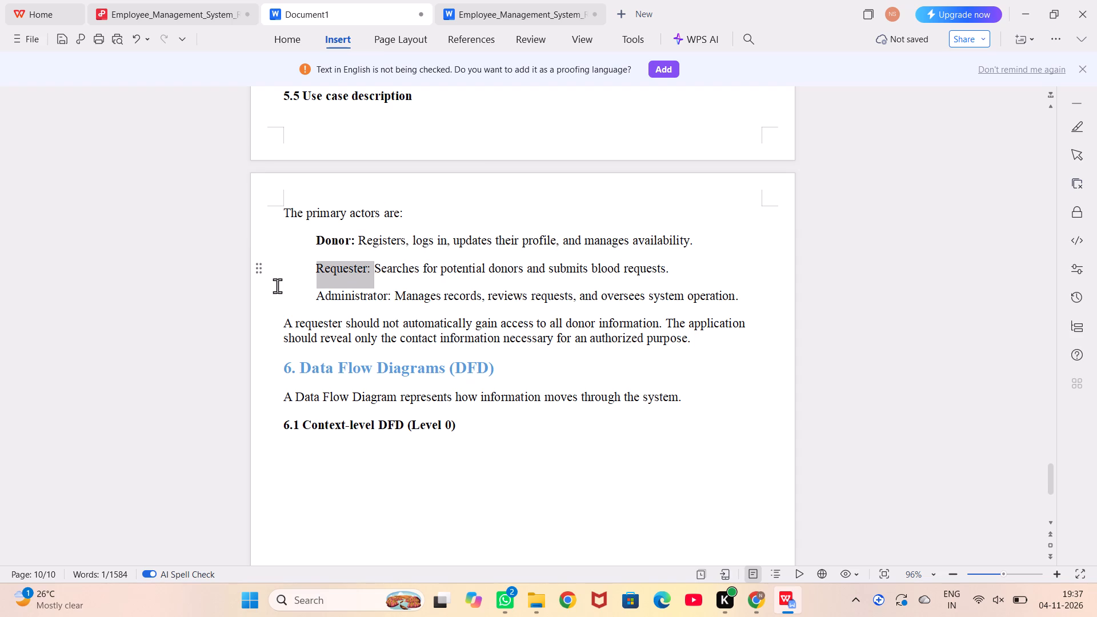
left_click_drag(277, 286, 278, 285)
key("ctrl+b")
left_click_drag(393, 298, 318, 295)
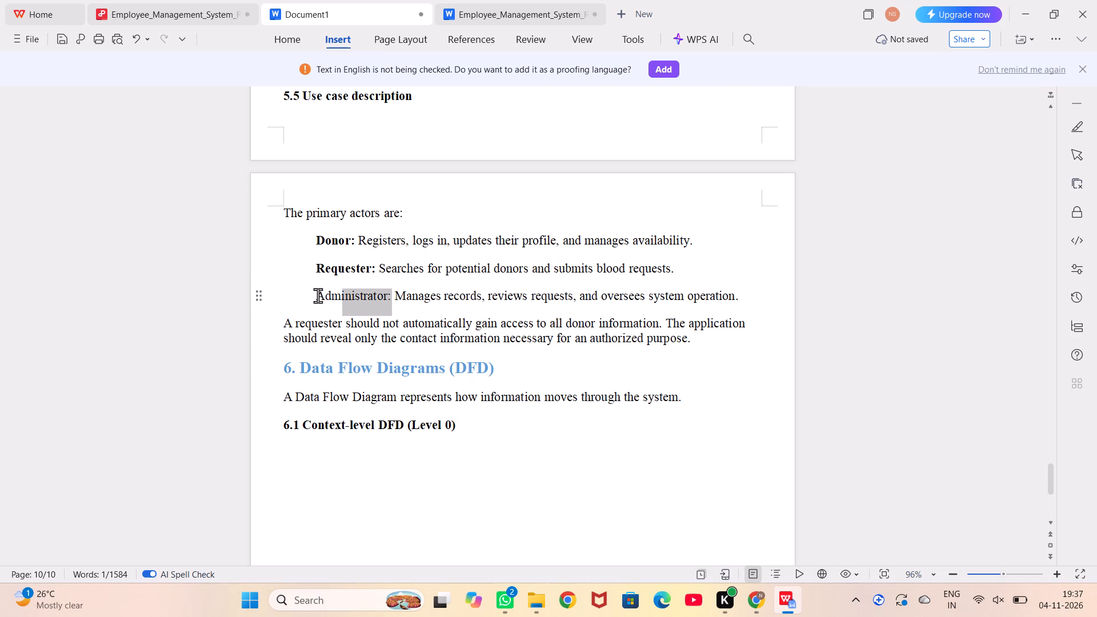
left_click_drag(318, 295, 307, 295)
key("ctrl+b")
Apply borders to all cells of the Module and Description table in section 5.4 Main modules.
scroll(307, 295, "up", 3)
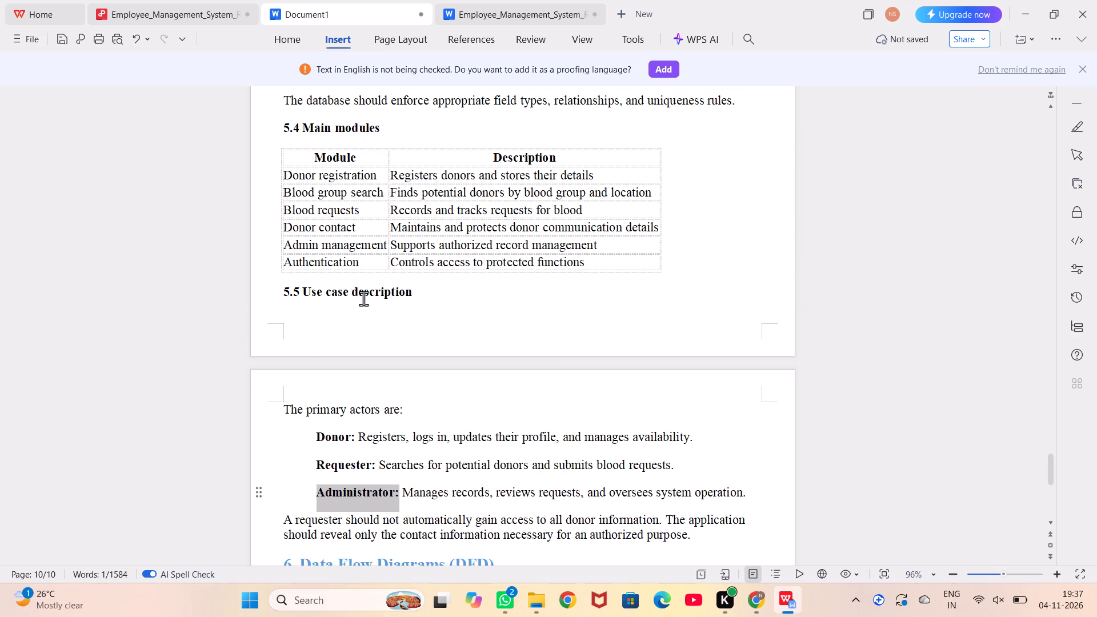
scroll(412, 287, "up", 1)
left_click_drag(285, 202, 619, 312)
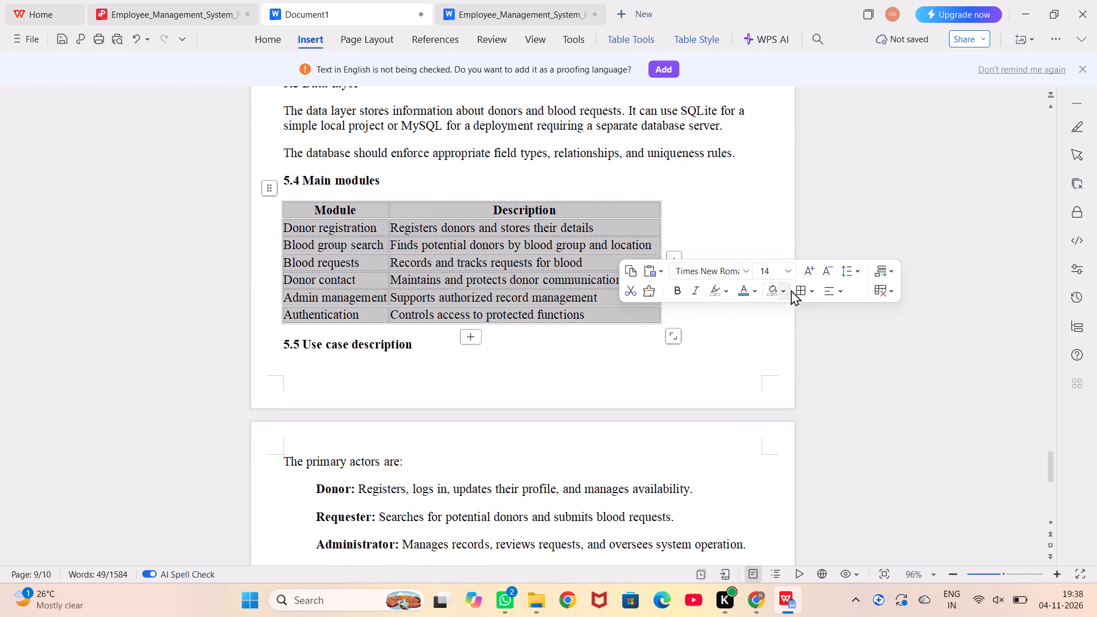
left_click(798, 290)
left_click(712, 326)
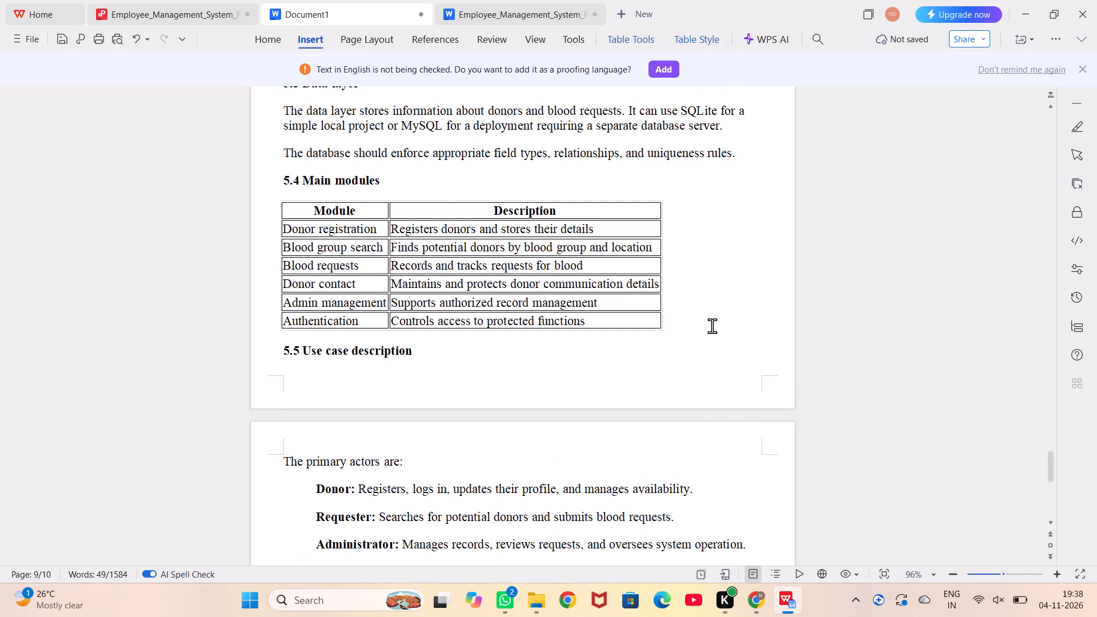
Remove the empty bullets between "Blood request form." and the 5.2 Application layer heading in section 5.1's list.
scroll(712, 326, "up", 4)
scroll(430, 262, "up", 1)
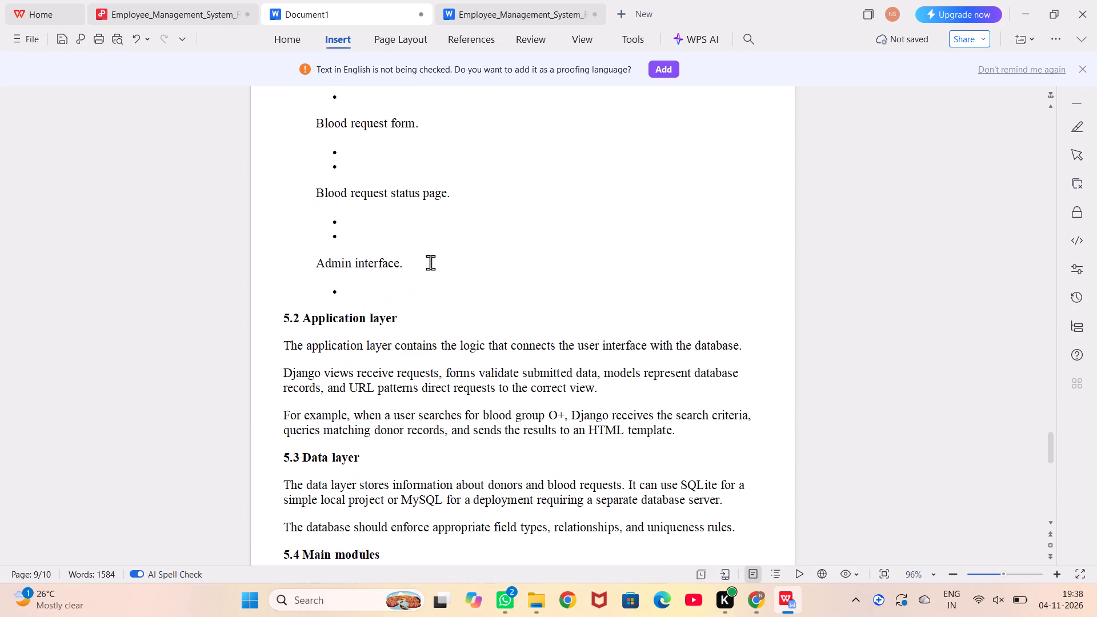
left_click(357, 290)
key("BackSpace")
key("BackSpace")
key("BackSpace")
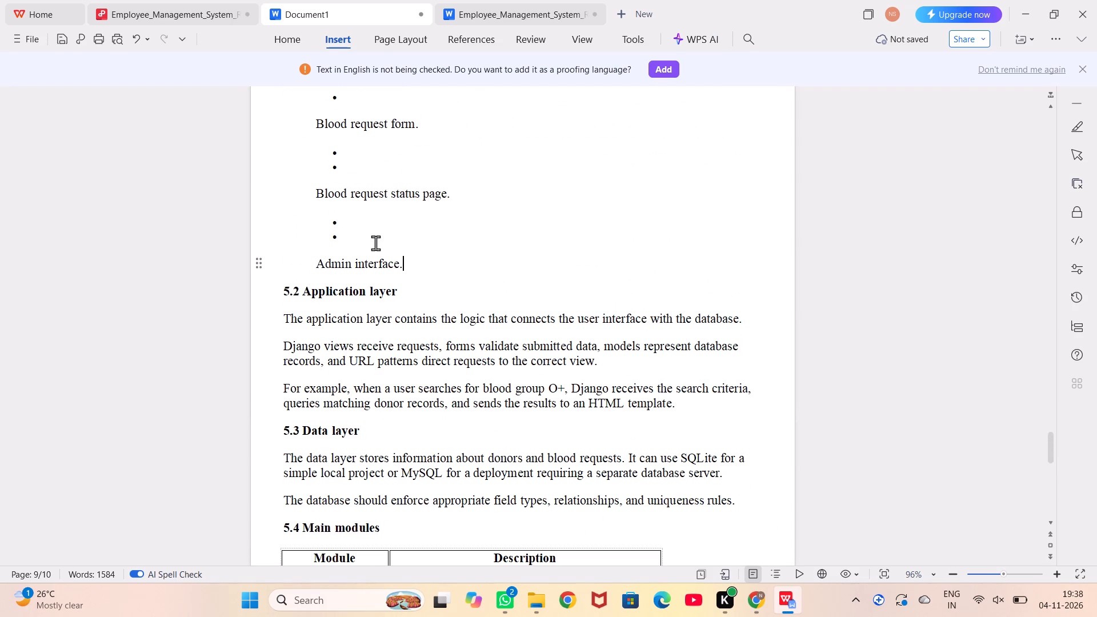
left_click(375, 243)
key("BackSpace")
key("BackSpace")
key("BackSpace")
key("BackSpace")
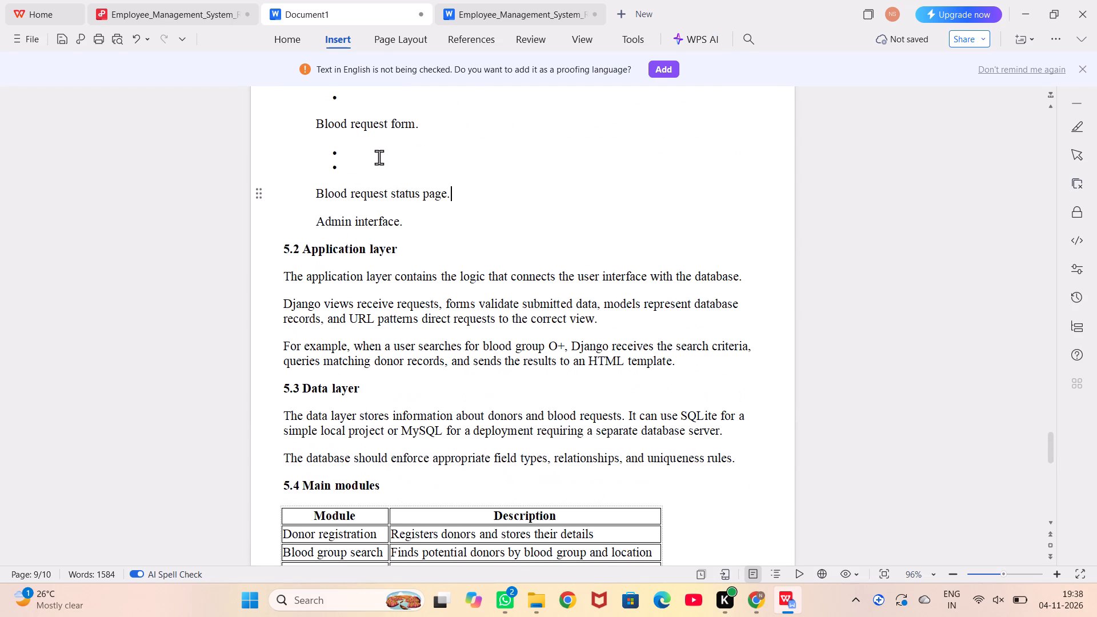
left_click(381, 165)
key("BackSpace")
key("BackSpace")
key("BackSpace")
key("BackSpace")
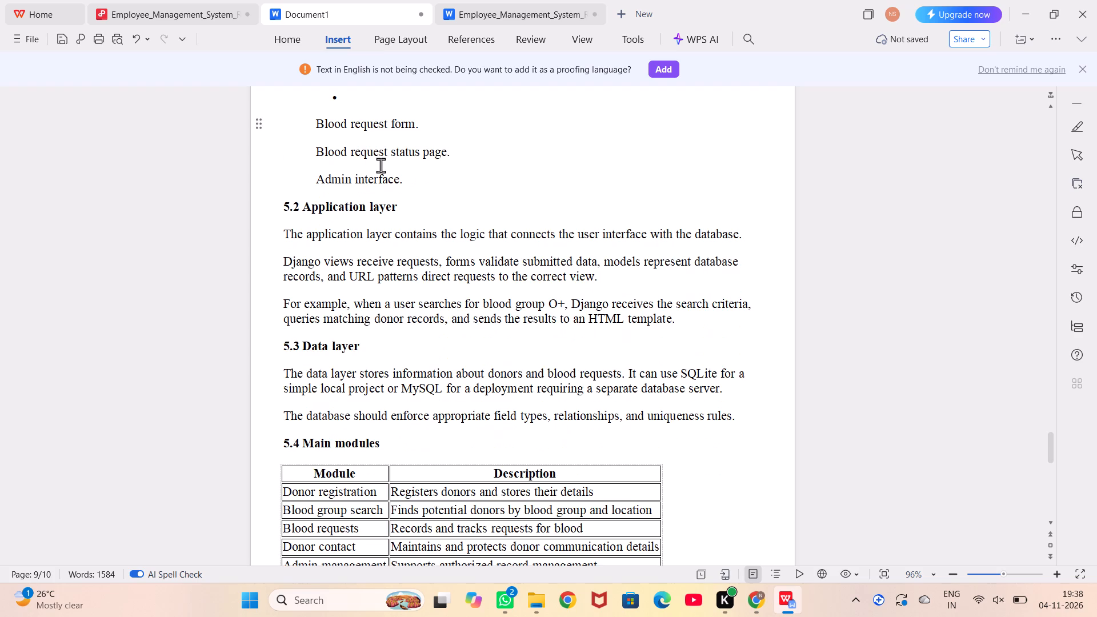
Remove the empty bullets above "Blood request form." and "Donor search results page." in section 5.1's list.
scroll(381, 165, "up", 1)
left_click(379, 211)
key("BackSpace")
key("BackSpace")
key("BackSpace")
key("BackSpace")
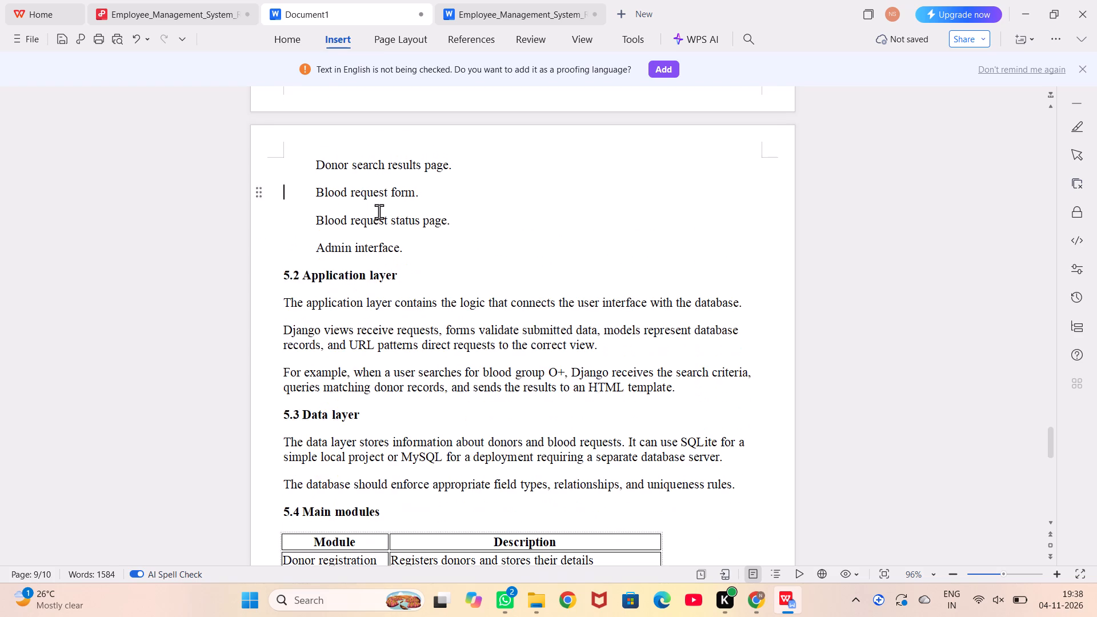
scroll(379, 211, "up", 2)
left_click(379, 211)
key("BackSpace")
key("BackSpace")
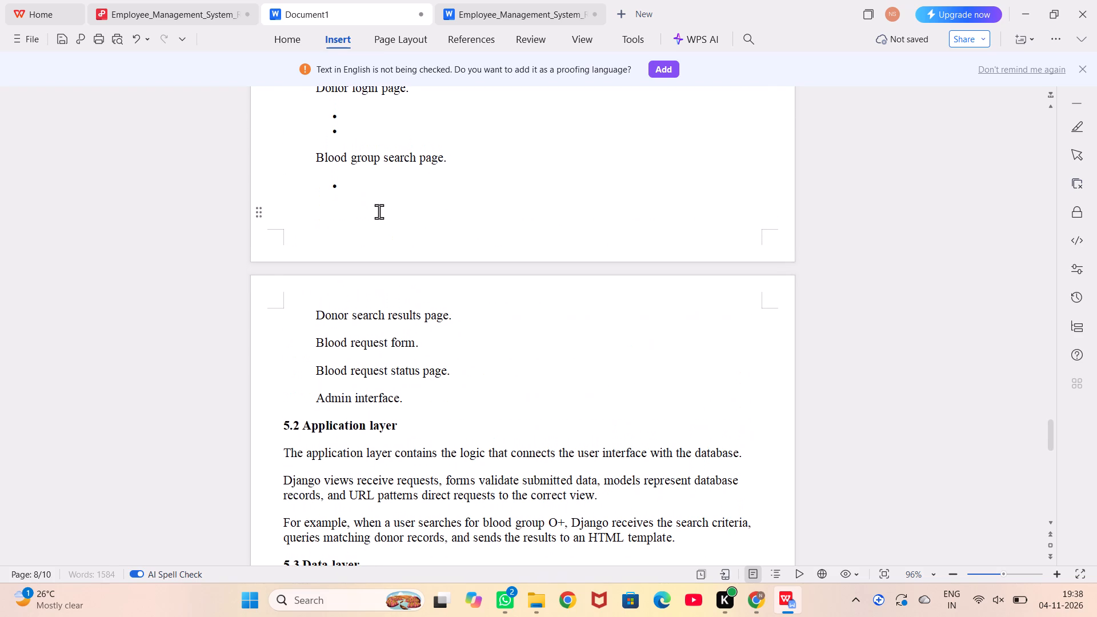
key("BackSpace")
key("BackSpace")
Remove the empty bullets above "Blood group search page." and "Donor login page." in section 5.1's list.
left_click(387, 131)
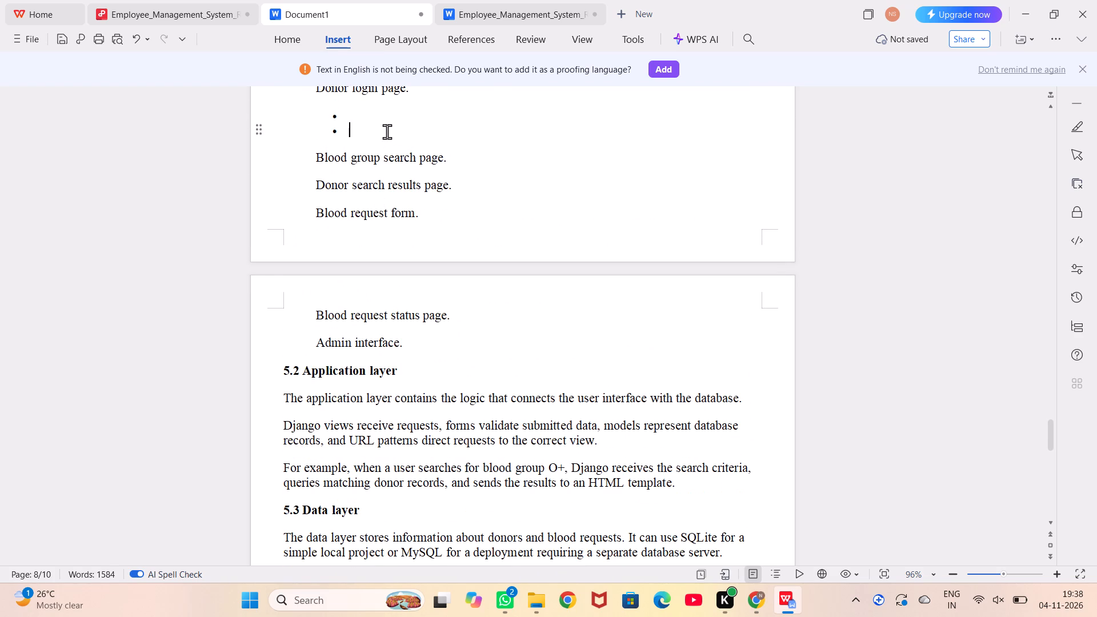
key("BackSpace")
key("BackSpace")
key("BackSpace")
scroll(387, 131, "up", 1)
key("BackSpace")
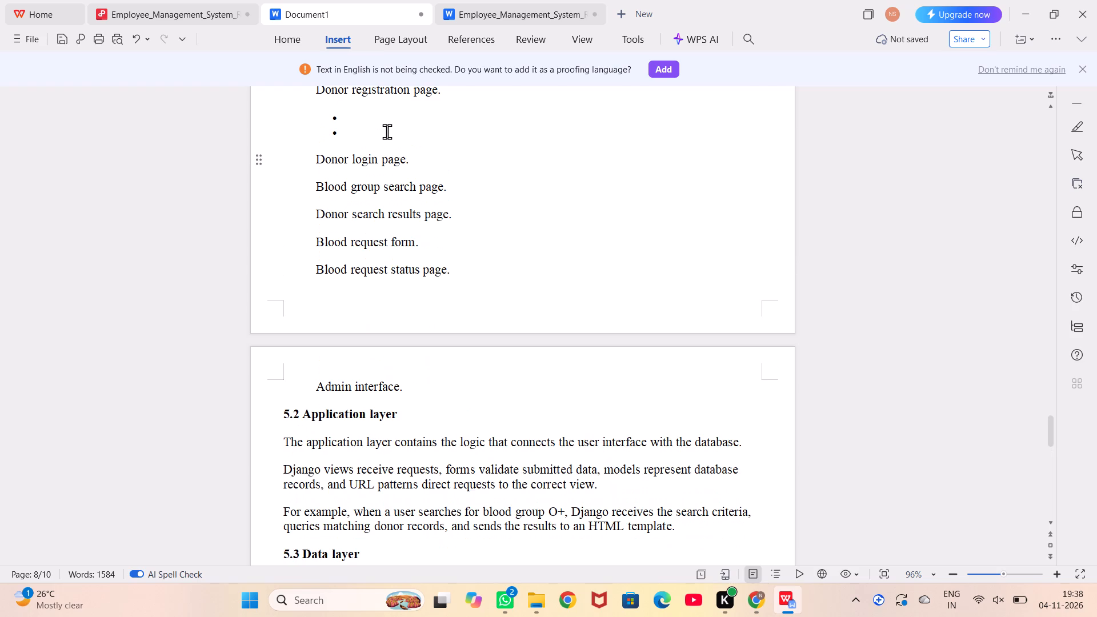
scroll(387, 131, "up", 1)
left_click(378, 142)
key("BackSpace")
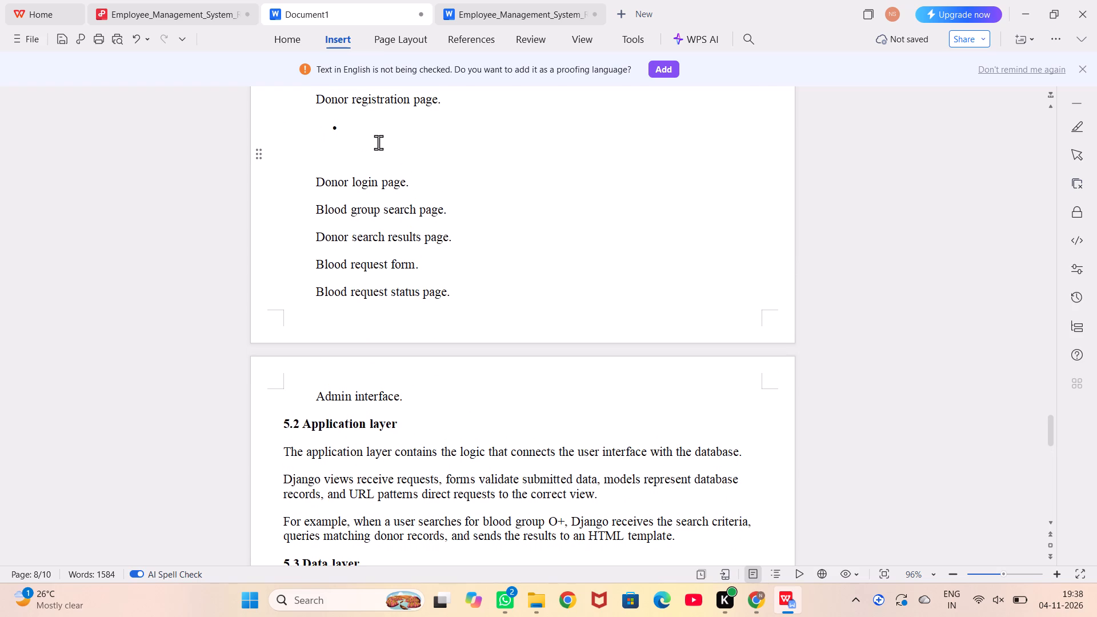
key("BackSpace")
key("BackSpace")
key("BackSpace")
Remove the empty bullets above "Donor registration page." and "Home page." in section 5.1's list.
scroll(378, 142, "up", 1)
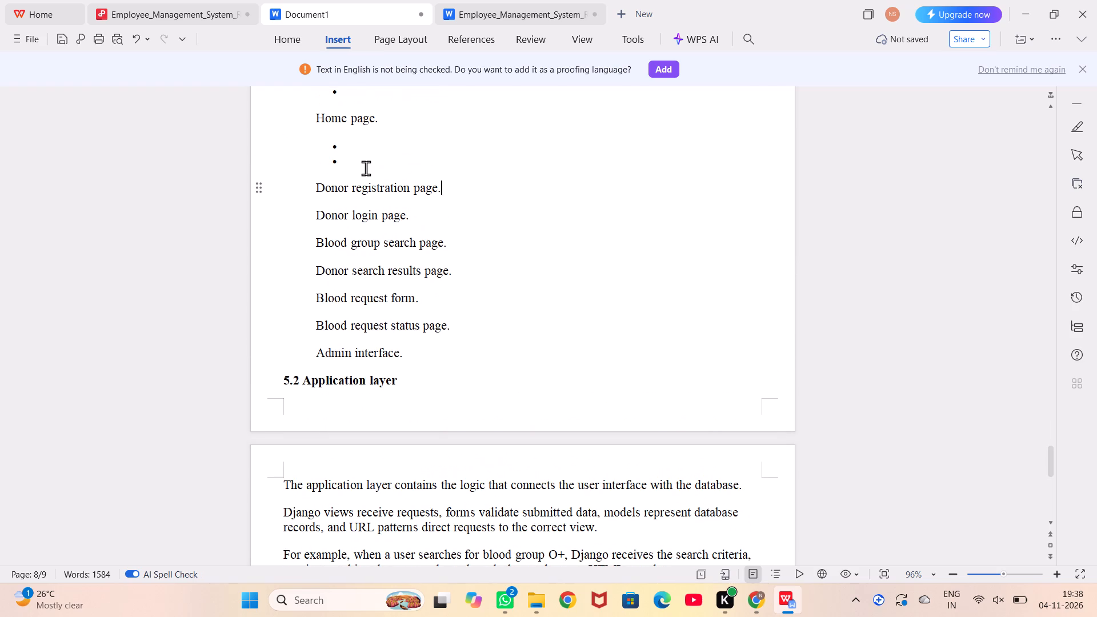
left_click(366, 170)
key("BackSpace")
key("BackSpace")
key("BackSpace")
key("BackSpace")
scroll(366, 170, "up", 1)
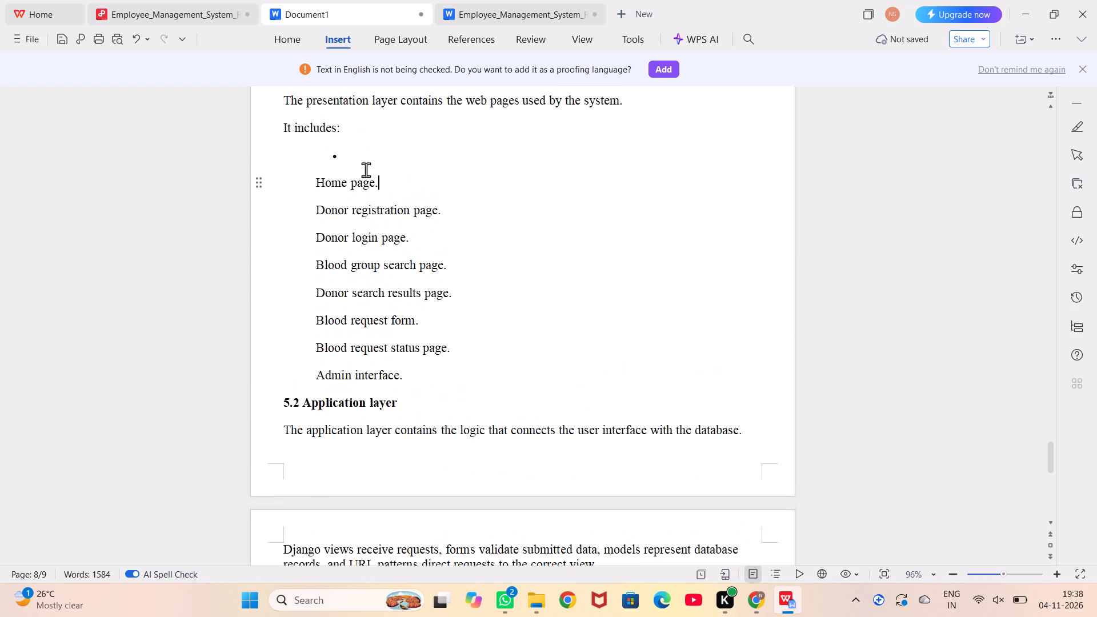
scroll(366, 170, "up", 1)
left_click(366, 170)
key("BackSpace")
key("BackSpace")
key("BackSpace")
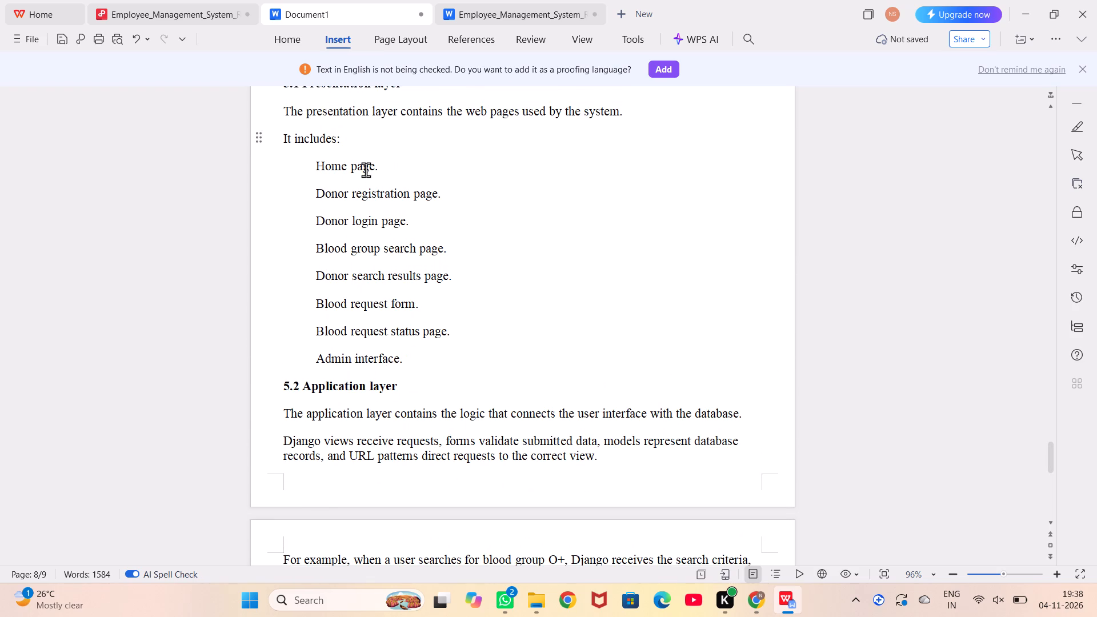
Number the first four lines of section 5.1's list 1 to 4, from "Home page." through "Blood group search page.", without gaps between them.
left_click(311, 165)
type("1.")
key("space")
left_click(312, 189)
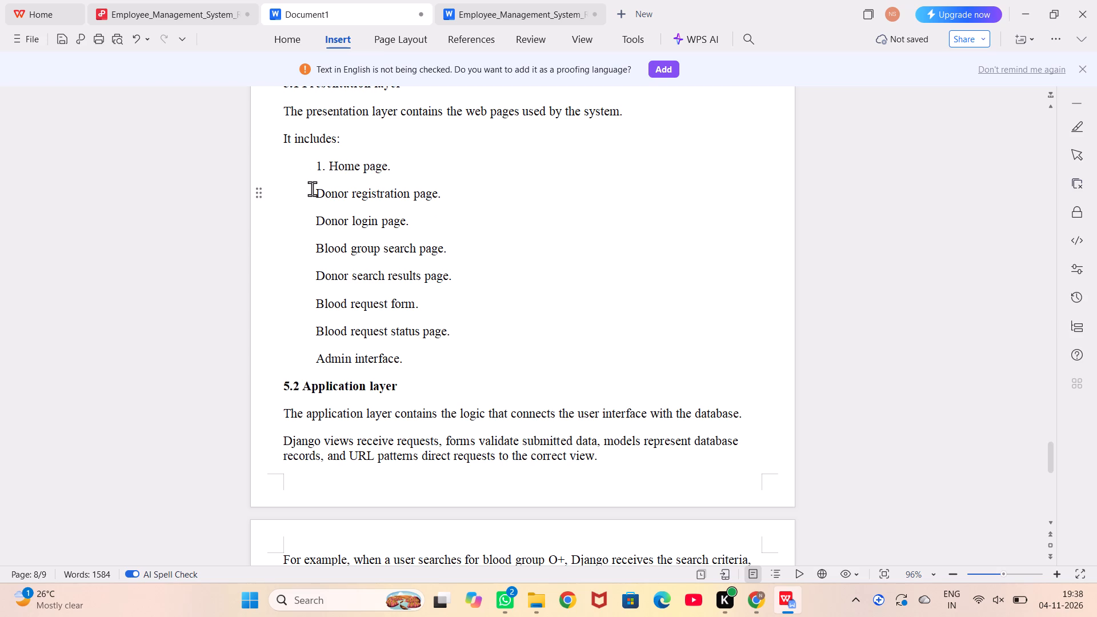
key("BackSpace")
key("BackSpace")
key("Return")
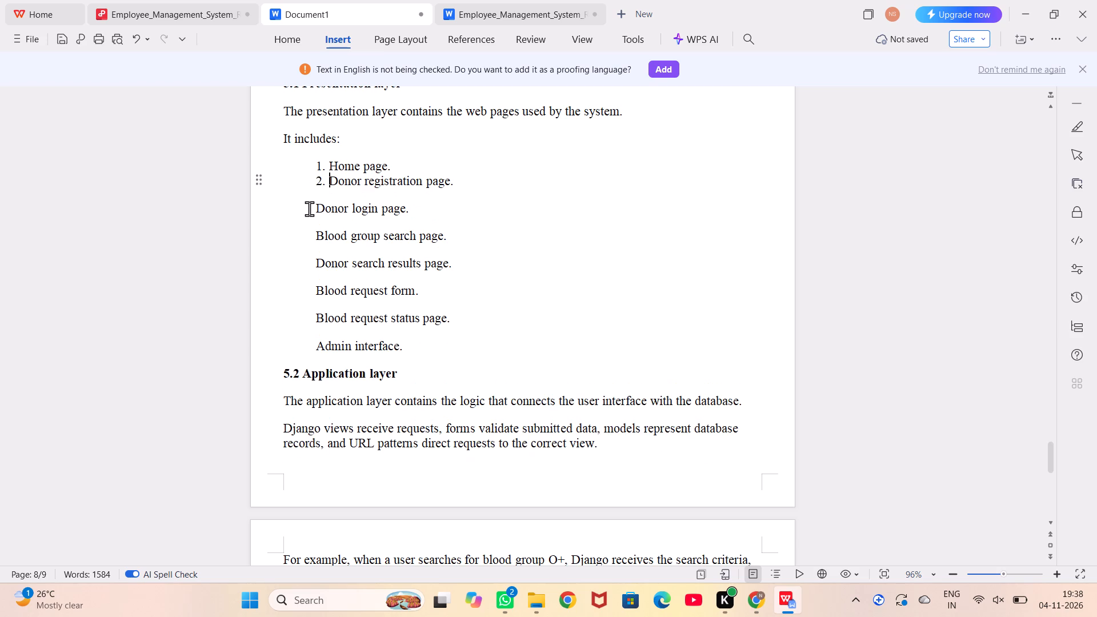
left_click(309, 209)
key("BackSpace")
key("BackSpace")
key("Return")
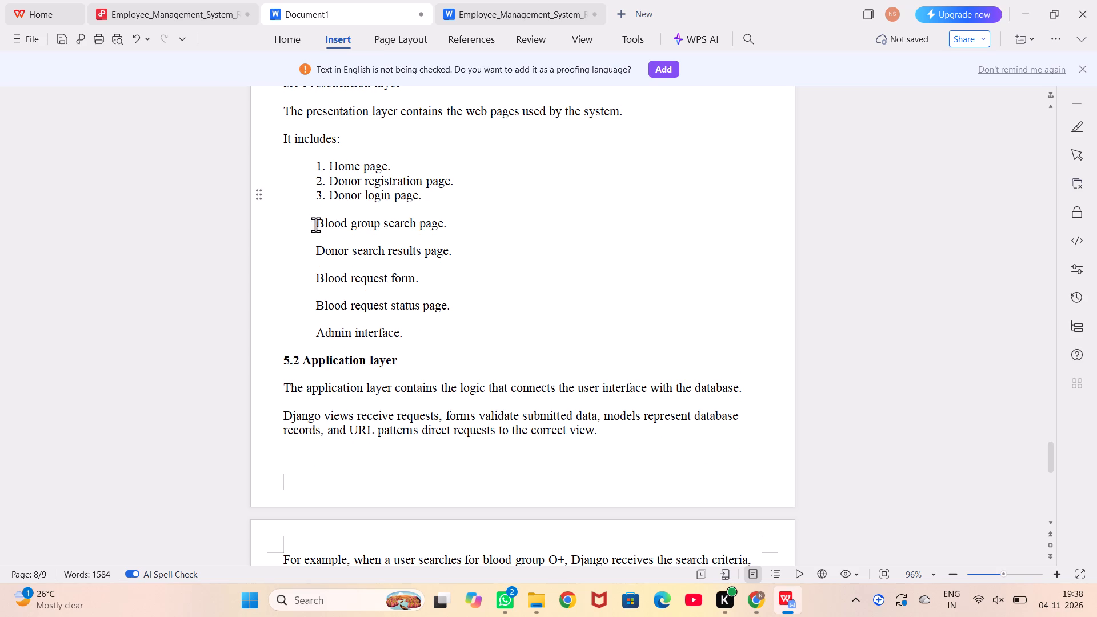
left_click(315, 224)
key("BackSpace")
key("BackSpace")
key("Return")
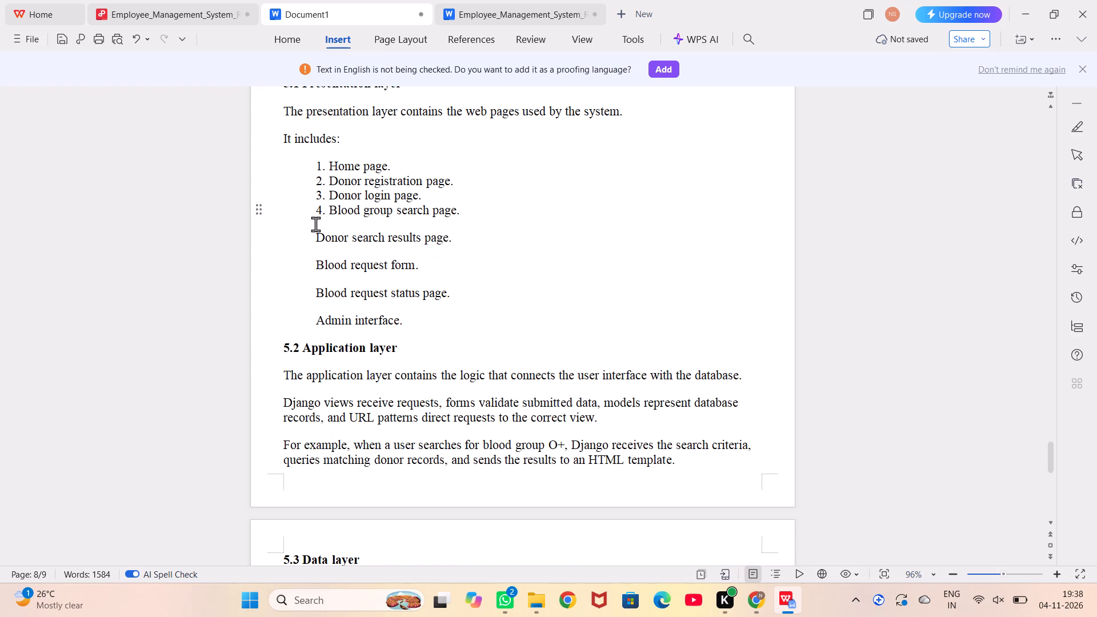
Continue the numbered list in section 5.1 with items 5 to 8, from "Donor search results page." through "Admin interface.".
left_click(317, 234)
key("BackSpace")
key("BackSpace")
key("Return")
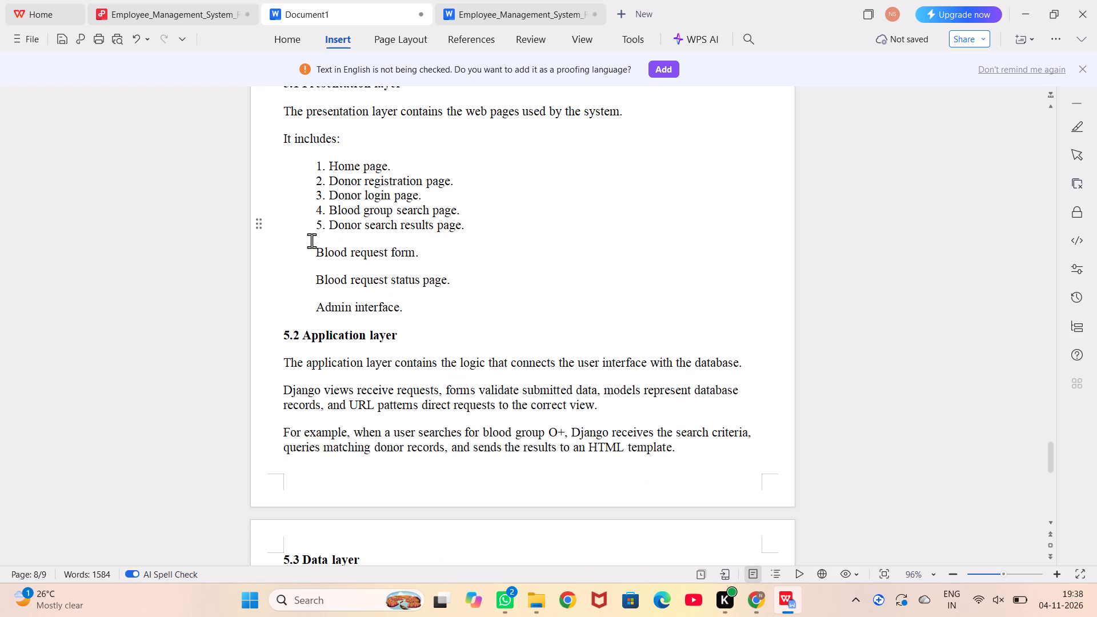
left_click(314, 256)
key("BackSpace")
key("BackSpace")
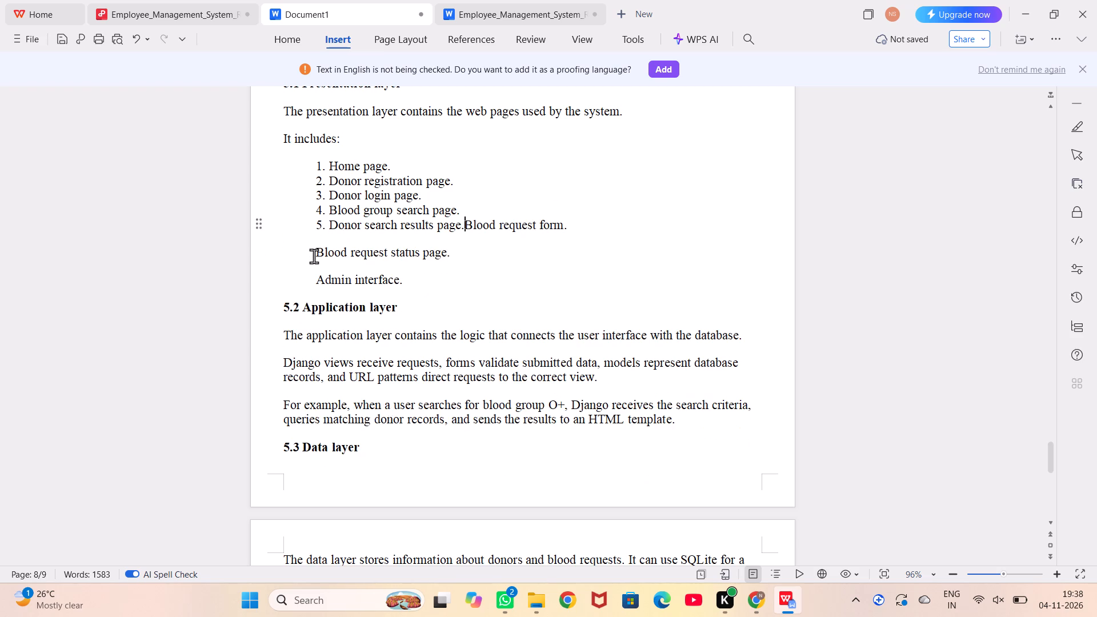
key("Return")
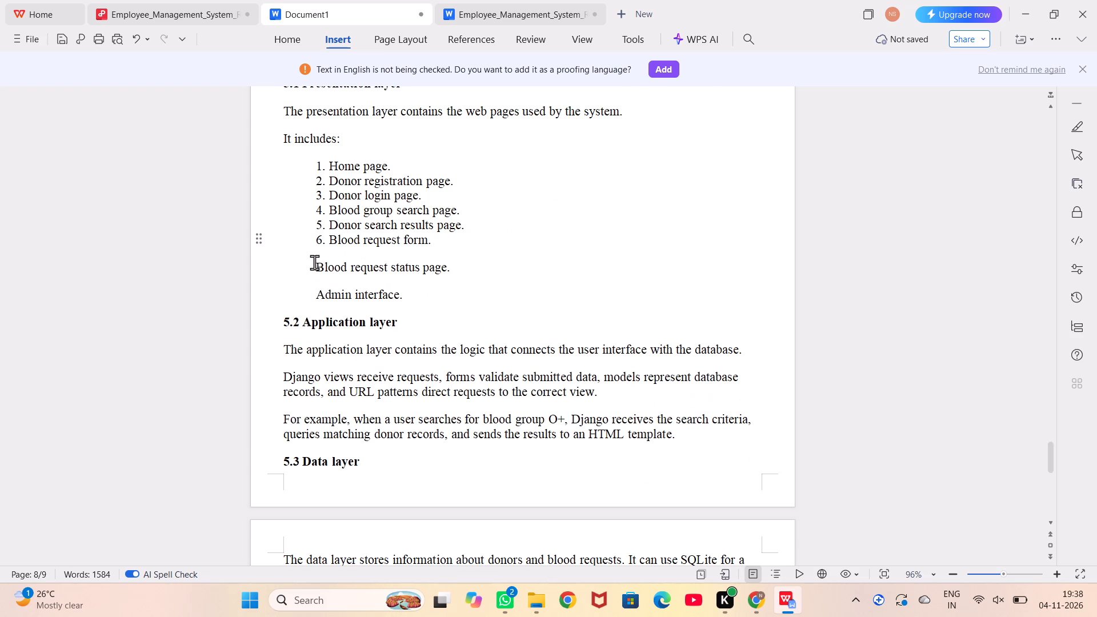
left_click(314, 262)
key("BackSpace")
key("BackSpace")
key("Return")
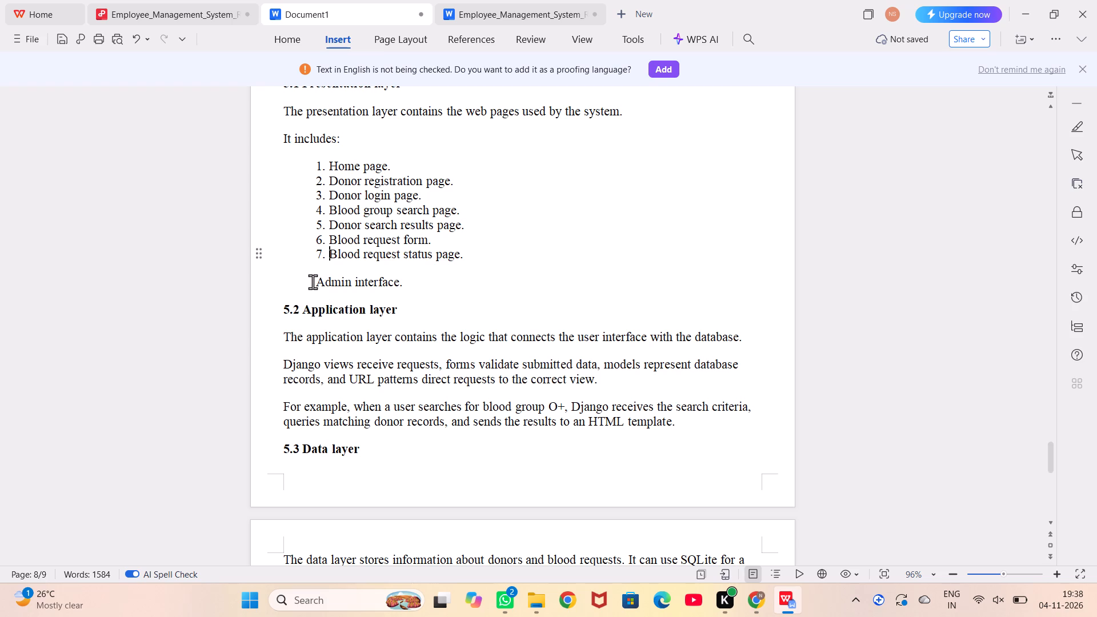
left_click(317, 282)
key("BackSpace")
key("BackSpace")
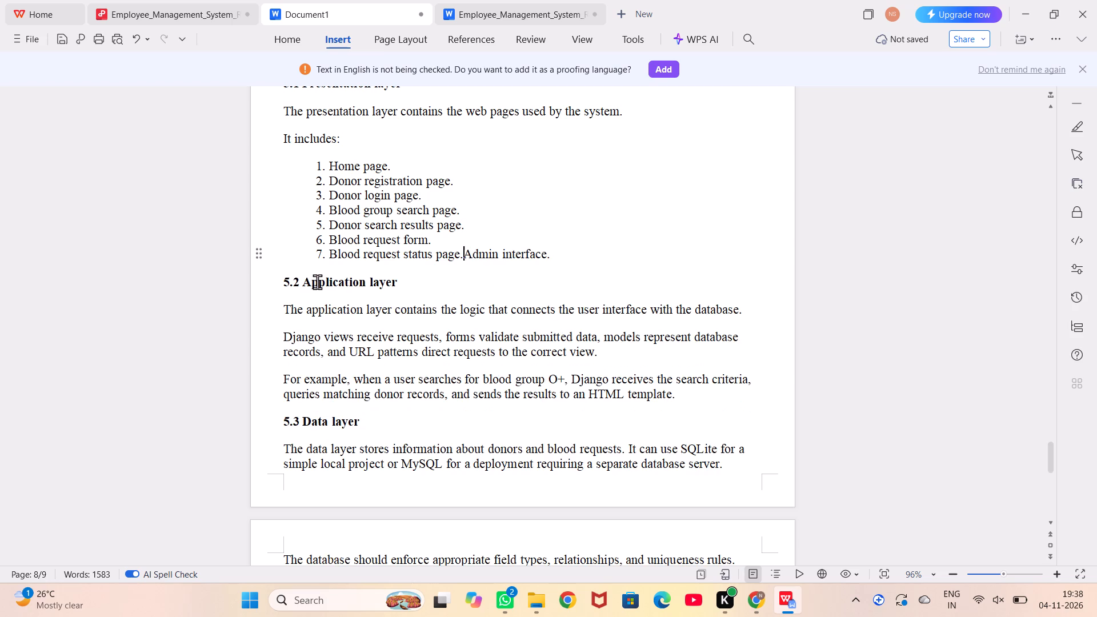
key("Return")
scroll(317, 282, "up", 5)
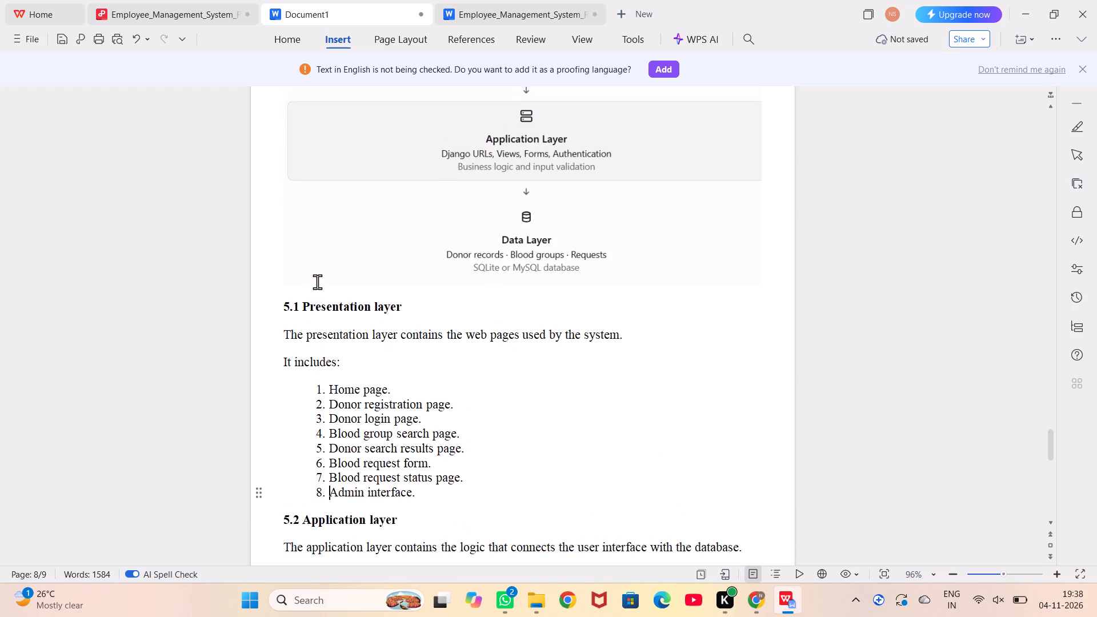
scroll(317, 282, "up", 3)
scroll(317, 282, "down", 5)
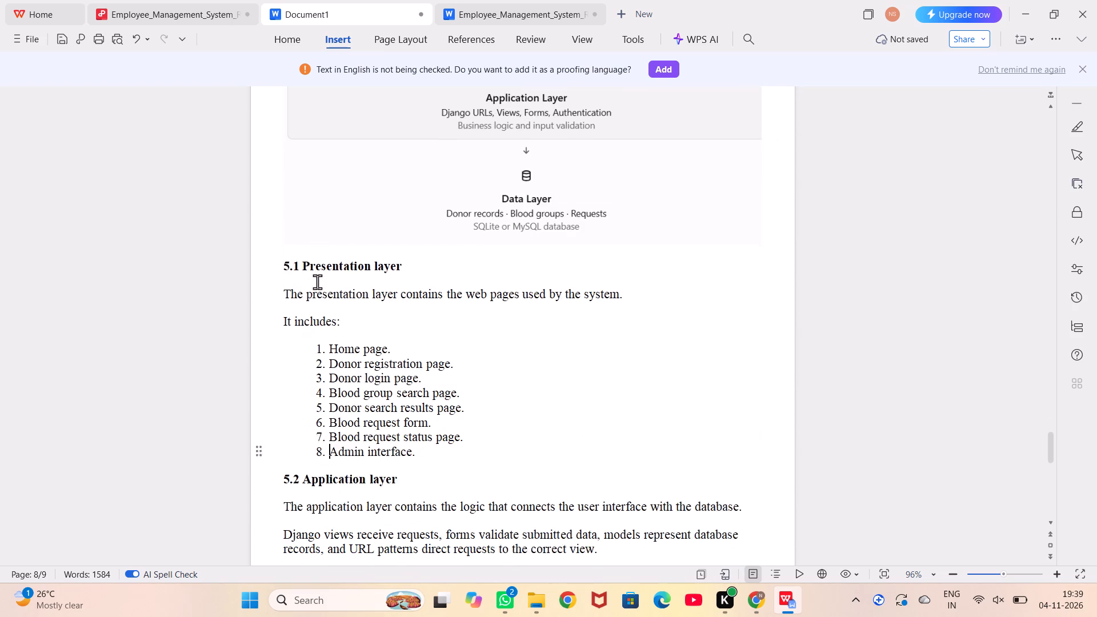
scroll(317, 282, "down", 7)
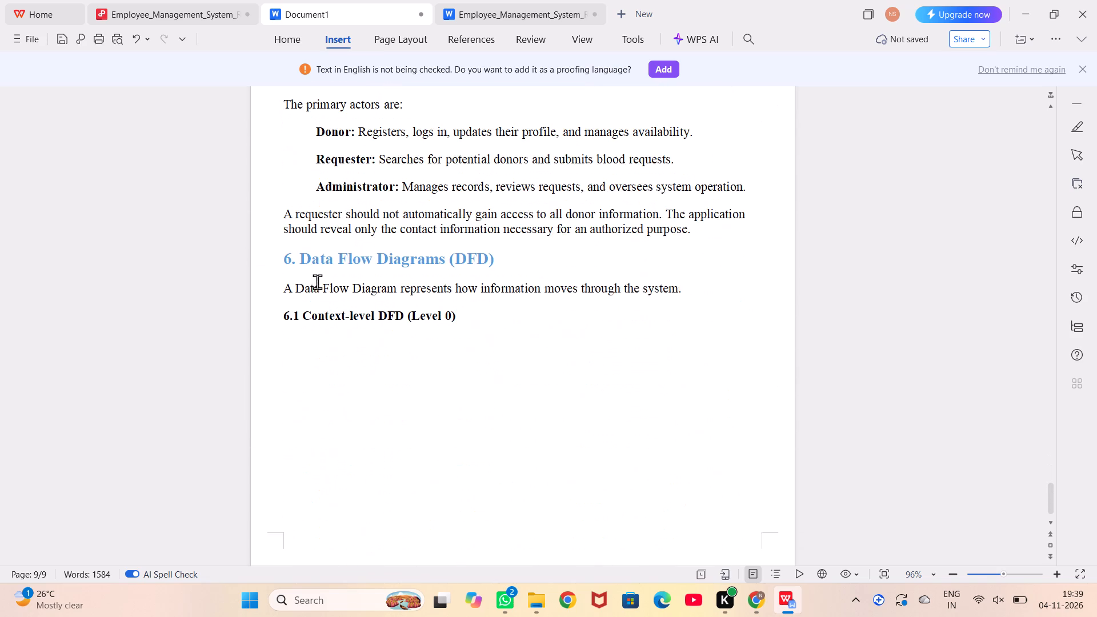
scroll(317, 282, "down", 1)
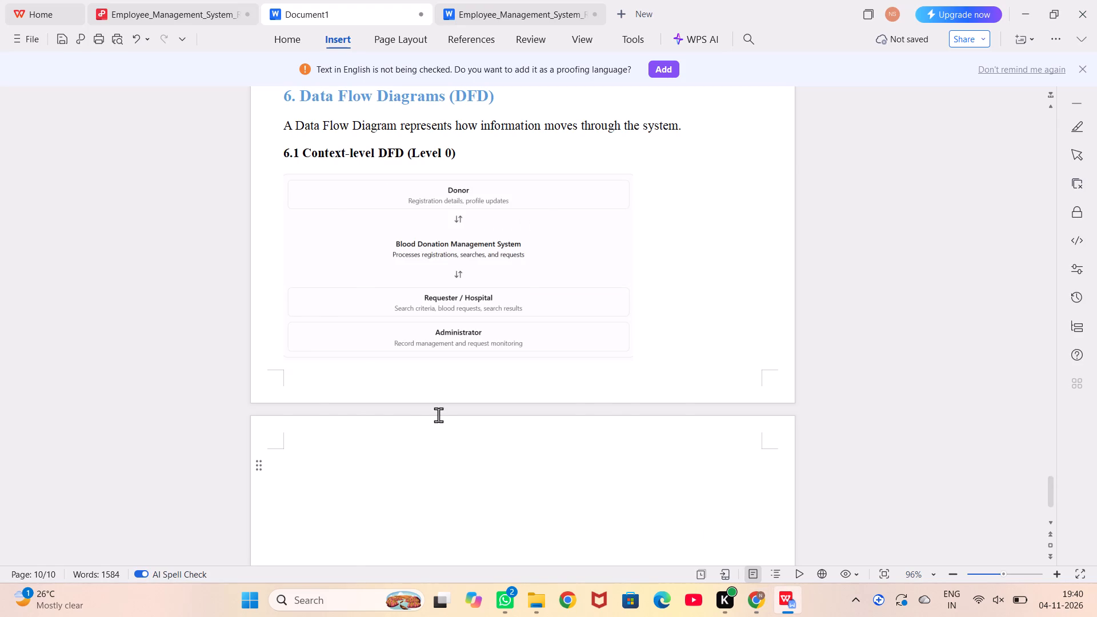
Format the pasted text from "In the context-level DFD" through "Data stores" in section 6.2 as Times New Roman, size 14.
scroll(441, 340, "up", 8)
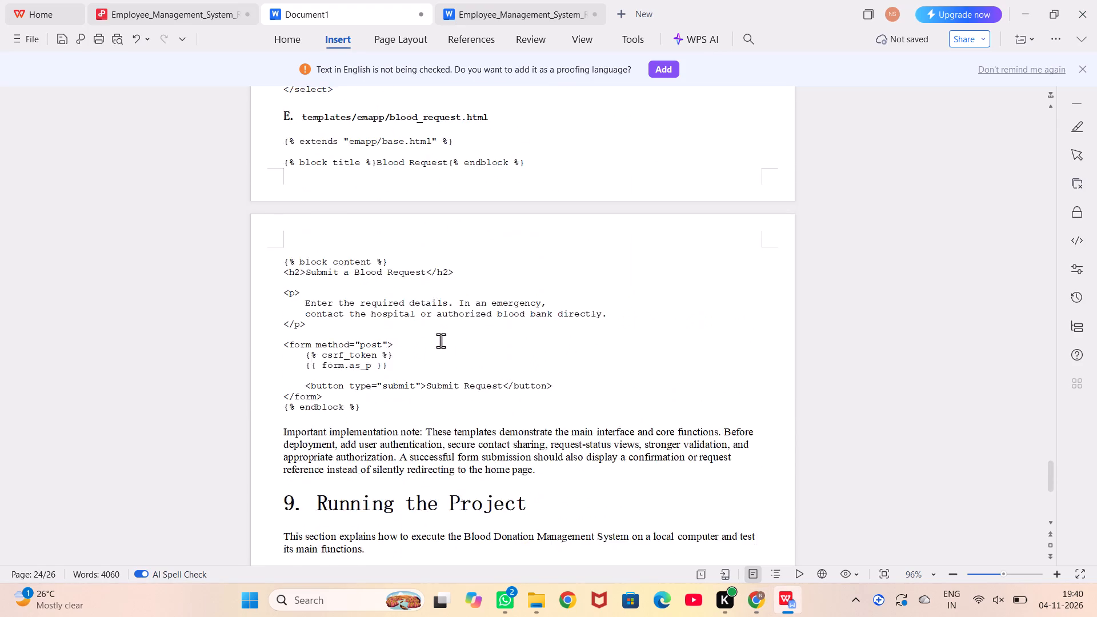
scroll(441, 340, "up", 14)
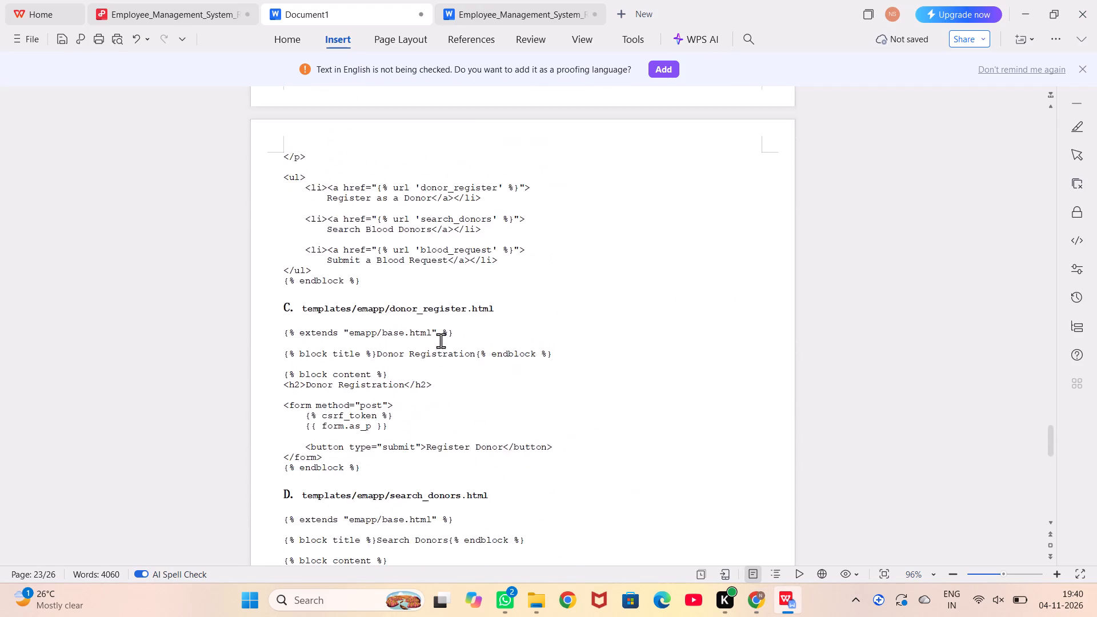
scroll(441, 340, "up", 13)
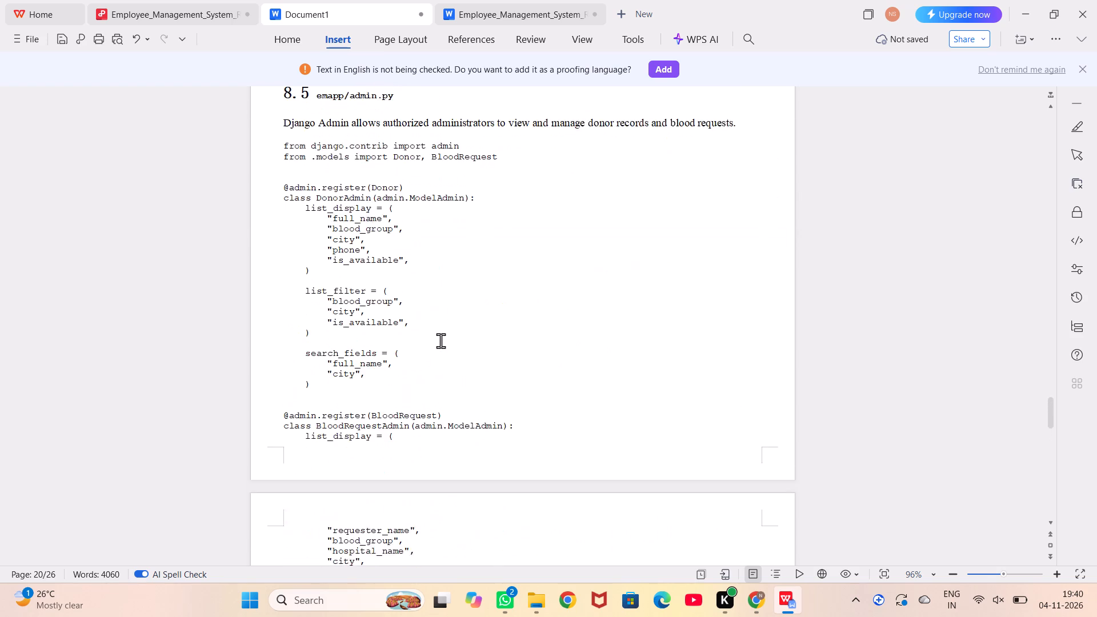
scroll(441, 340, "up", 6)
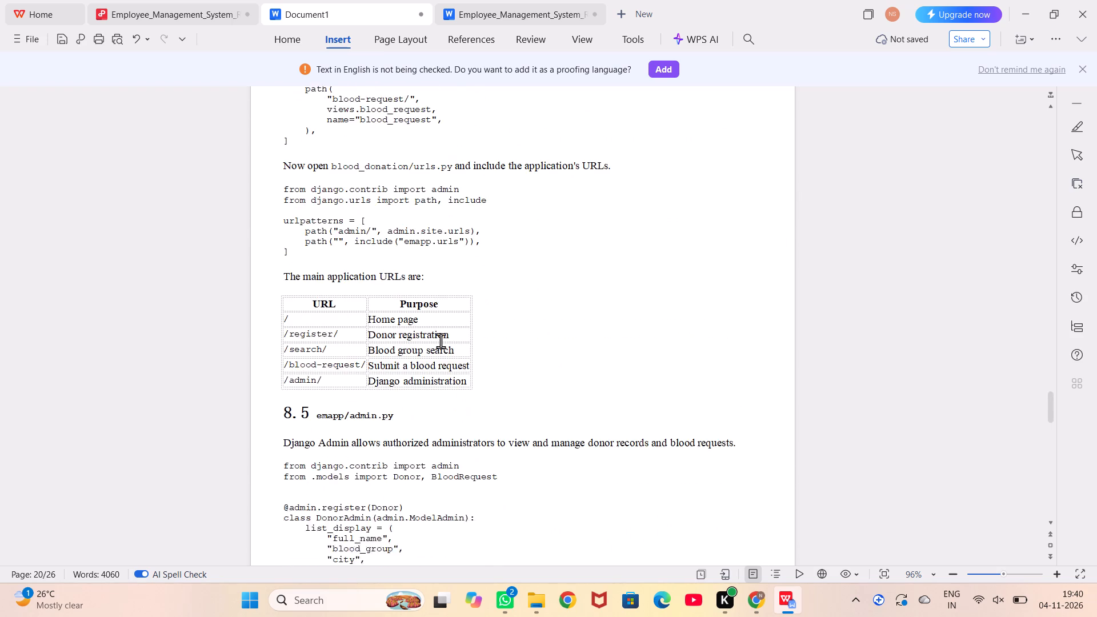
scroll(441, 340, "up", 15)
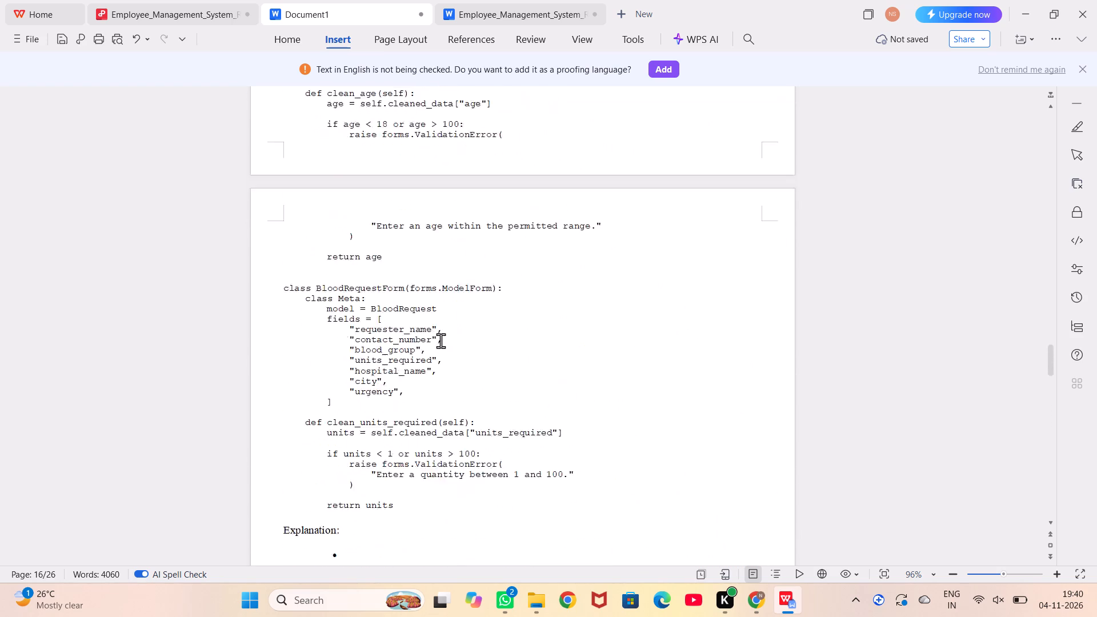
scroll(441, 340, "up", 15)
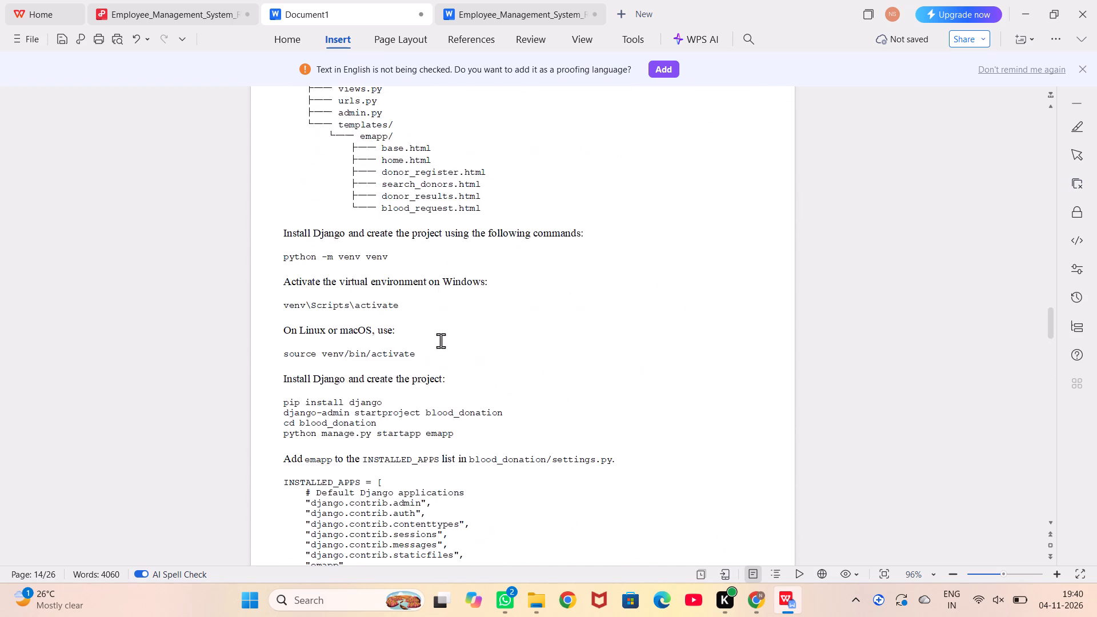
scroll(441, 340, "up", 15)
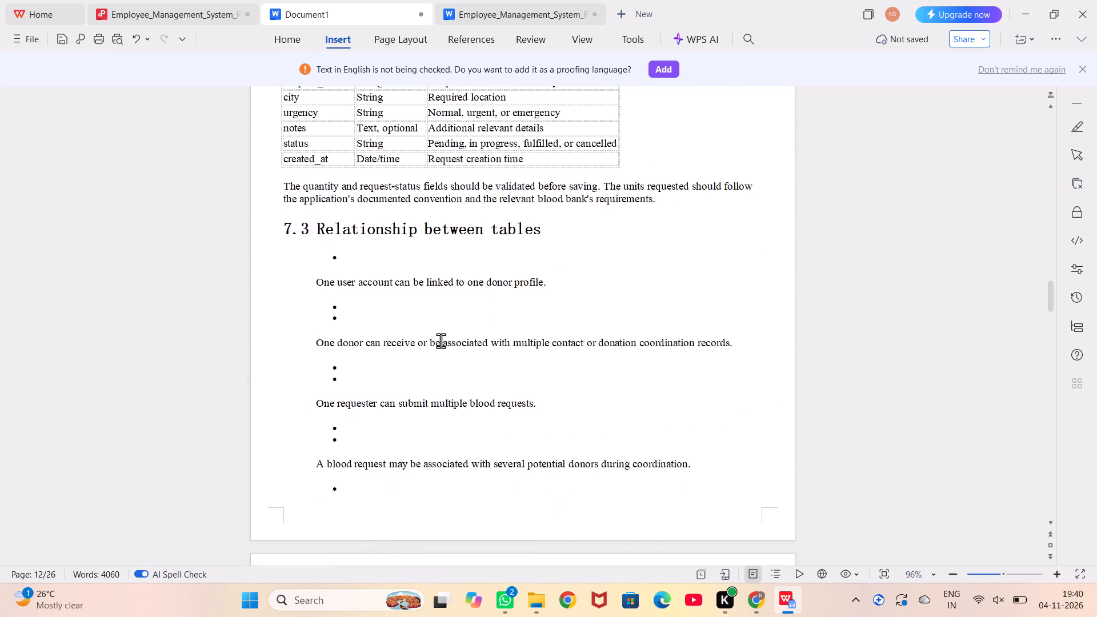
scroll(441, 340, "up", 15)
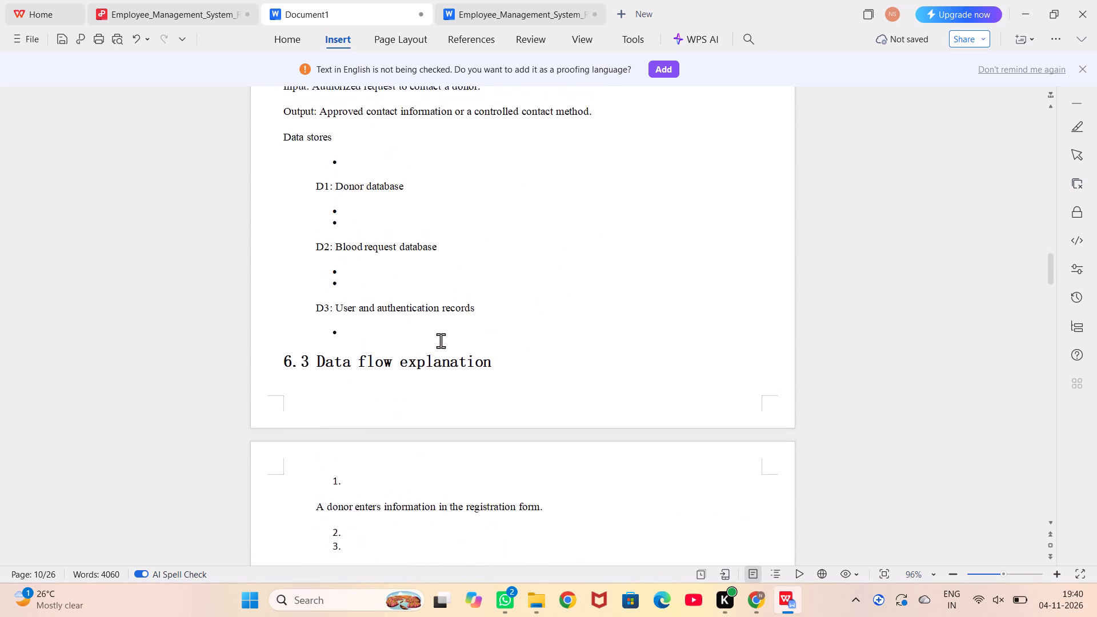
scroll(441, 340, "up", 8)
scroll(441, 340, "down", 1)
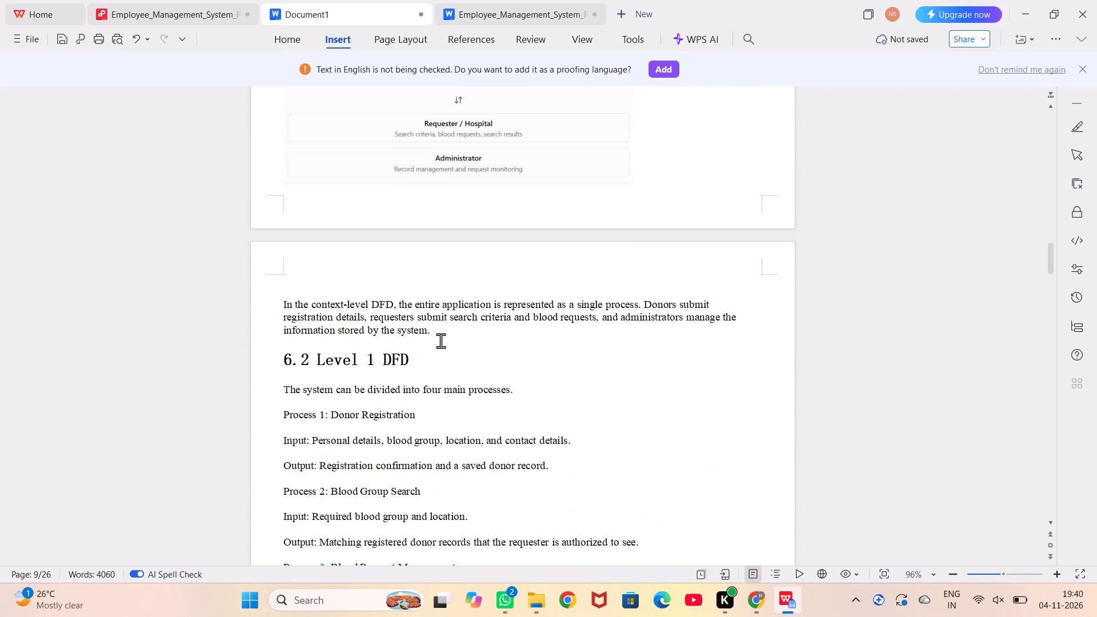
scroll(441, 340, "down", 1)
left_click_drag(281, 293, 393, 560)
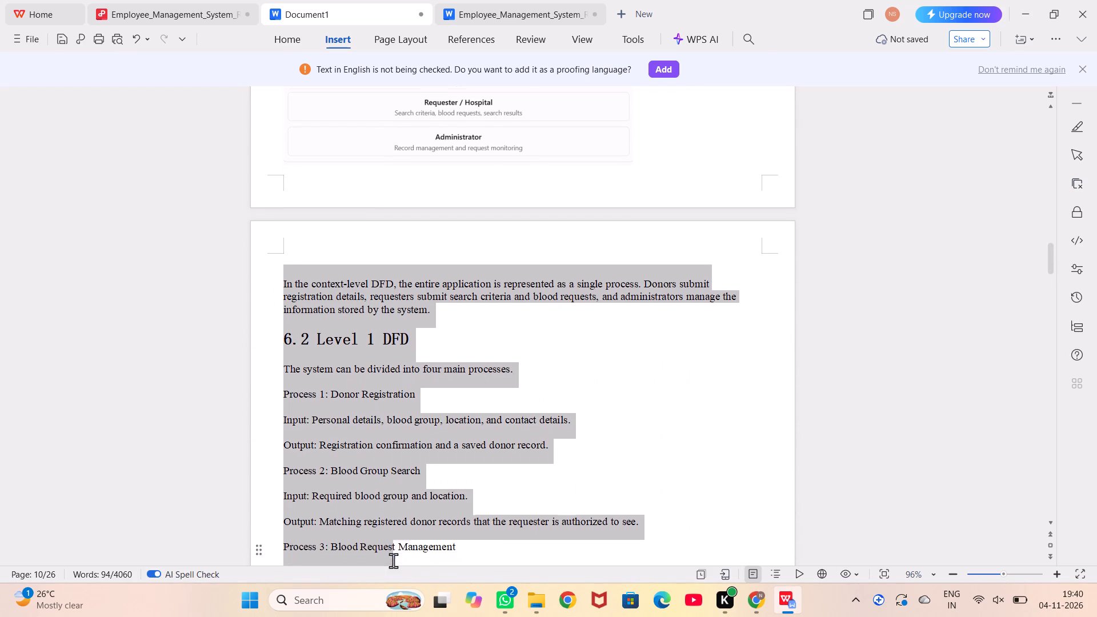
left_click_drag(393, 560, 570, 456)
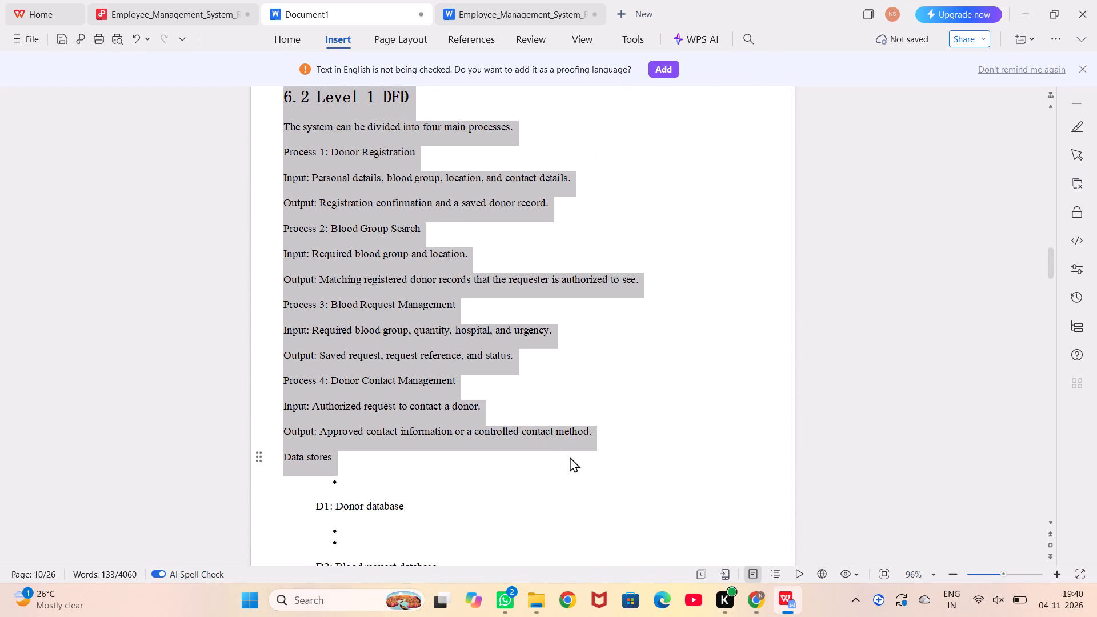
left_click_drag(570, 456, 599, 472)
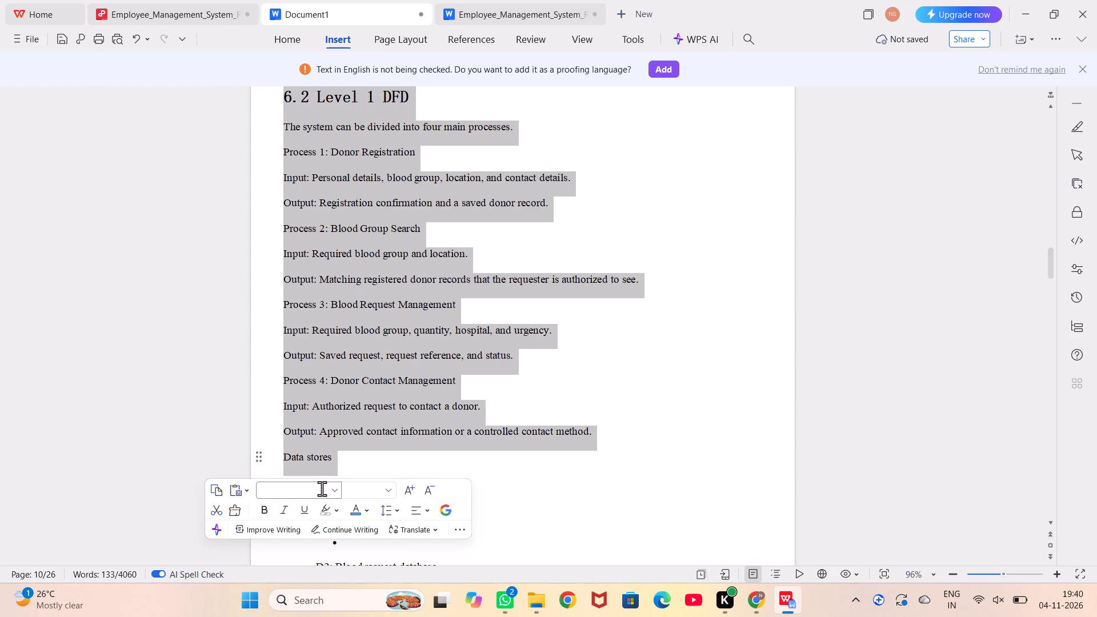
left_click(322, 488)
type("tim")
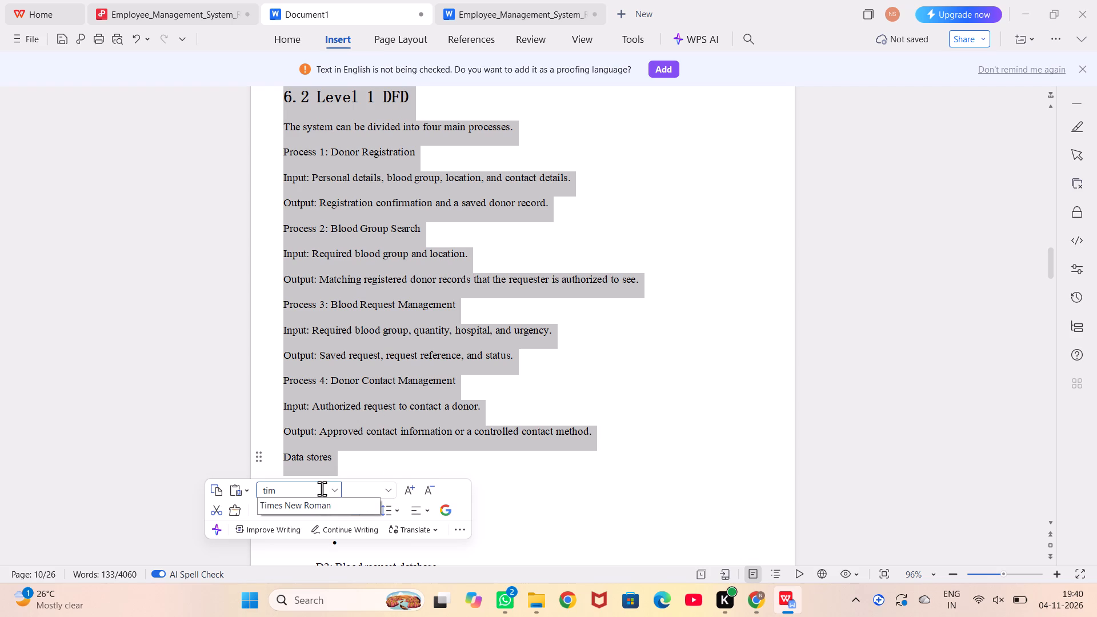
left_click(322, 509)
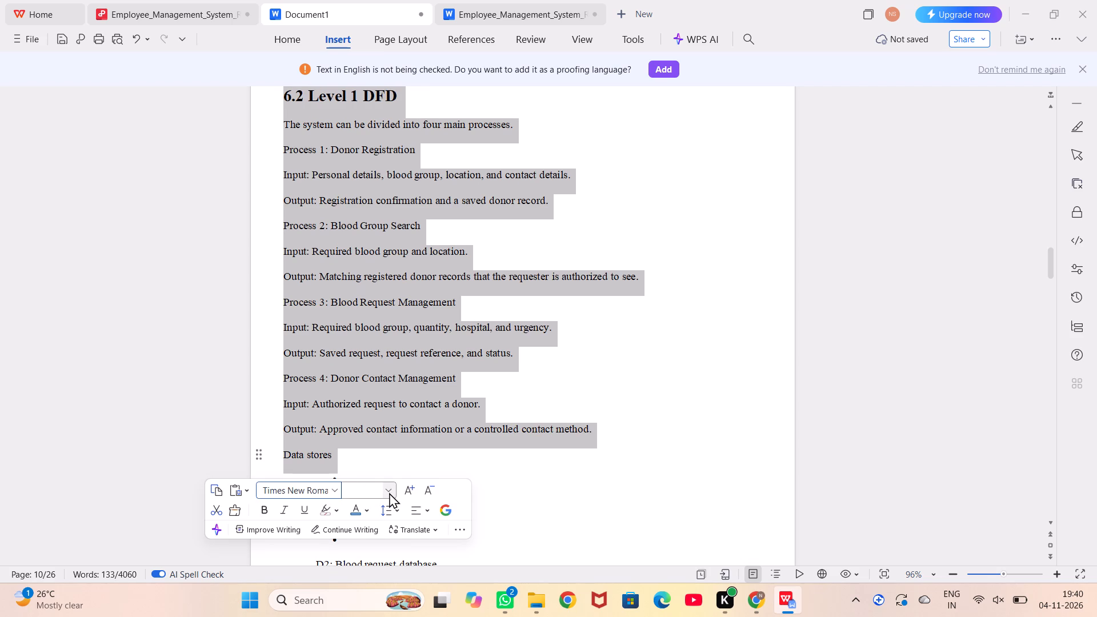
left_click(389, 492)
left_click(374, 218)
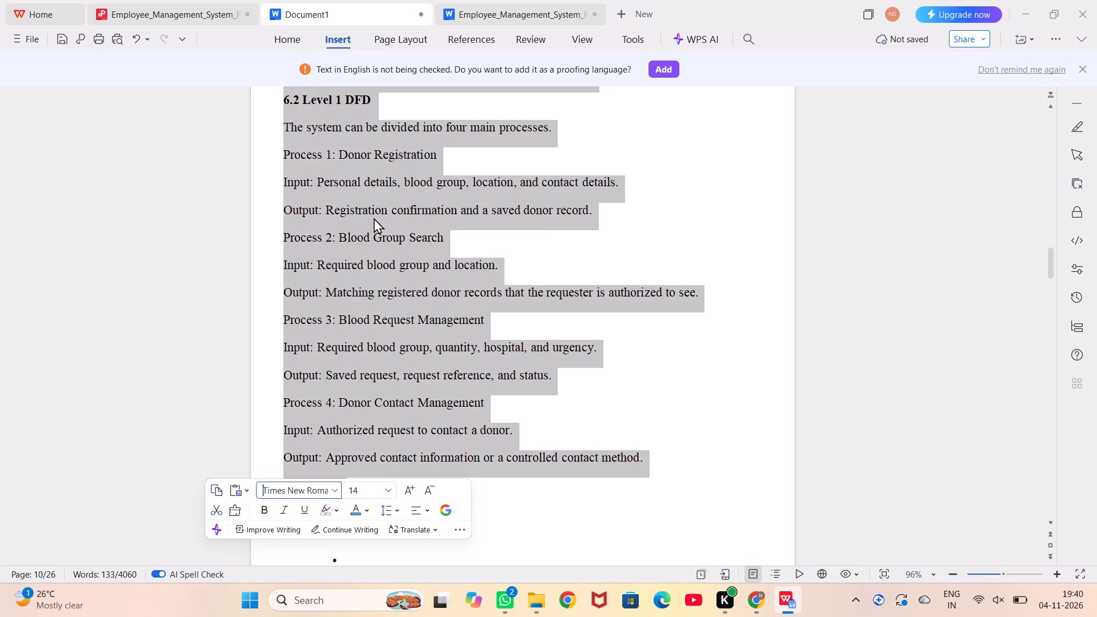
left_click(590, 407)
Remove the empty bullet below "Data stores" and number the "D1: Donor database" line as 1.
scroll(590, 407, "down", 1)
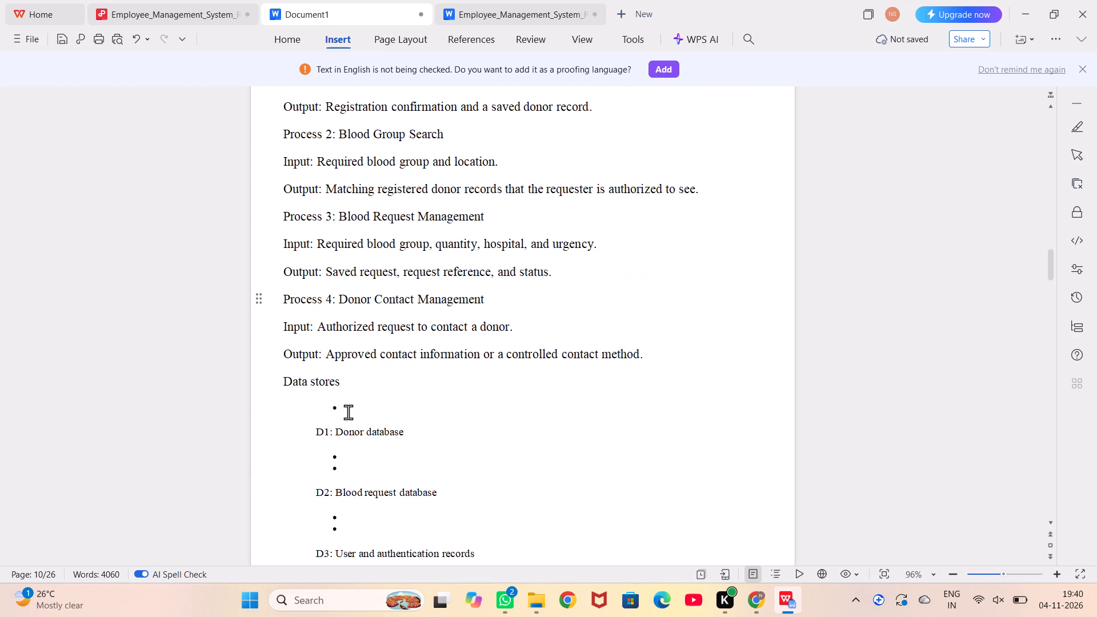
left_click(348, 412)
key("BackSpace")
key("BackSpace")
key("BackSpace")
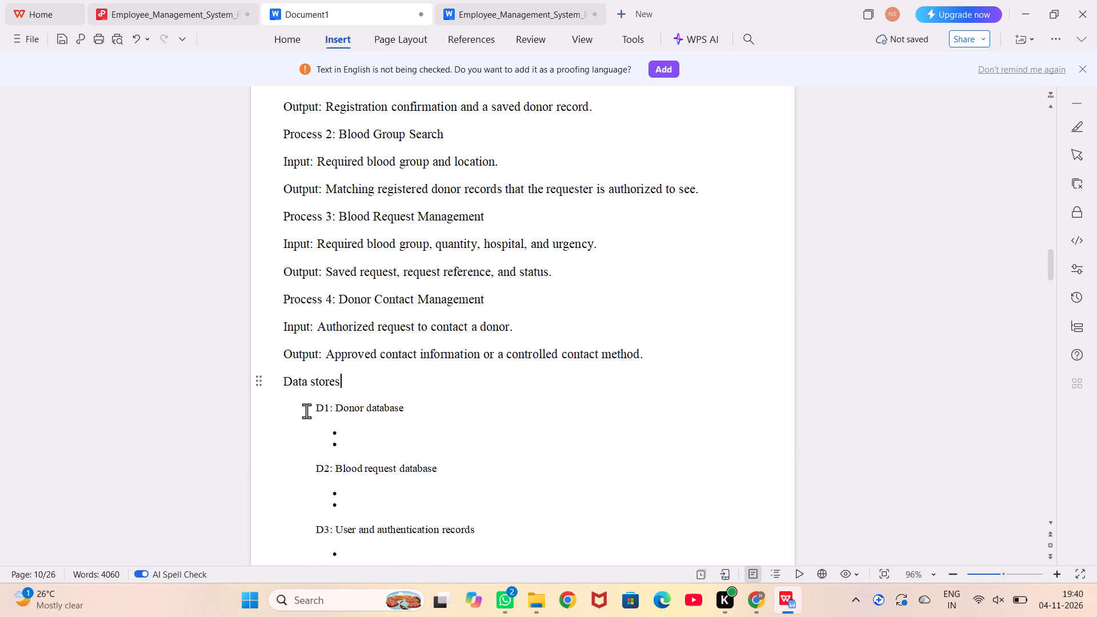
left_click(307, 410)
type("1.")
key("space")
Delete the empty bullets between the D1: Donor database and D2: Blood request database lines.
left_click(364, 446)
key("BackSpace")
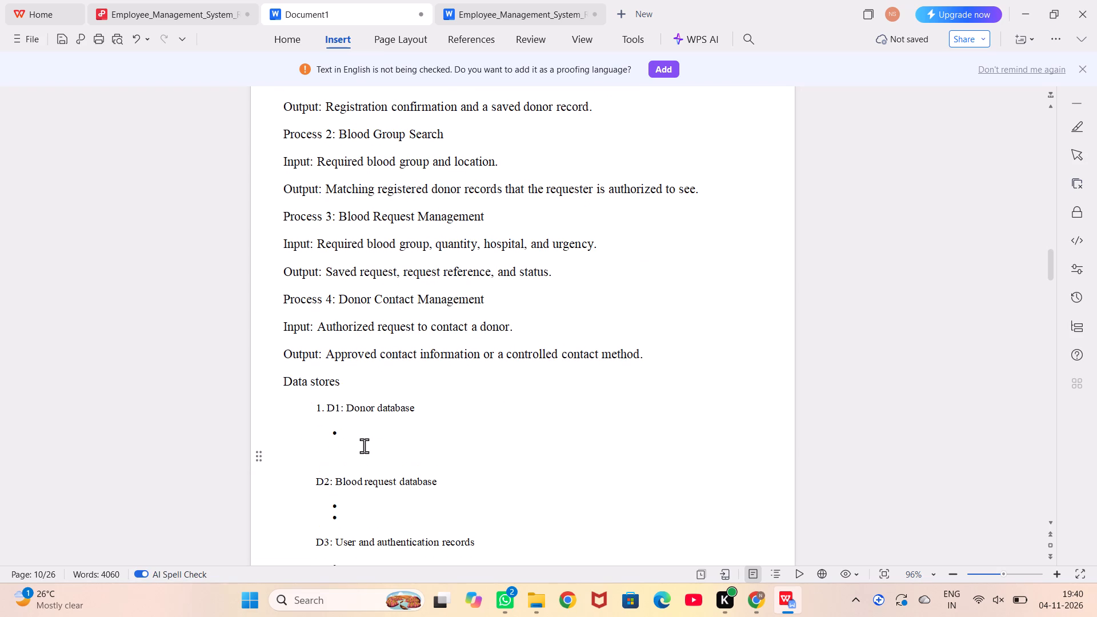
key("BackSpace")
key("BackSpace")
key("BackSpace")
Indent the "D2: Blood request database" line to align with D1 and number it as 2.
left_click(313, 435)
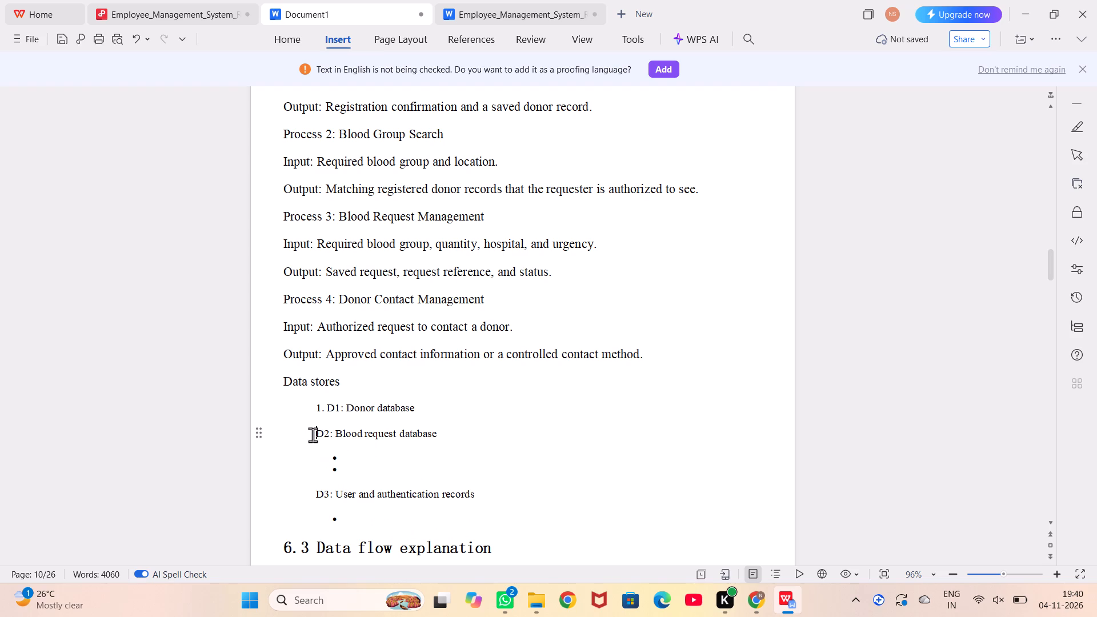
key("BackSpace")
key("Return")
key("space")
key("space")
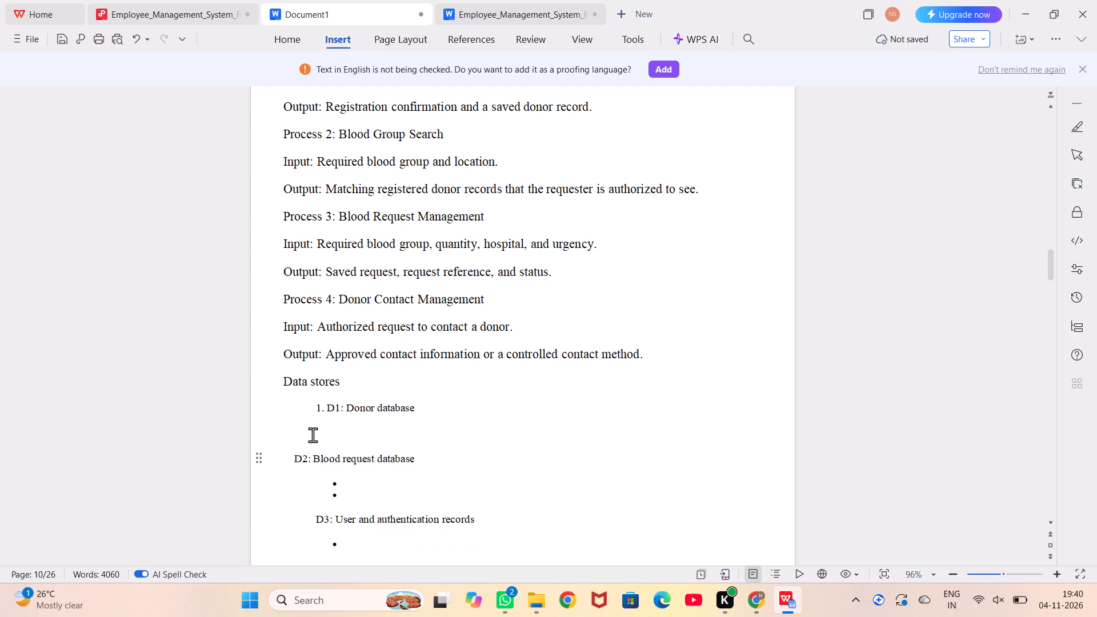
key("space")
key("space")
key("BackSpace")
key("BackSpace")
key("space")
key("space")
key("space")
key("space")
key("space")
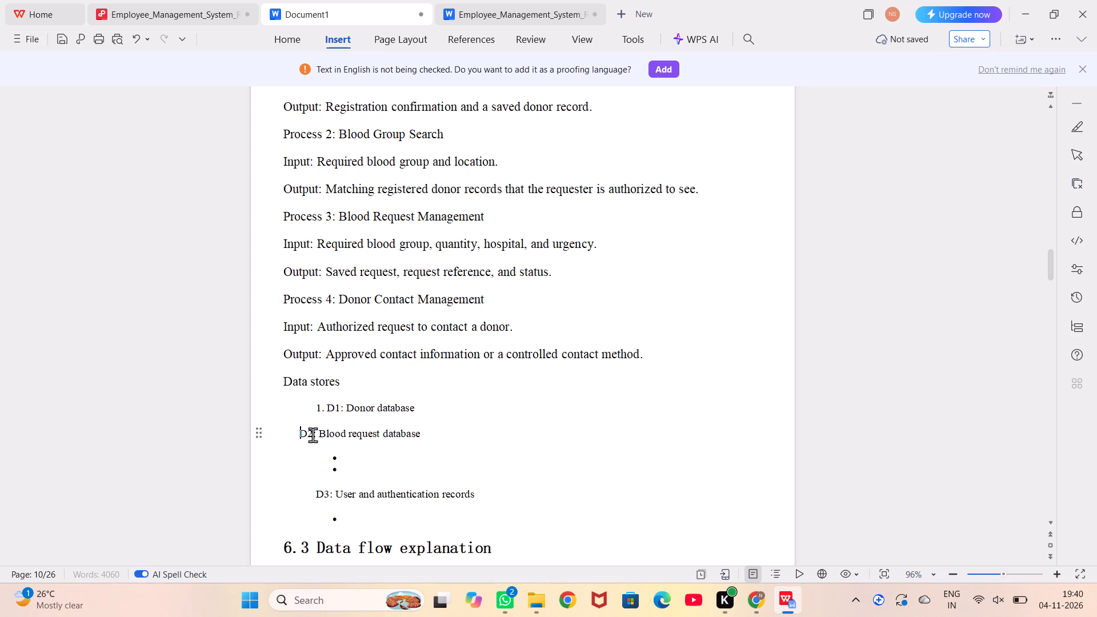
key("space")
key("space")
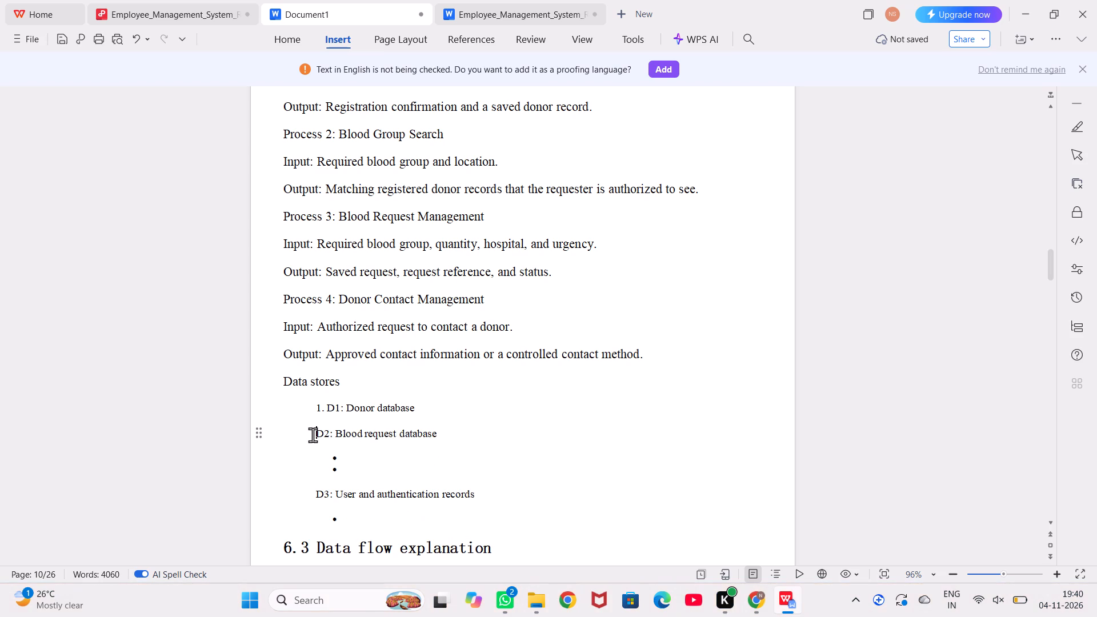
key("2")
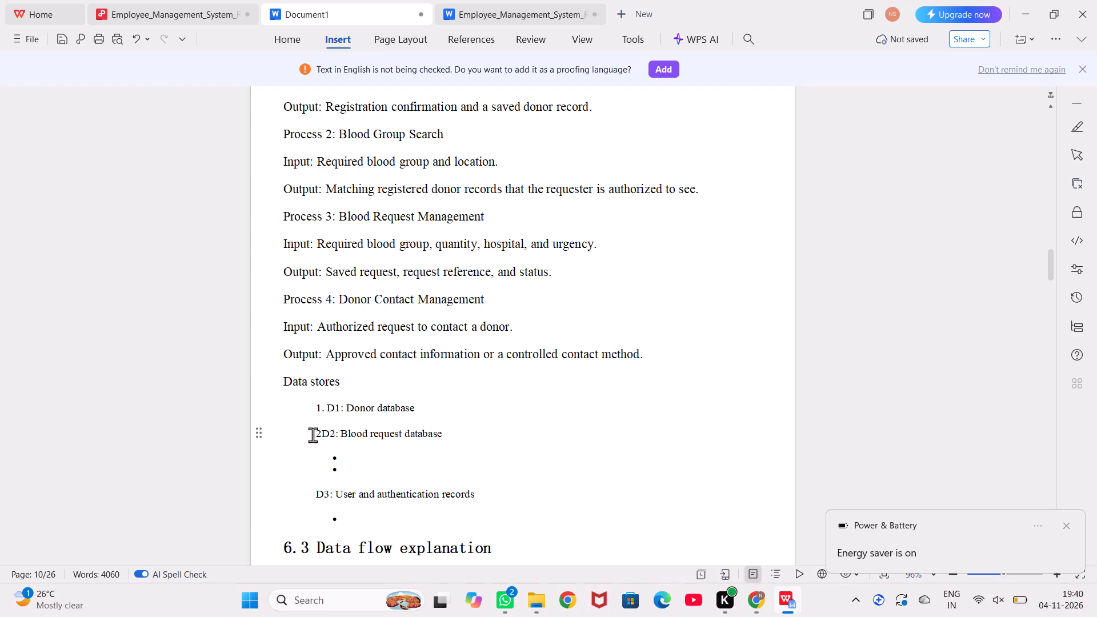
type(".")
key("space")
Delete the empty bullets above "D3: User and authentication records" and make that line item 3 directly below D2.
left_click_drag(346, 467, 339, 466)
key("BackSpace")
key("BackSpace")
key("BackSpace")
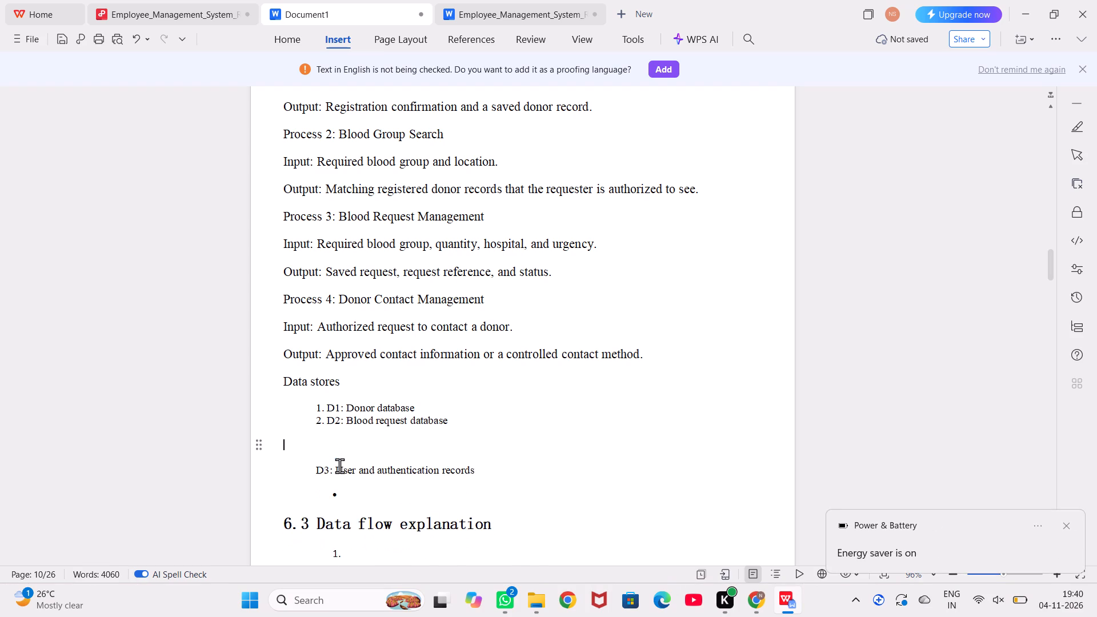
key("BackSpace")
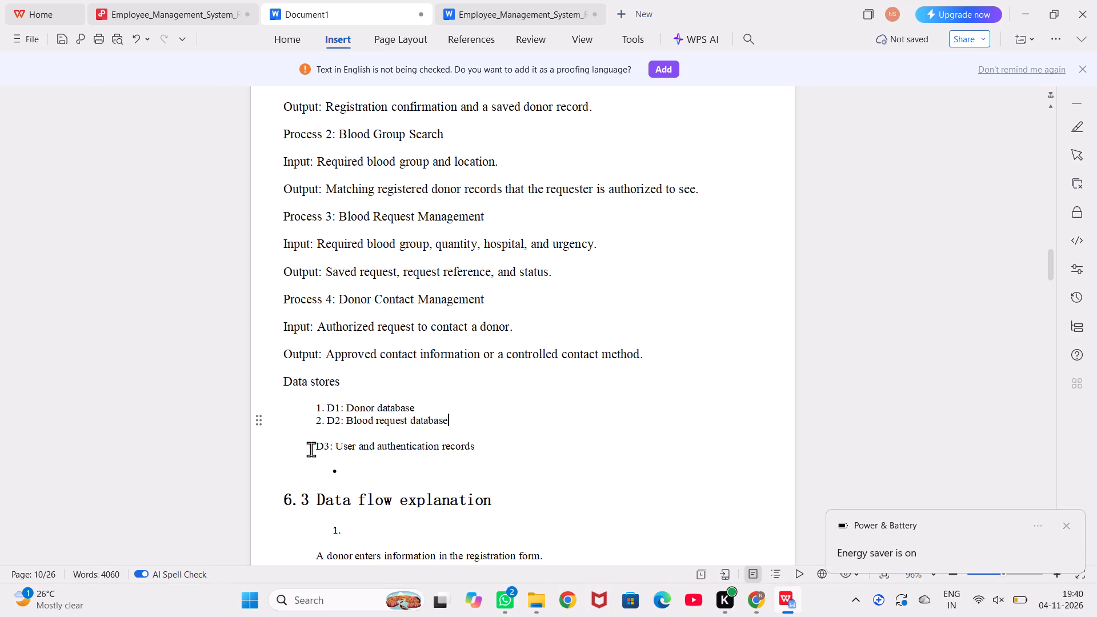
left_click(313, 448)
key("BackSpace")
key("BackSpace")
key("Return")
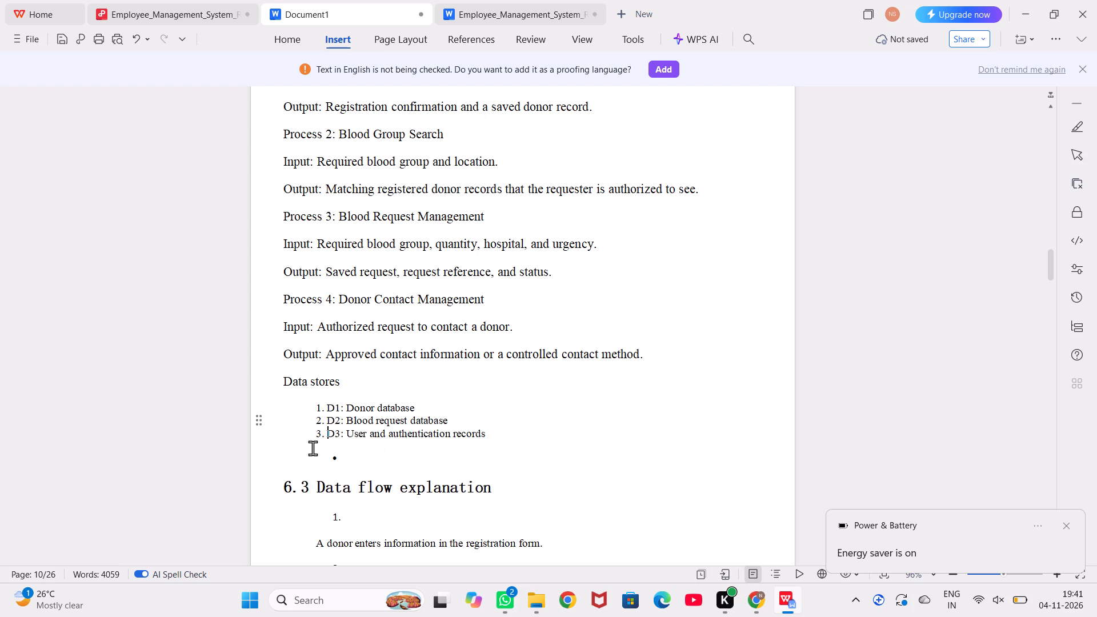
Delete the empty bullet between the D3 line and heading 6.3 Data flow explanation.
left_click(355, 457)
key("BackSpace")
key("BackSpace")
key("BackSpace")
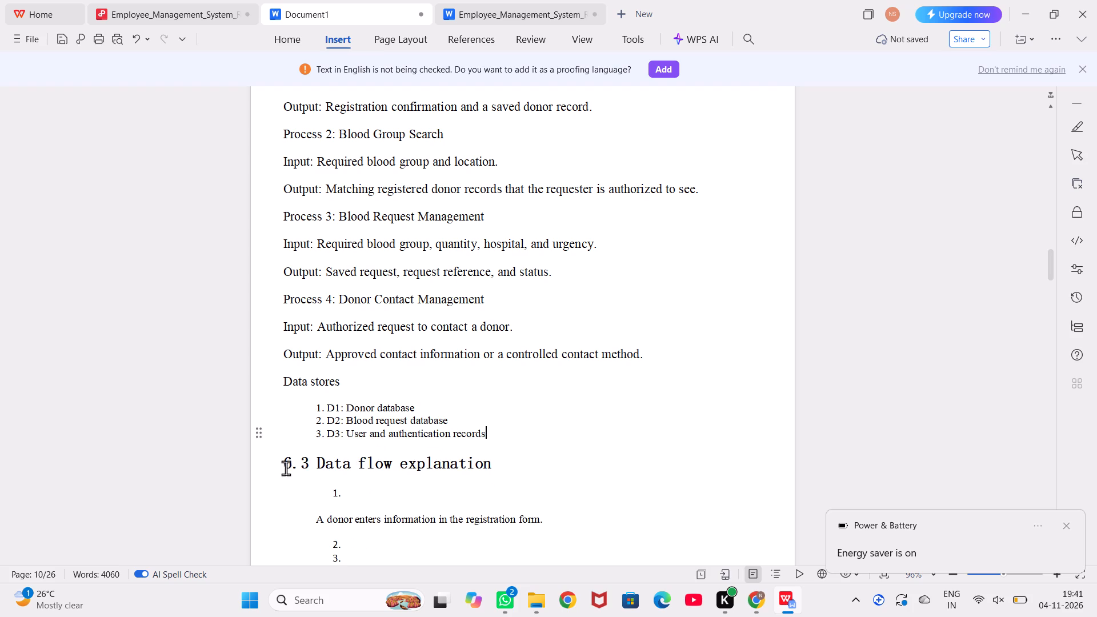
Format the text from heading 6.3 through "Create a Django project named blood_donation" in section 8.1 as Times New Roman, size 14.
left_click_drag(283, 466, 535, 581)
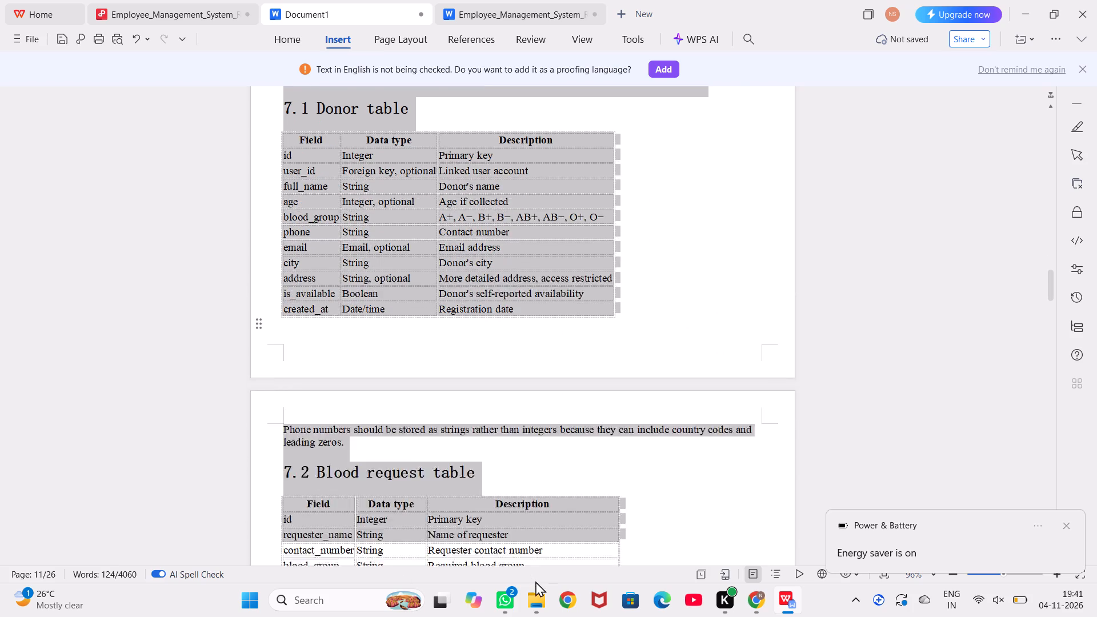
left_click_drag(535, 581, 577, 475)
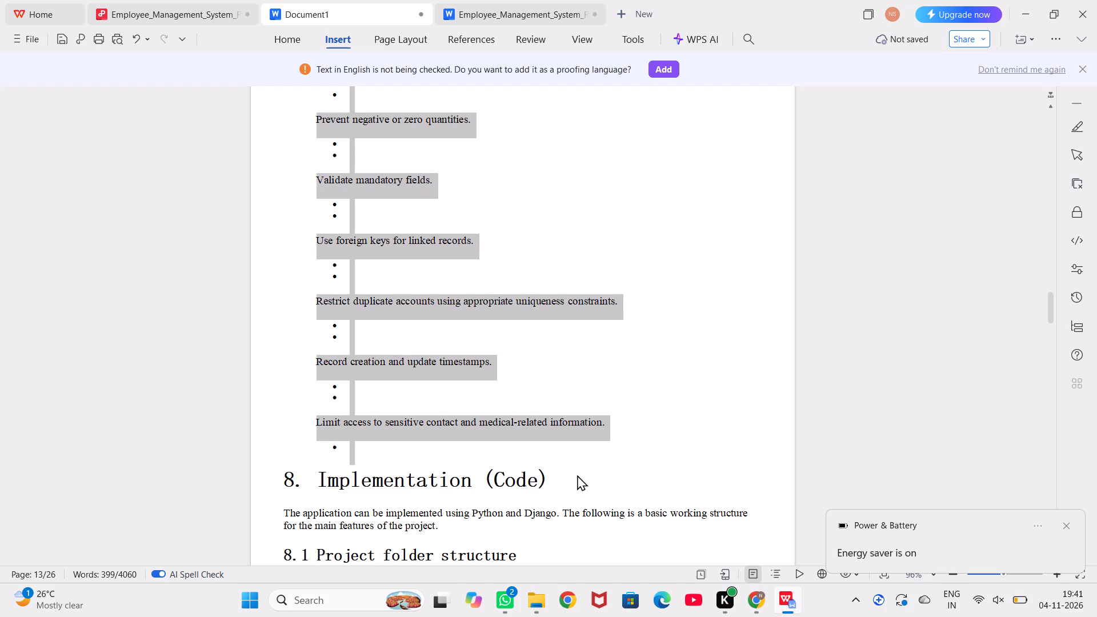
left_click_drag(577, 475, 584, 336)
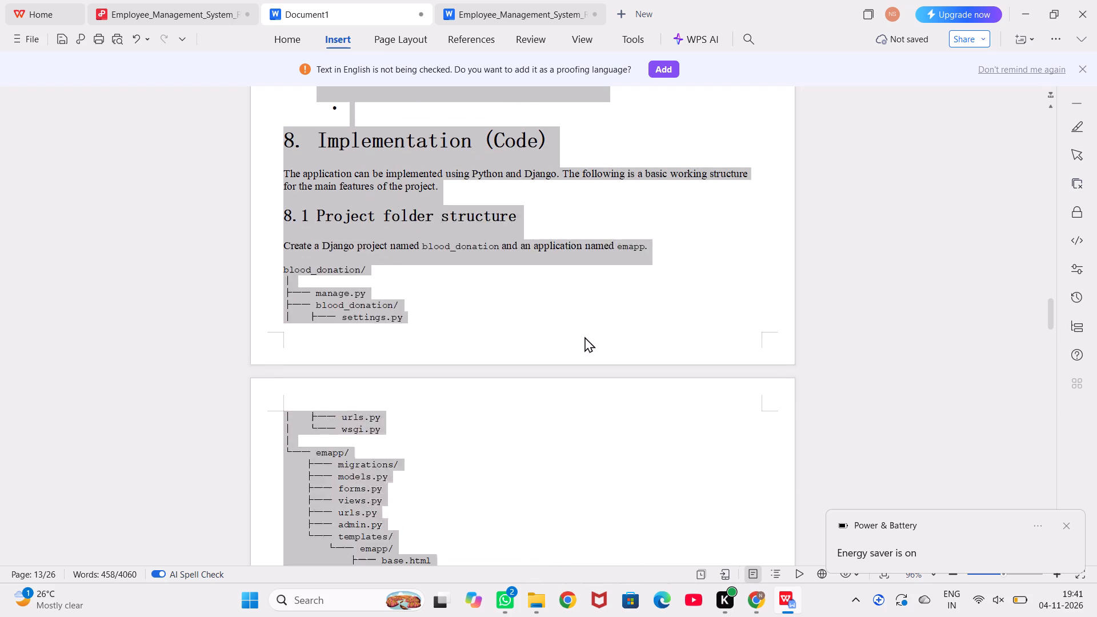
left_click_drag(584, 336, 656, 247)
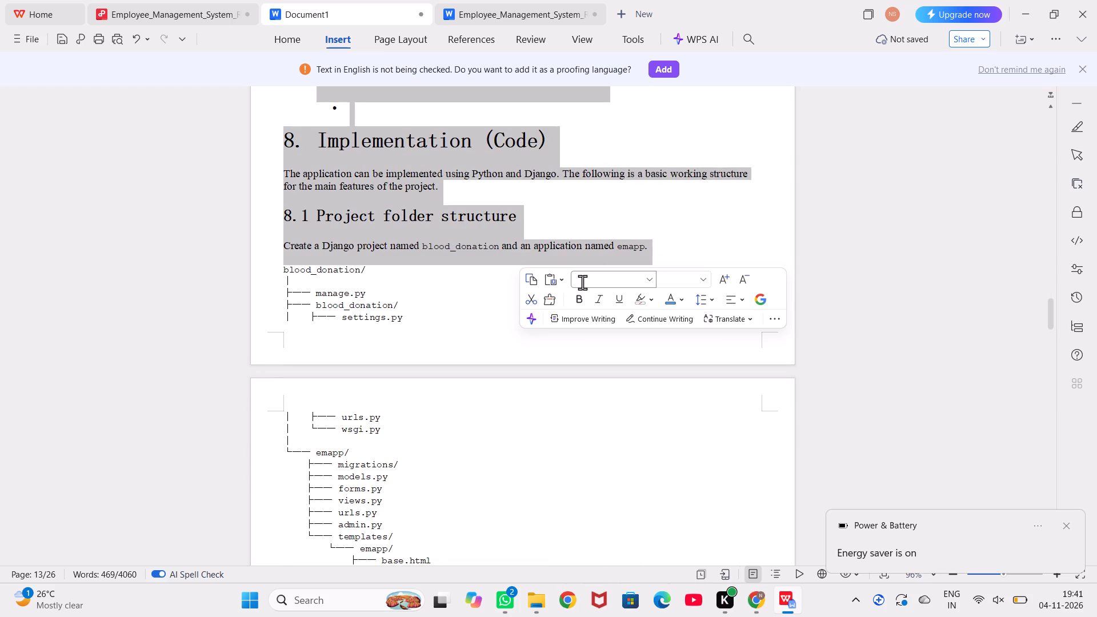
left_click(583, 283)
type("tim")
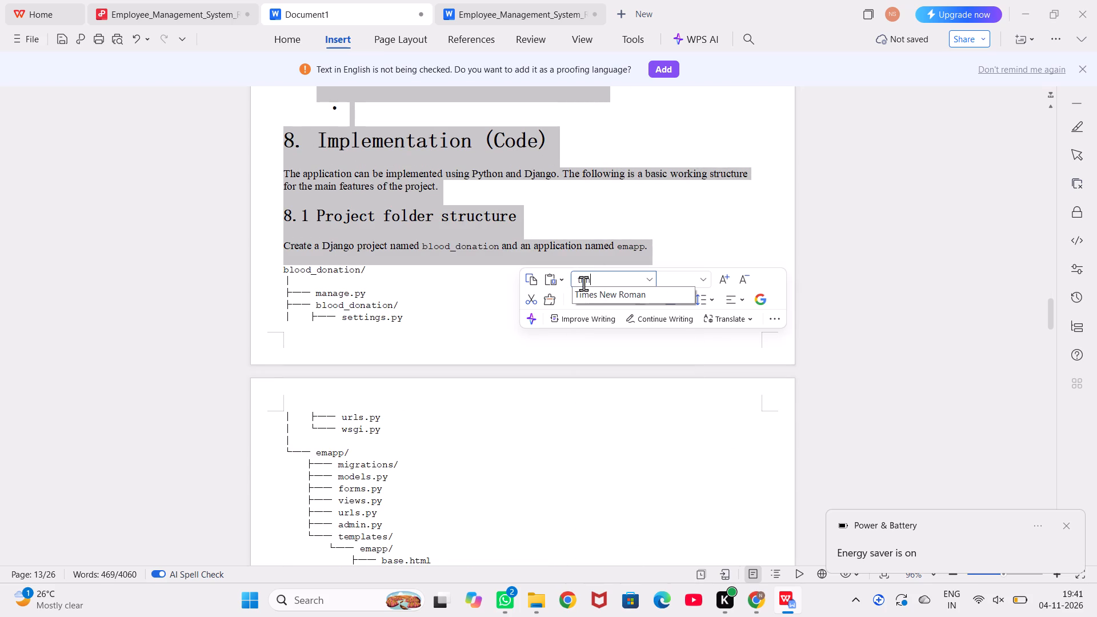
left_click(593, 296)
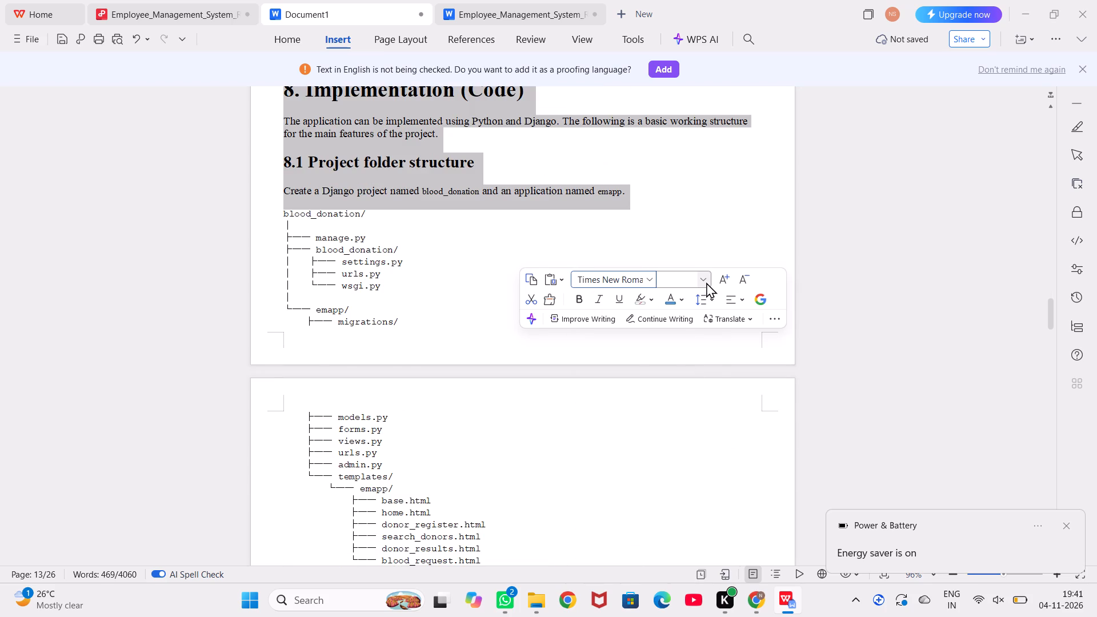
left_click(706, 282)
left_click(680, 426)
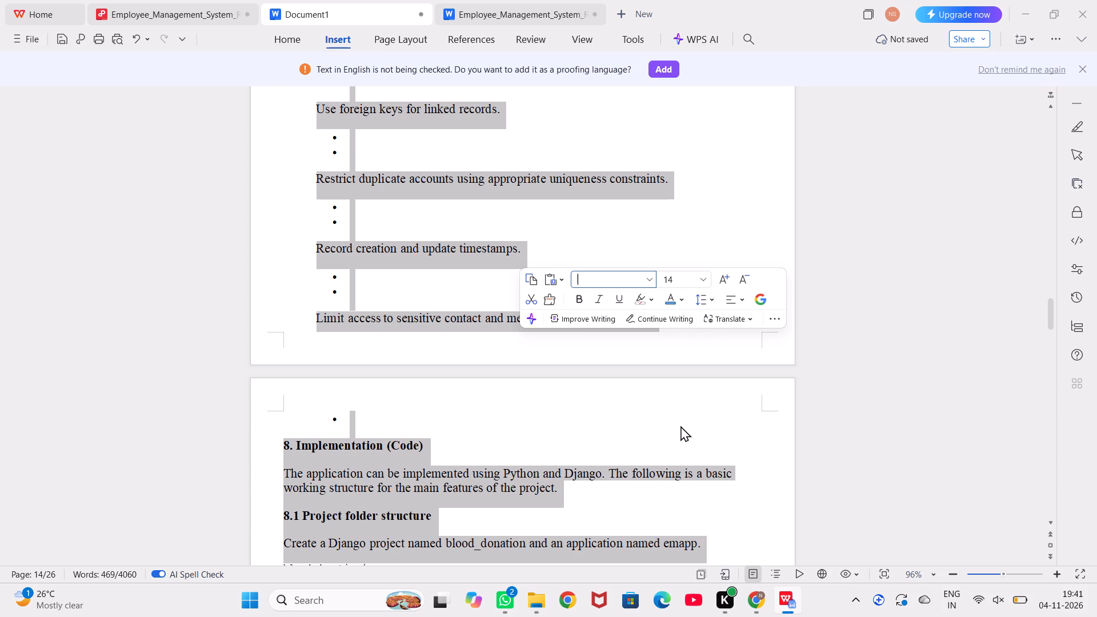
Apply the Times New Roman font to the selected text running through section 8.1.
left_click(589, 281)
type("ti")
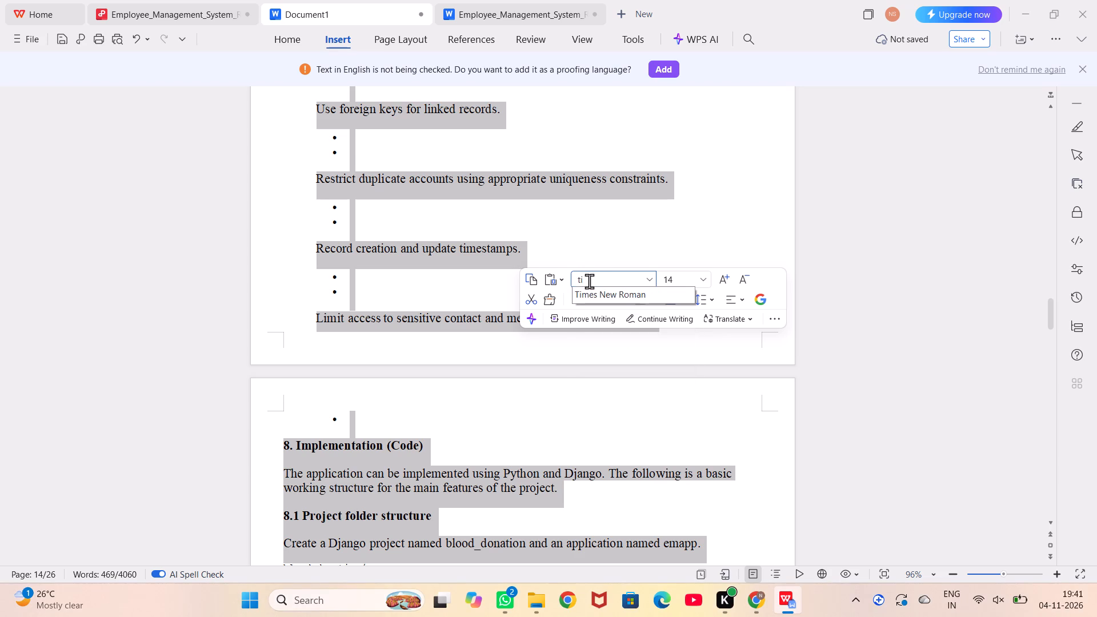
left_click(589, 293)
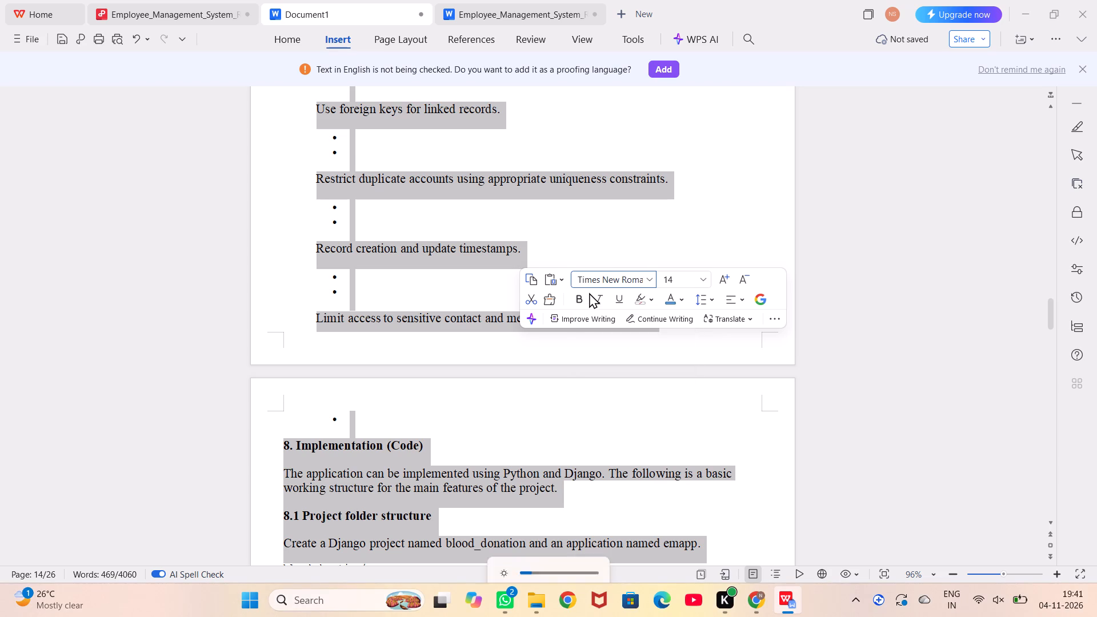
Delete the empty bullets above heading 8 Implementation (Code) and above the "Limit access to sensitive contact" line.
left_click(545, 431)
scroll(545, 431, "down", 1)
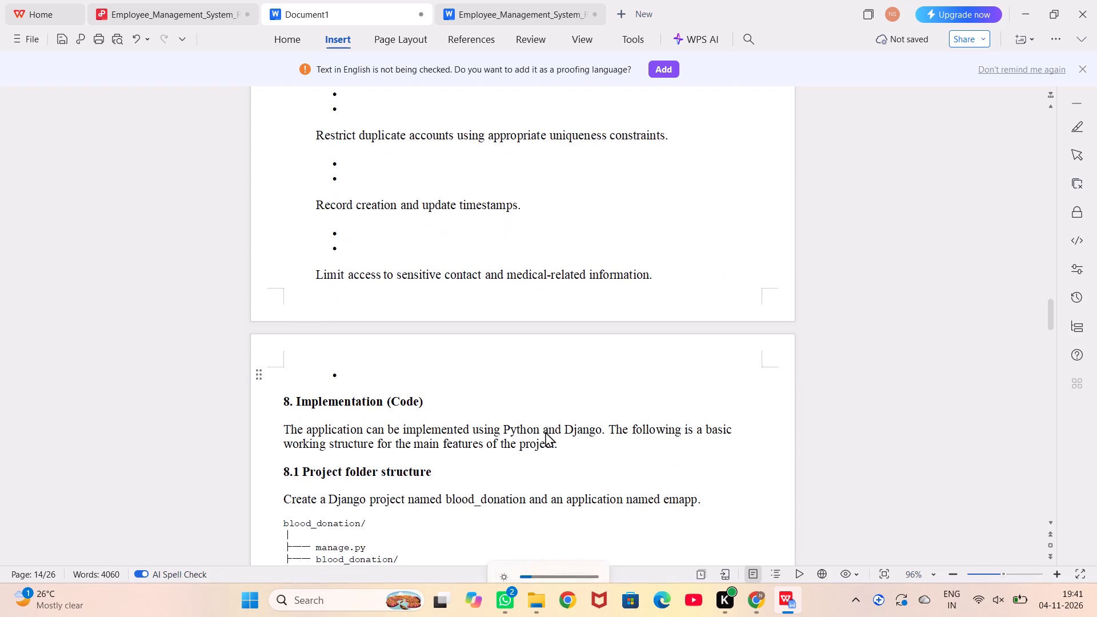
key("BackSpace")
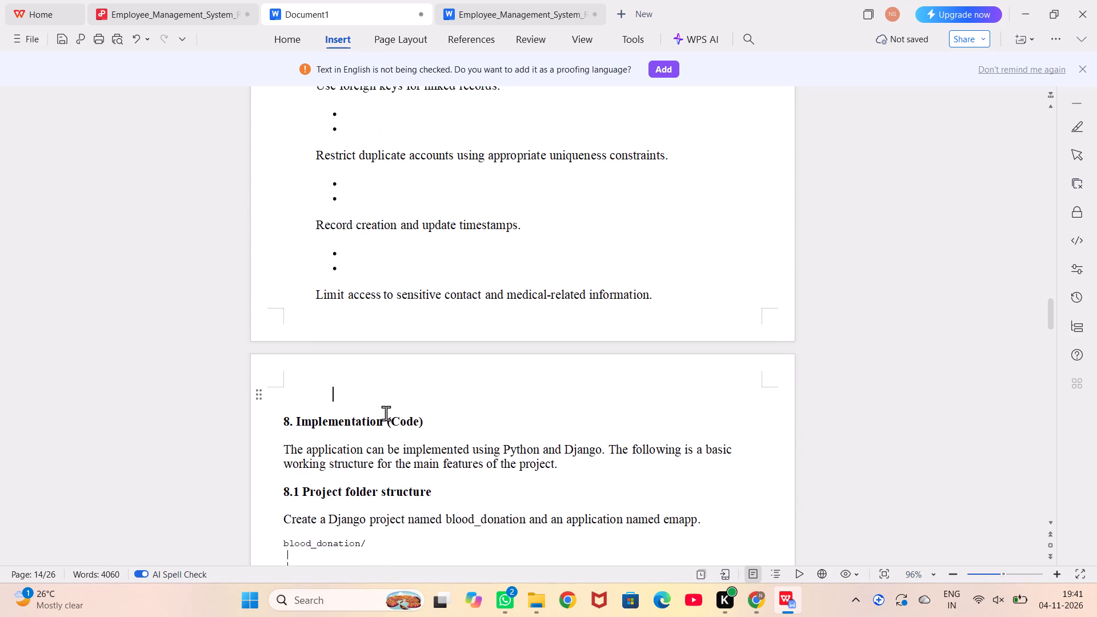
key("BackSpace")
key("BackSpace")
left_click(383, 272)
key("BackSpace")
key("BackSpace")
key("BackSpace")
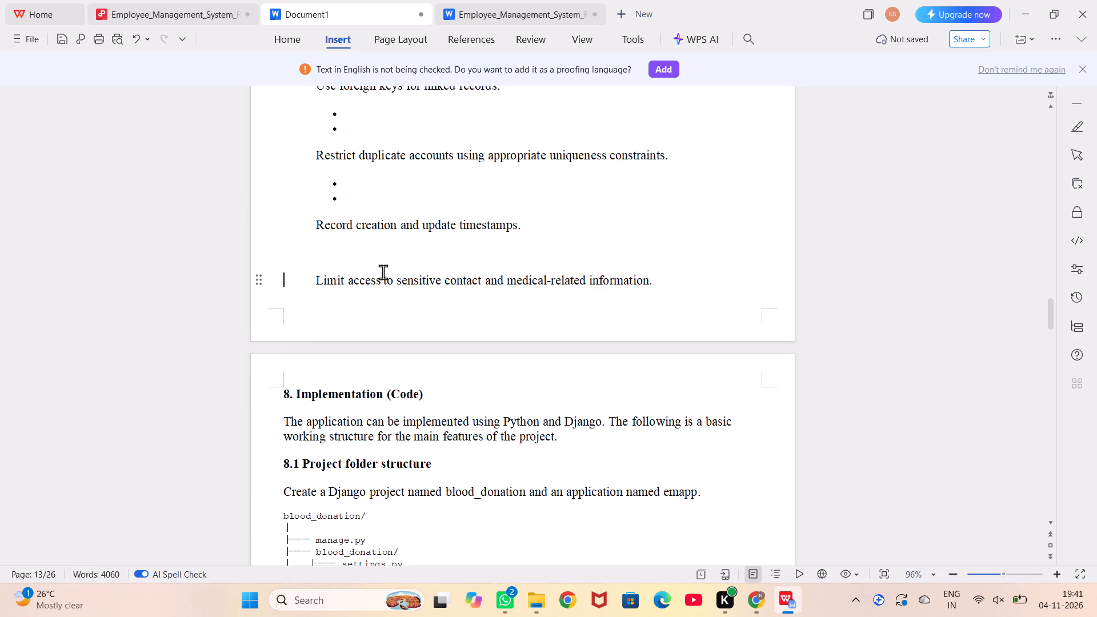
key("BackSpace")
Delete the empty bullets above "Record creation and update timestamps" and above "Restrict duplicate accounts" in section 7.4.
left_click(375, 202)
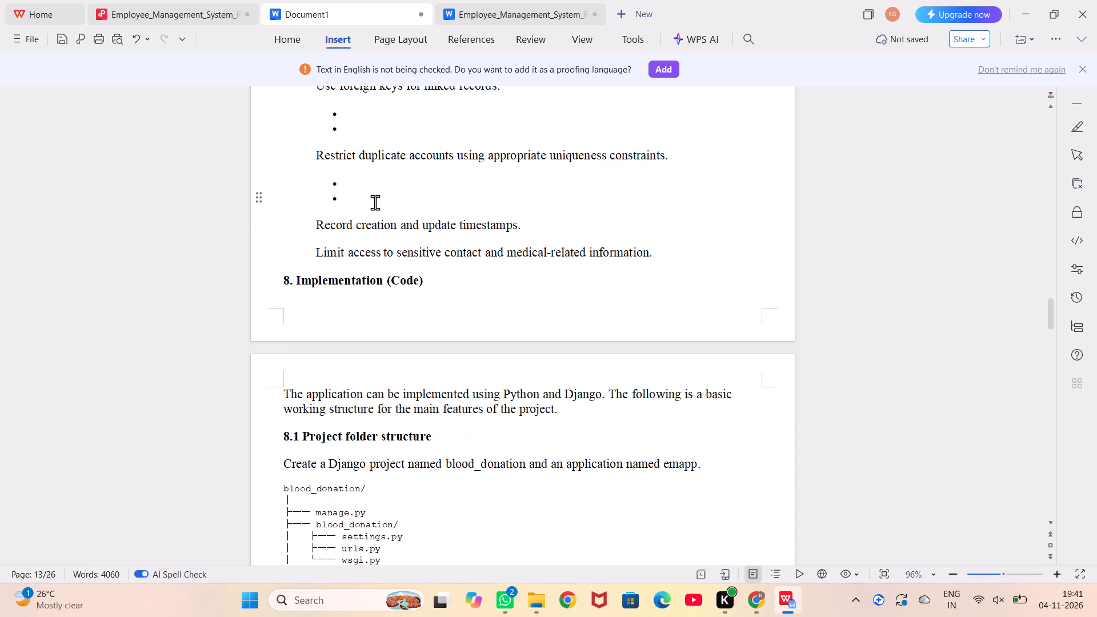
key("BackSpace")
key("BackSpace")
key("BackSpace")
key("BackSpace")
scroll(375, 202, "up", 2)
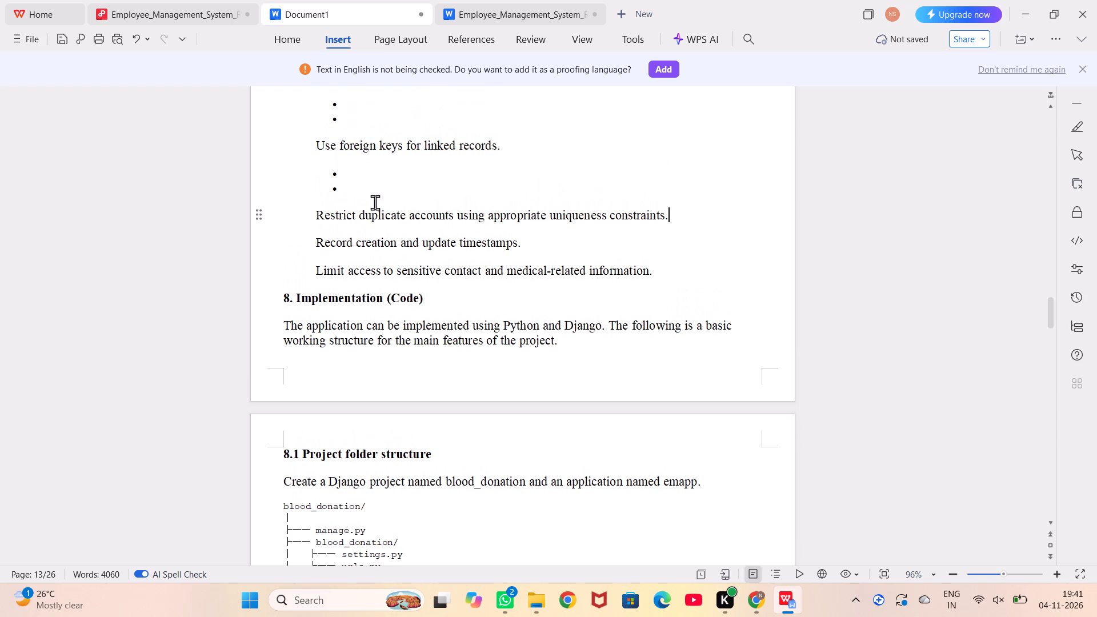
left_click(375, 203)
key("BackSpace")
key("BackSpace")
key("BackSpace")
key("BackSpace")
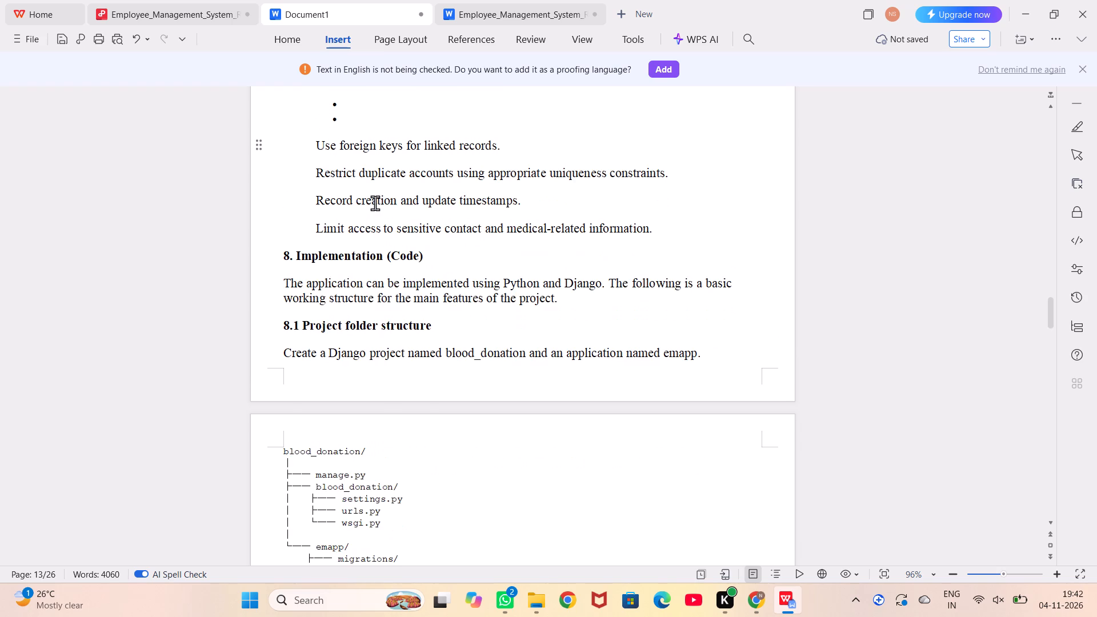
Delete the empty bullets above "Use foreign keys for linked records" and above "Validate mandatory fields".
scroll(375, 203, "up", 1)
left_click(374, 215)
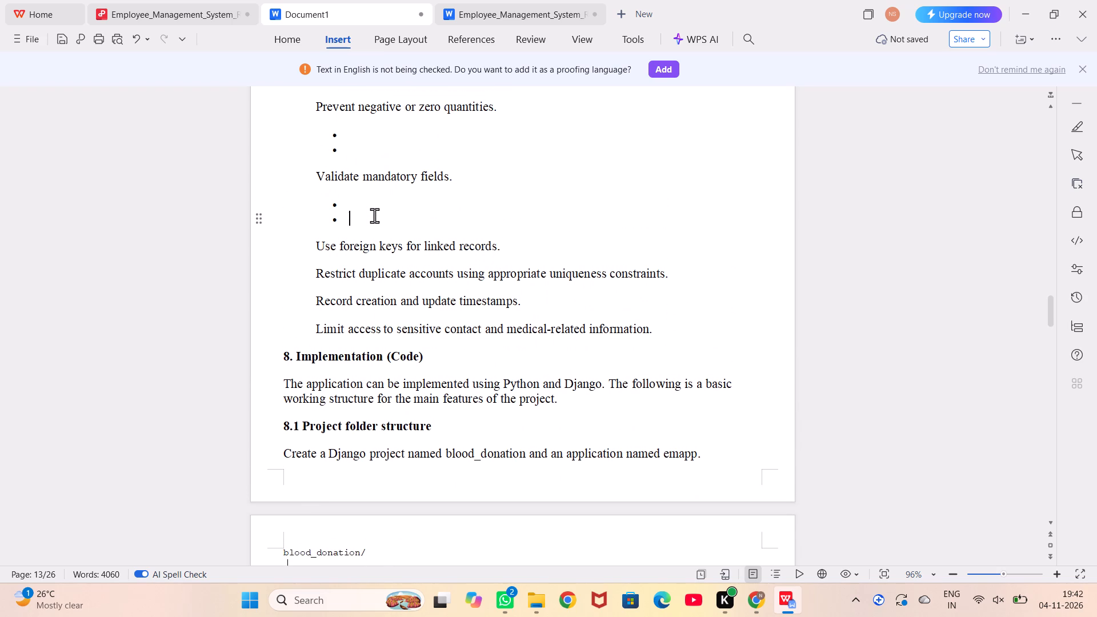
key("BackSpace")
key("BackSpace")
key("BackSpace")
key("BackSpace")
left_click(366, 151)
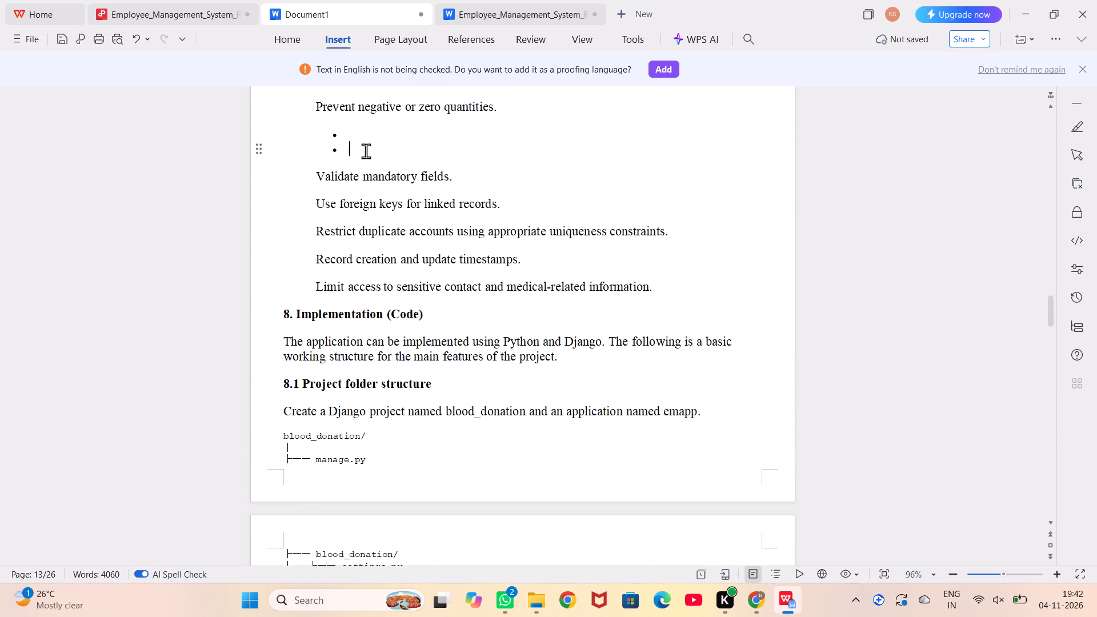
key("BackSpace")
key("BackSpace")
key("BackSpace")
key("BackSpace")
Delete the empty bullets above "Prevent negative or zero quantities" and above "Require valid phone and email formats".
scroll(366, 151, "up", 1)
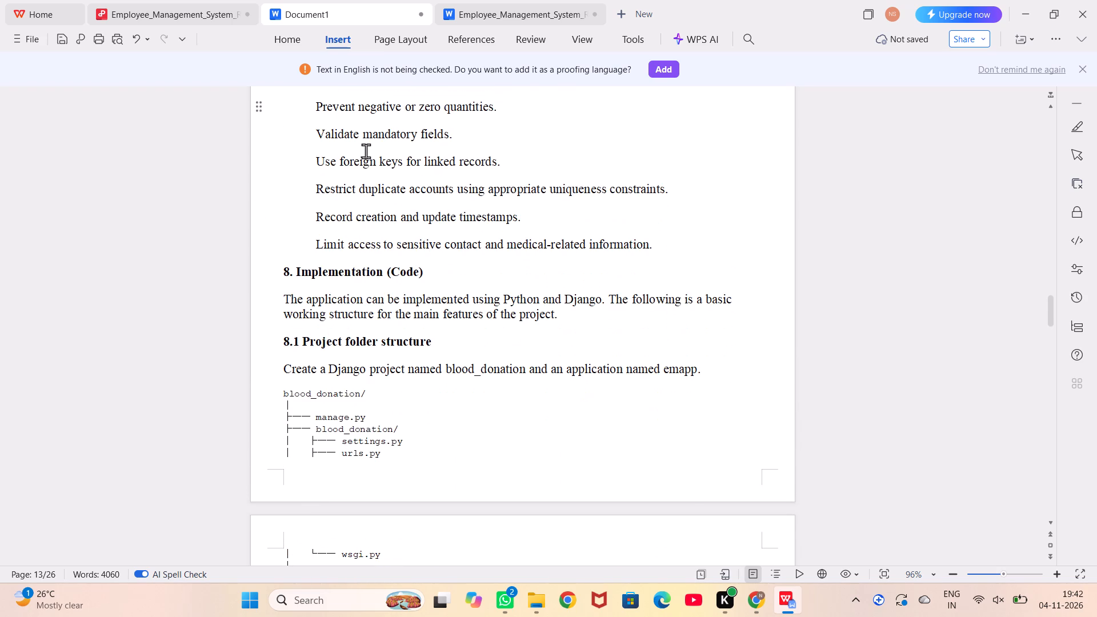
scroll(366, 151, "up", 1)
left_click(363, 166)
key("BackSpace")
key("BackSpace")
key("BackSpace")
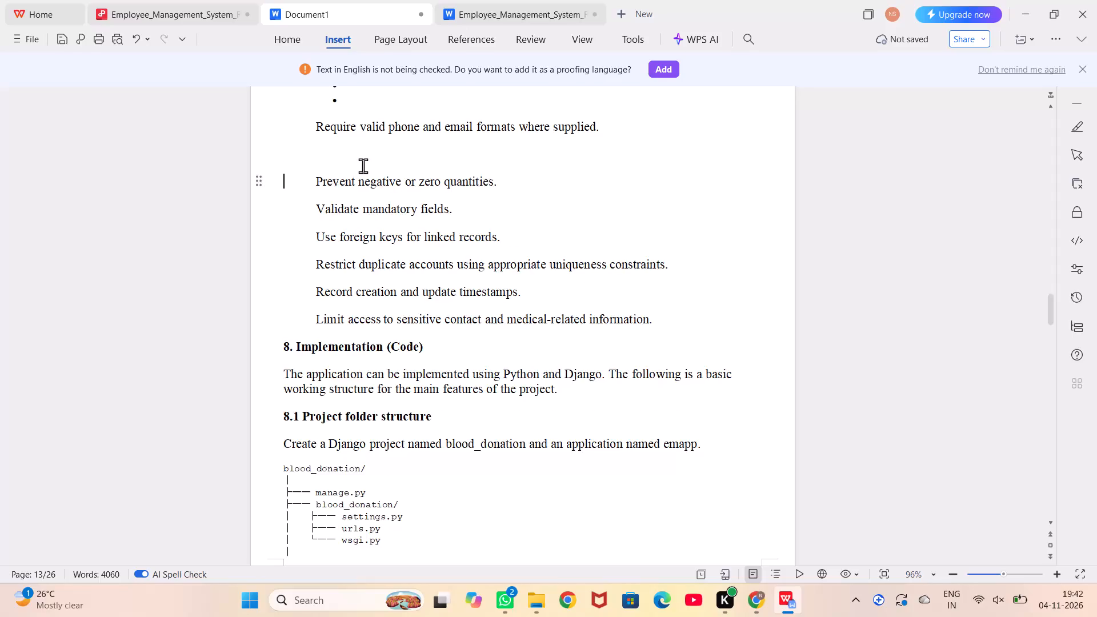
key("BackSpace")
scroll(363, 166, "up", 1)
left_click(363, 166)
key("BackSpace")
key("BackSpace")
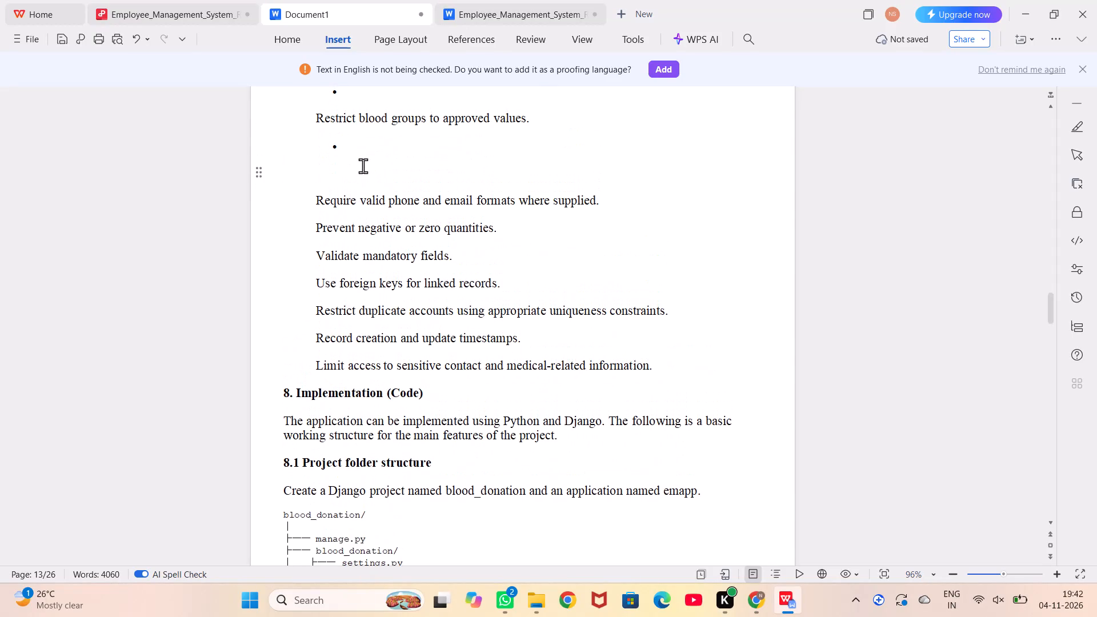
key("BackSpace")
key("BackSpace")
Delete the empty bullet between "The application should:" and "Restrict blood groups to approved values".
scroll(363, 166, "up", 2)
left_click(357, 206)
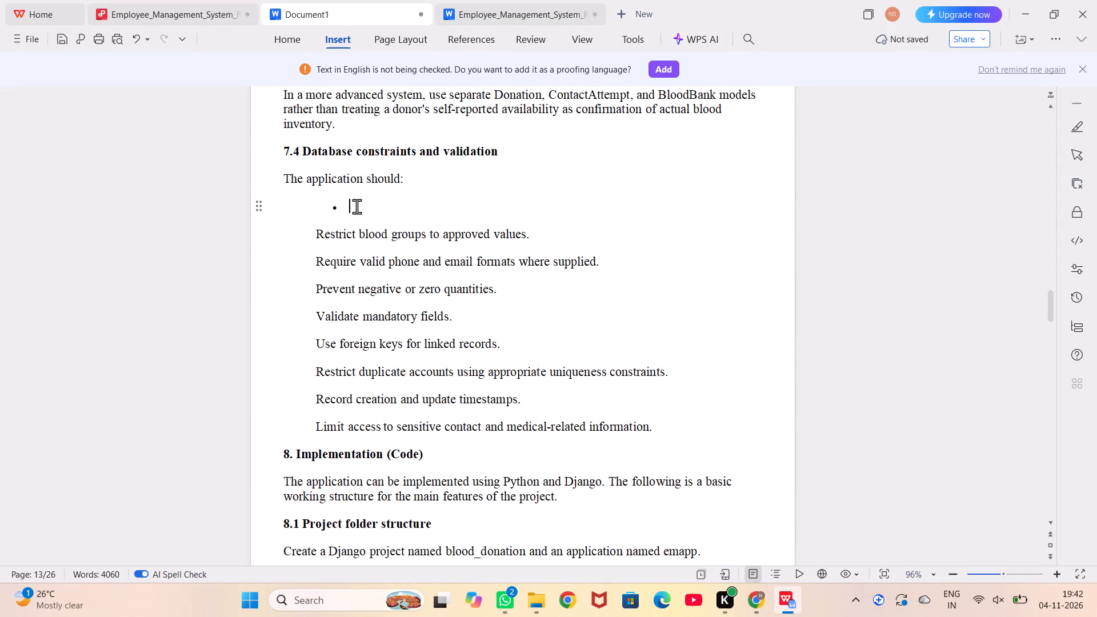
key("BackSpace")
key("BackSpace")
key("BackSpace")
Number the "Restrict blood groups to approved values" line as 1. with no stray characters before it.
left_click(315, 208)
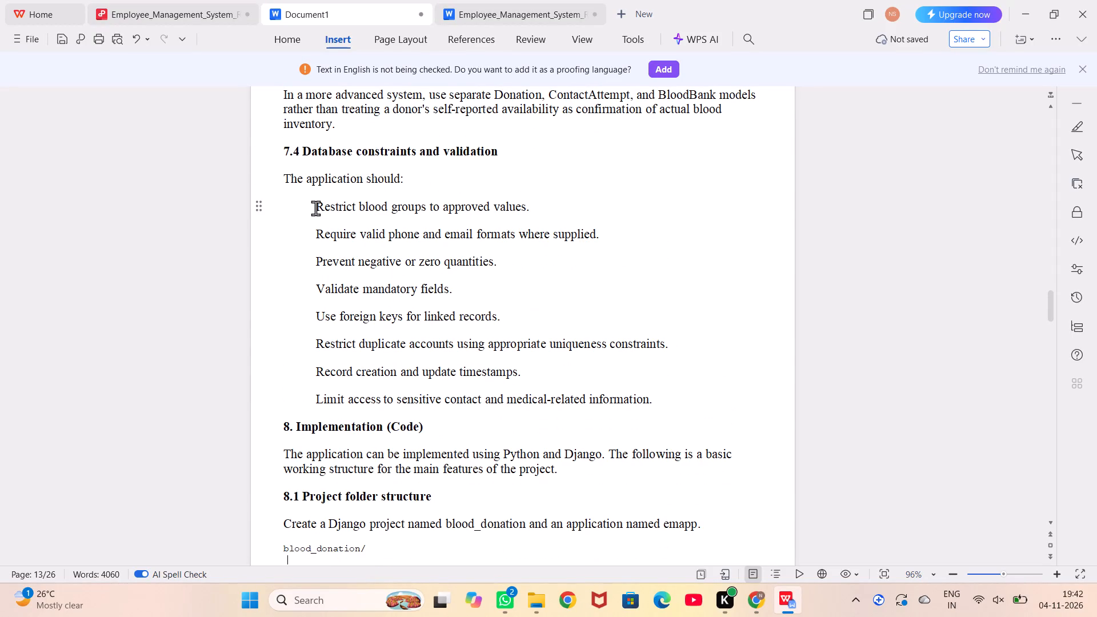
key("grave")
type("1.")
key("space")
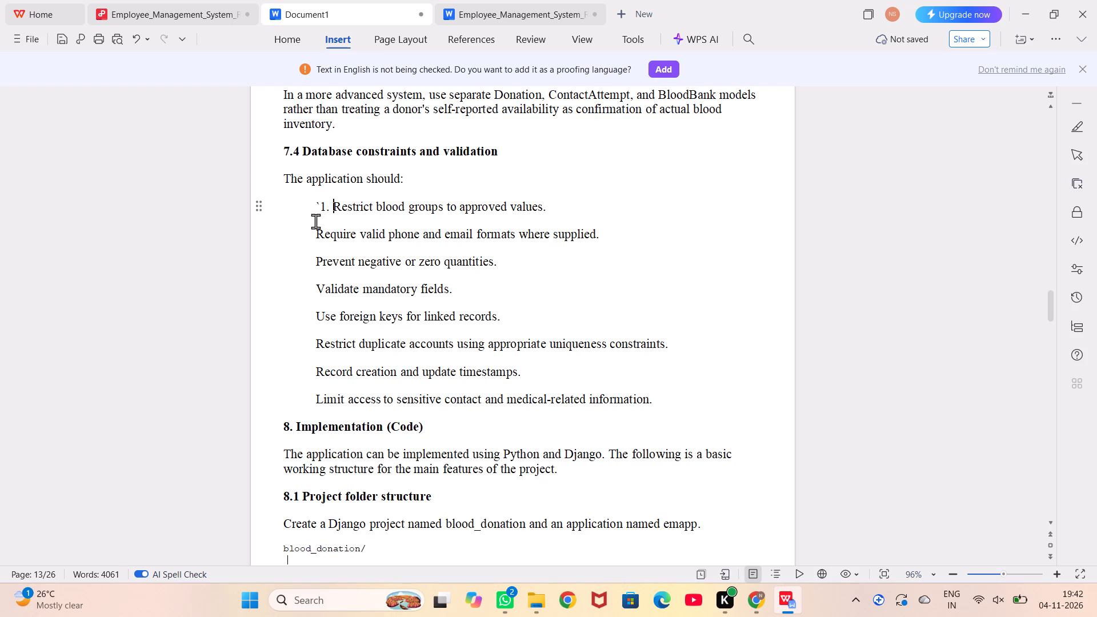
left_click(315, 225)
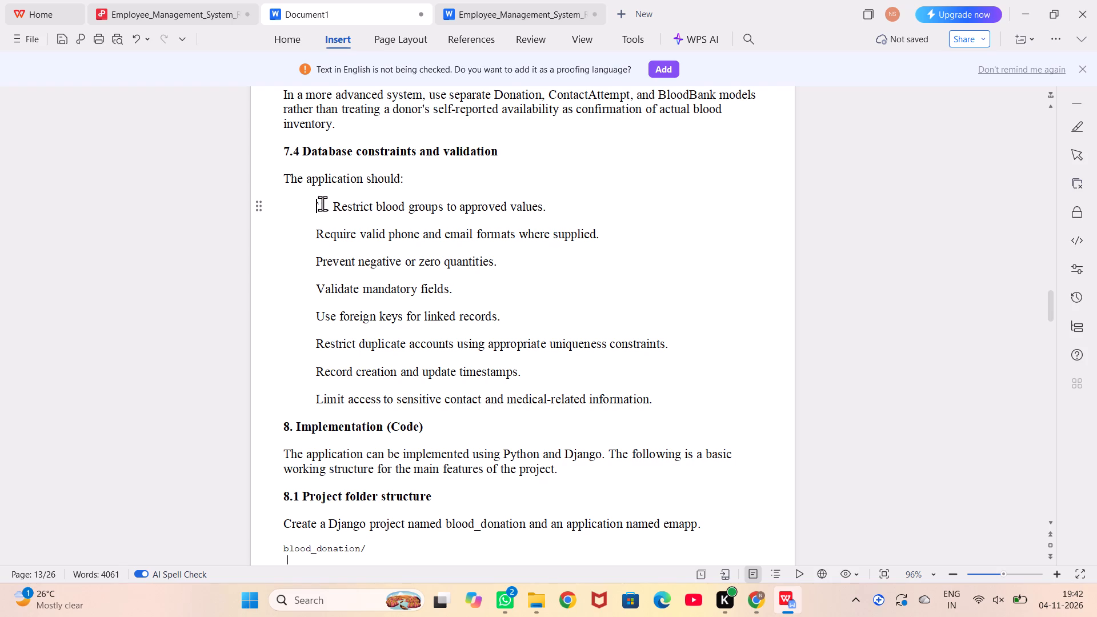
left_click(322, 203)
key("BackSpace")
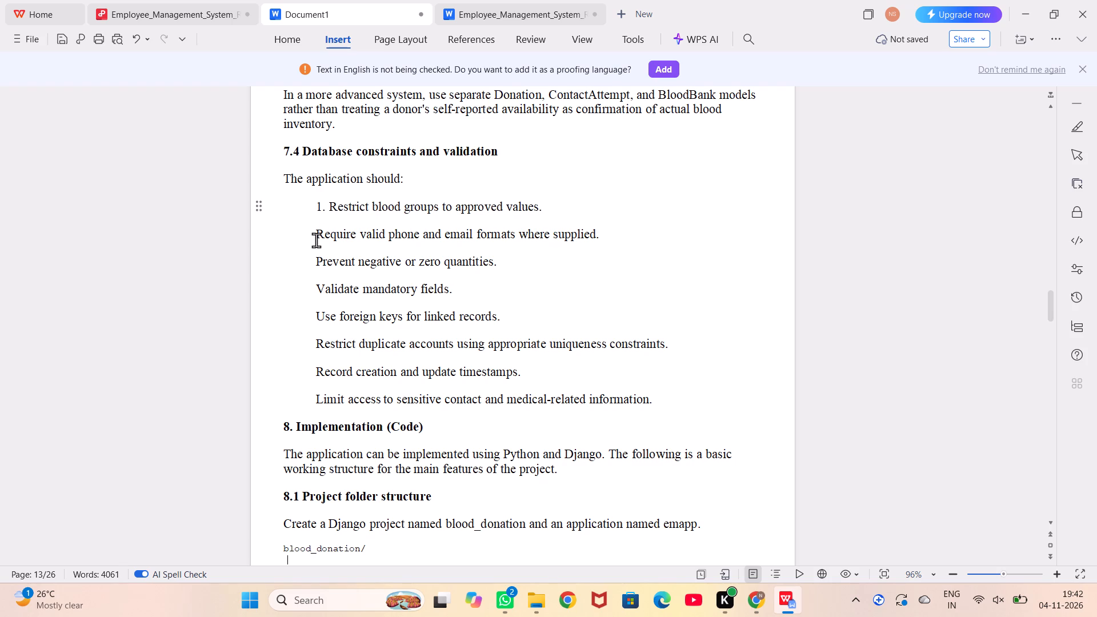
Make "Require valid phone and email formats" and "Prevent negative or zero quantities" list items 2 and 3 directly below item 1.
left_click(315, 237)
key("Return")
key("BackSpace")
key("BackSpace")
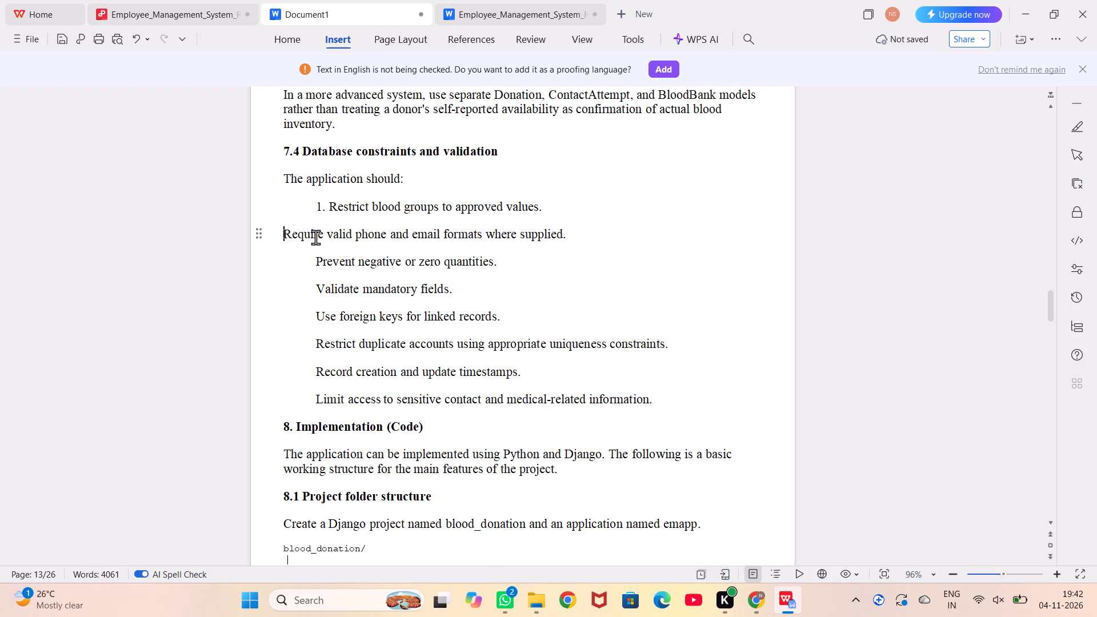
key("BackSpace")
key("Return")
left_click(315, 246)
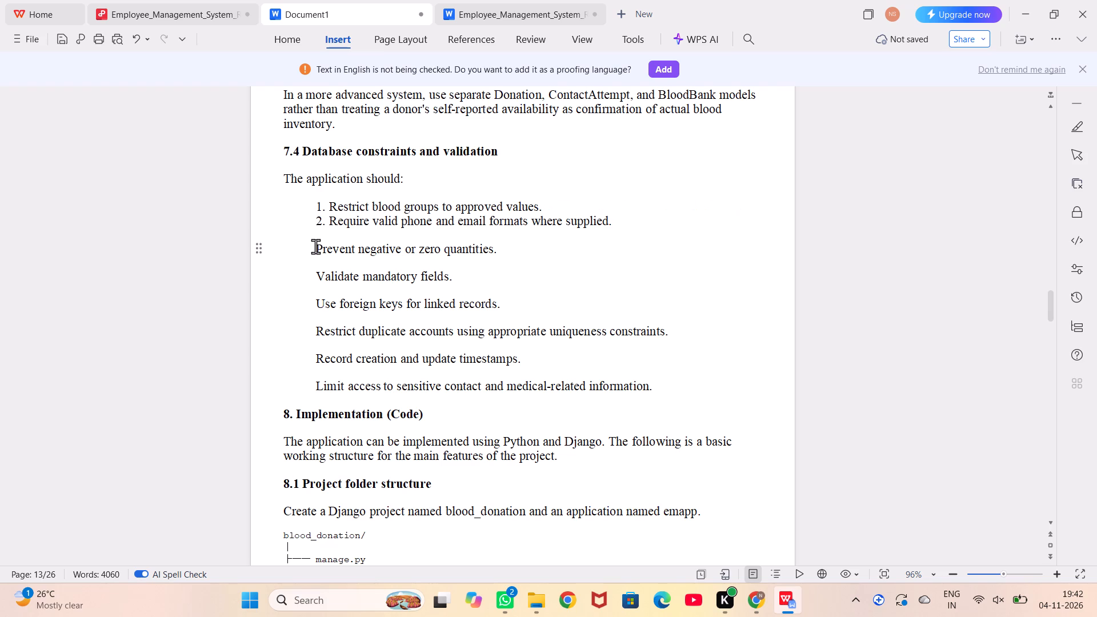
key("BackSpace")
key("BackSpace")
key("Return")
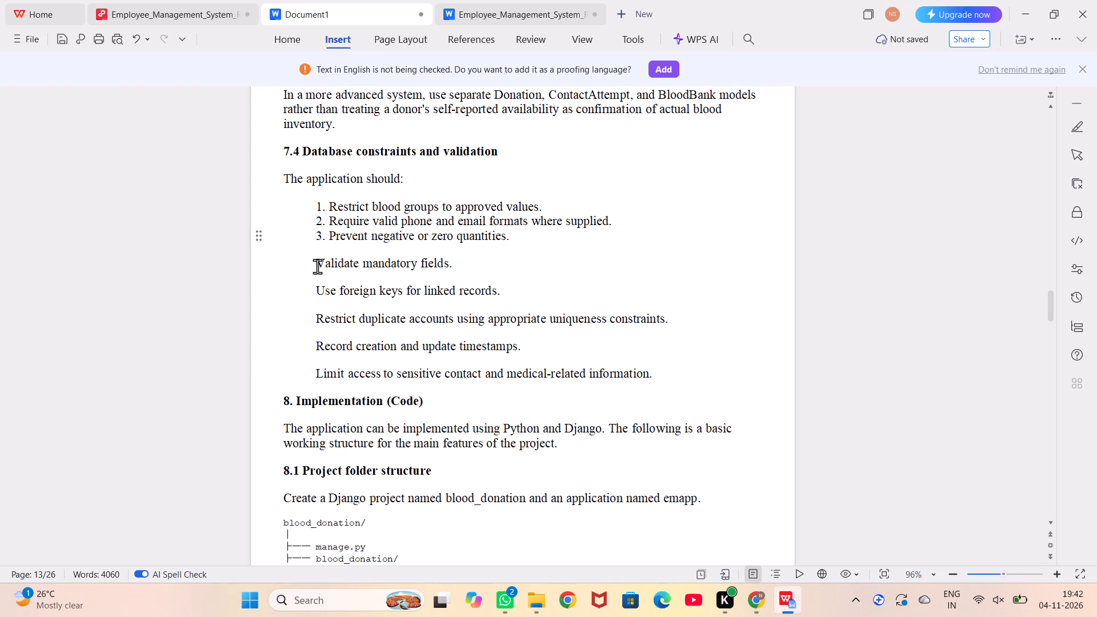
Make "Validate mandatory fields" and "Use foreign keys for linked records" items 4 and 5 of the numbered list.
left_click(317, 266)
key("BackSpace")
key("BackSpace")
key("Return")
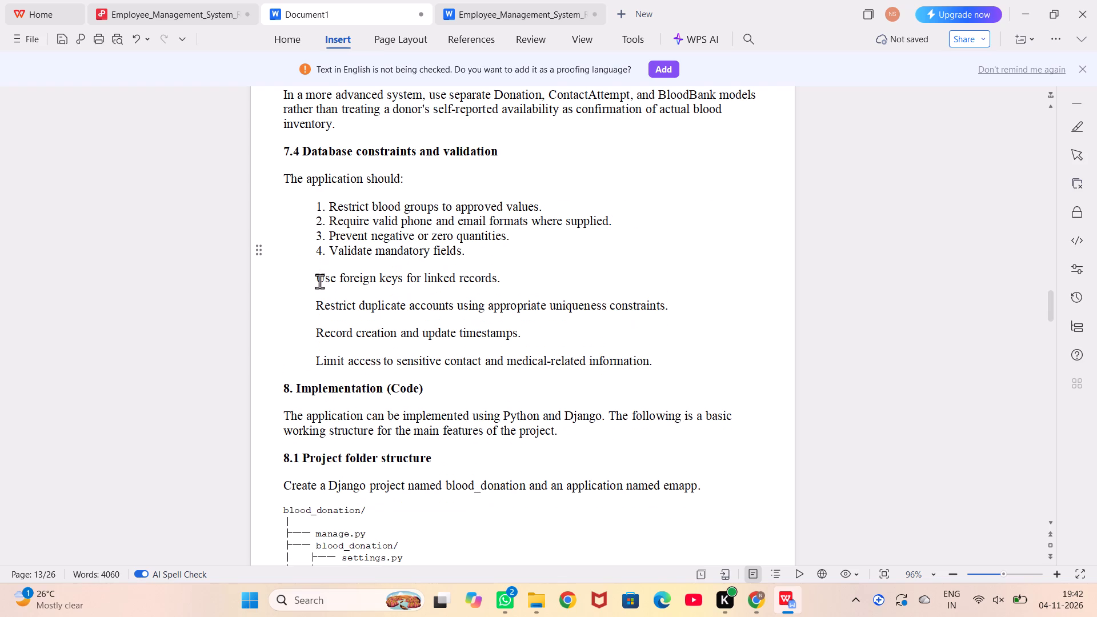
left_click(319, 281)
key("BackSpace")
key("BackSpace")
key("Return")
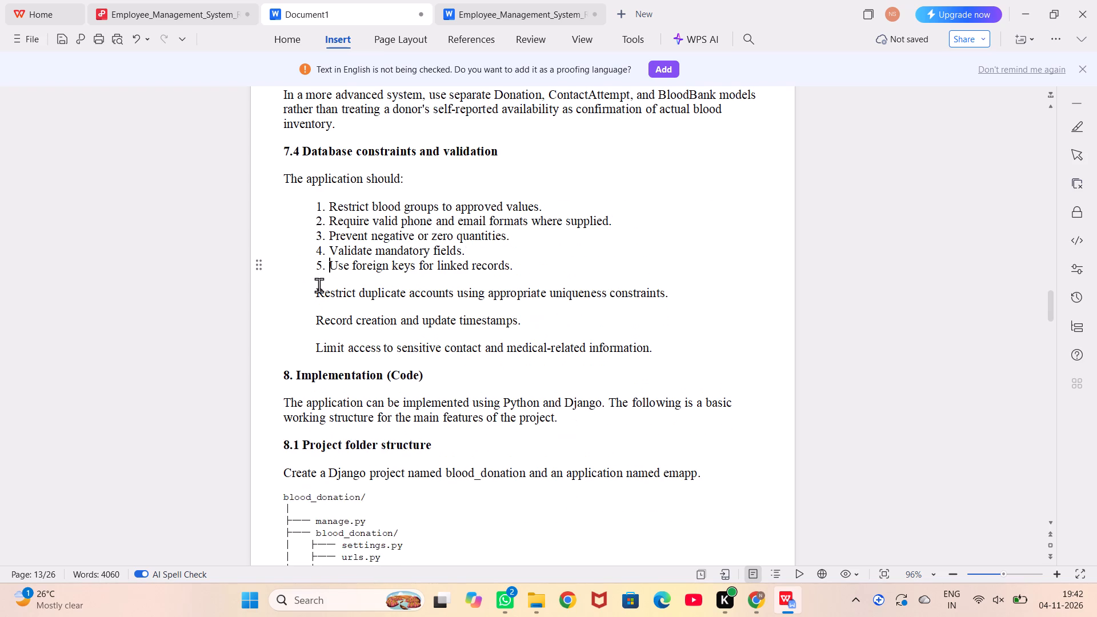
Continue the numbered list with the duplicate accounts, timestamps and sensitive information access lines as items 6, 7 and 8.
left_click(315, 289)
key("BackSpace")
key("BackSpace")
key("Return")
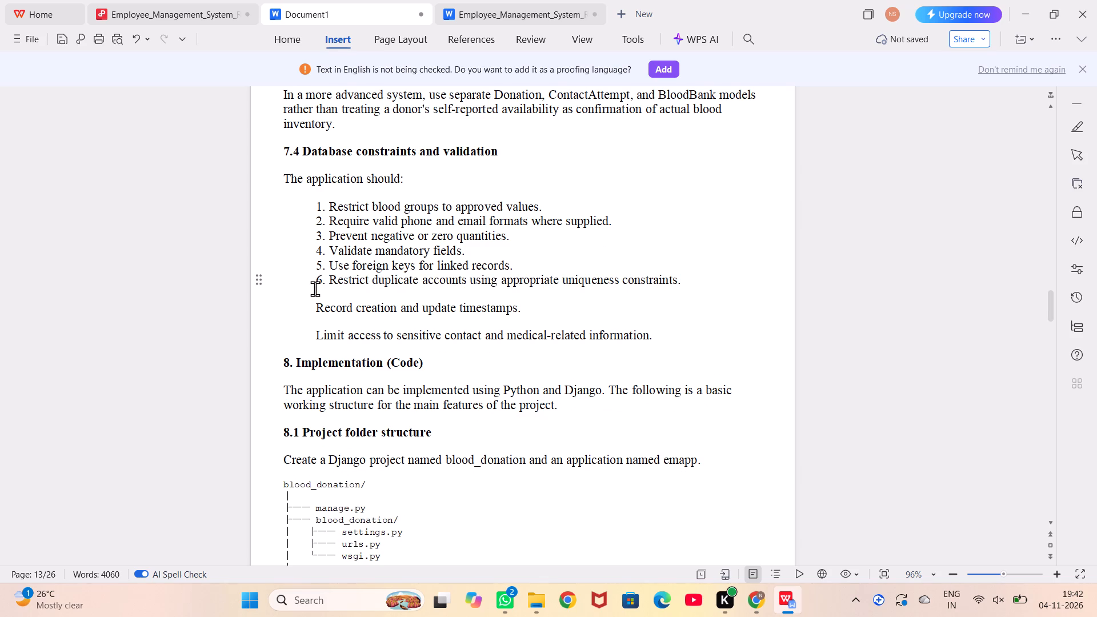
left_click(315, 314)
key("BackSpace")
key("BackSpace")
key("Return")
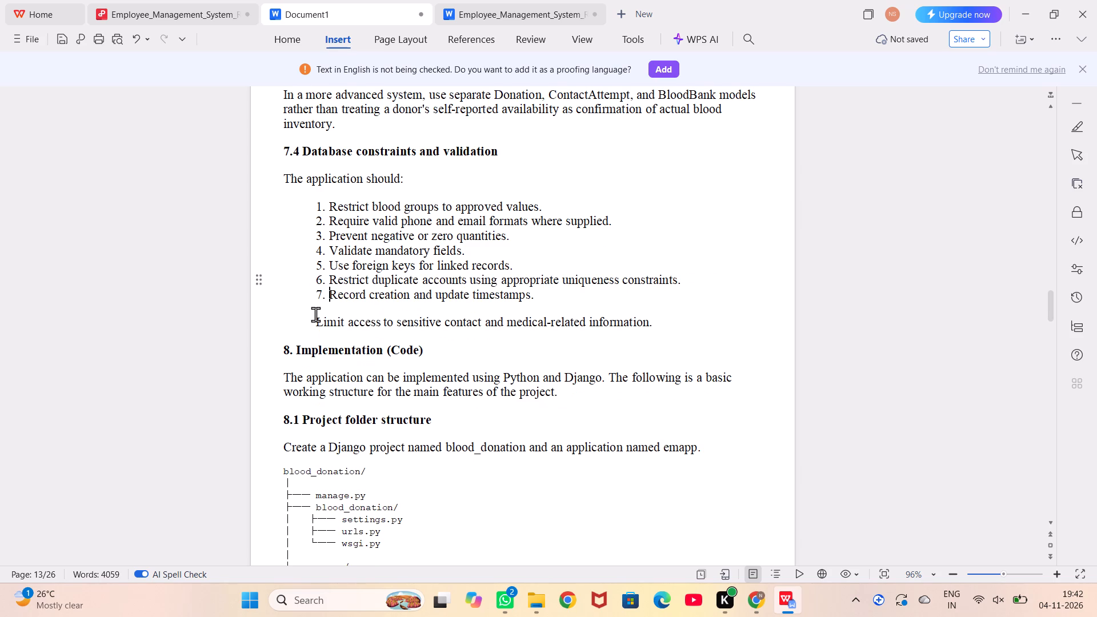
left_click(315, 321)
key("BackSpace")
key("BackSpace")
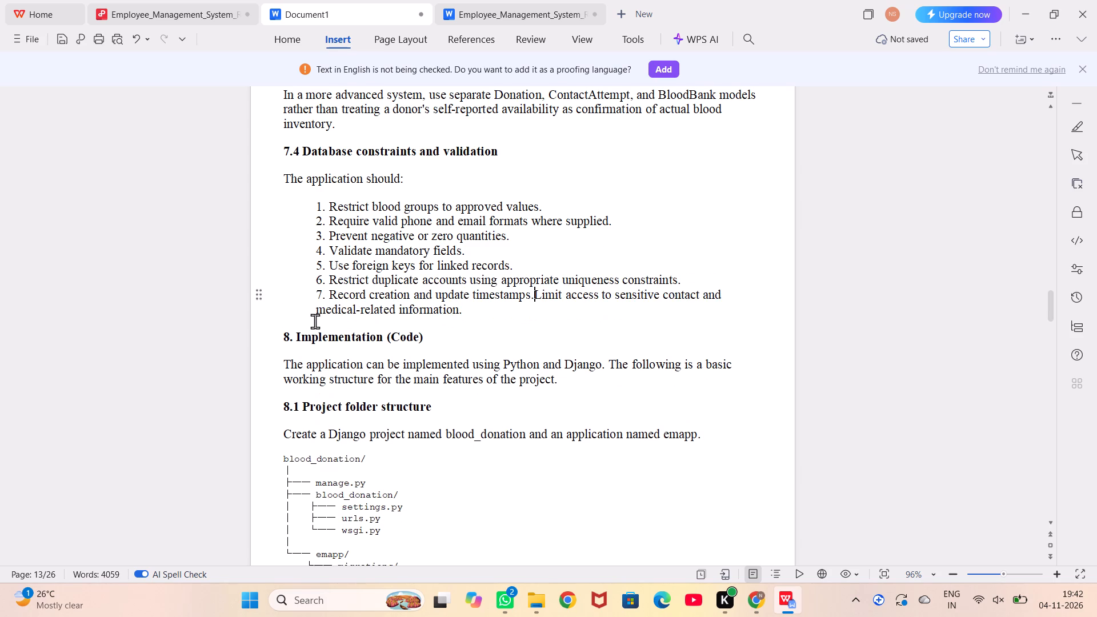
key("Return")
Format the heading "8. Implementation (Code)" in blue at size 18.
scroll(315, 321, "up", 1)
scroll(315, 321, "right", 1)
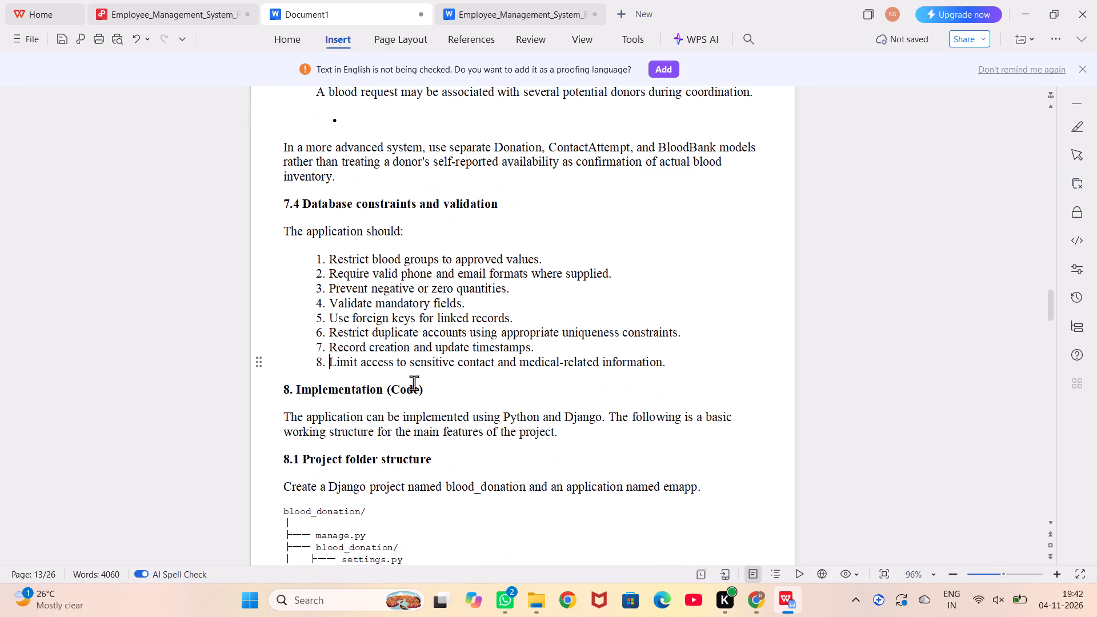
left_click_drag(429, 392, 275, 382)
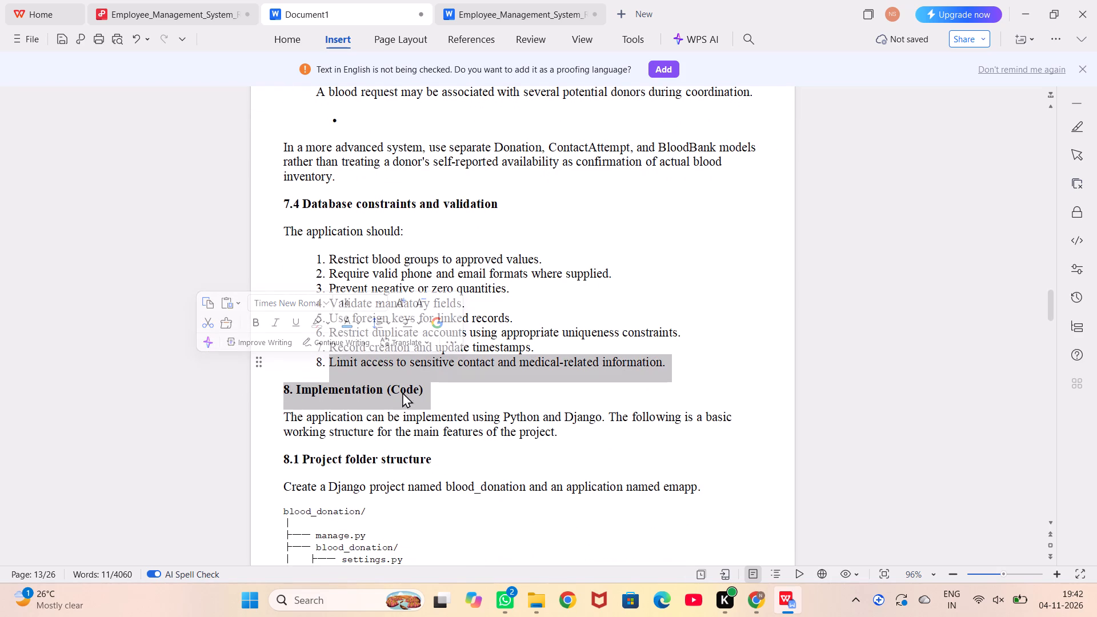
left_click(434, 388)
left_click_drag(434, 388, 278, 385)
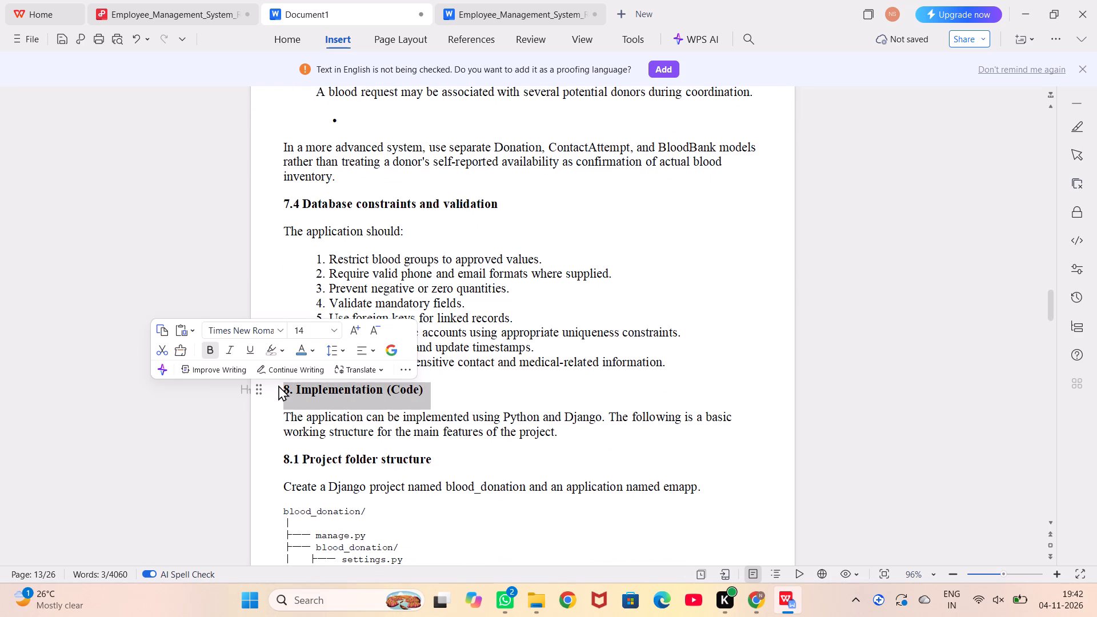
left_click(296, 354)
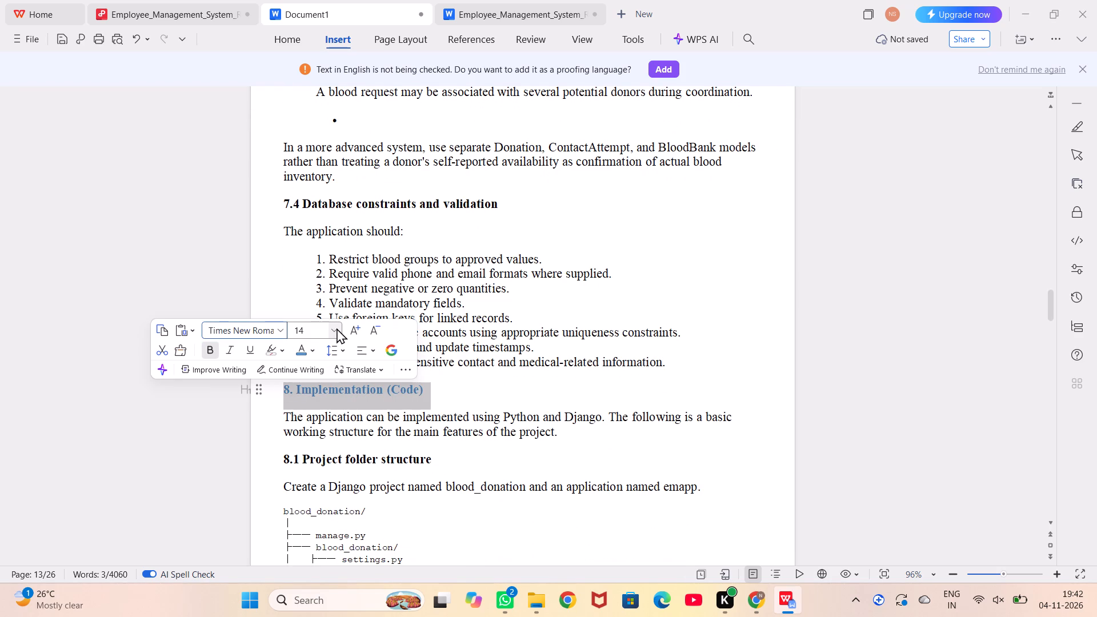
left_click(337, 328)
left_click(313, 189)
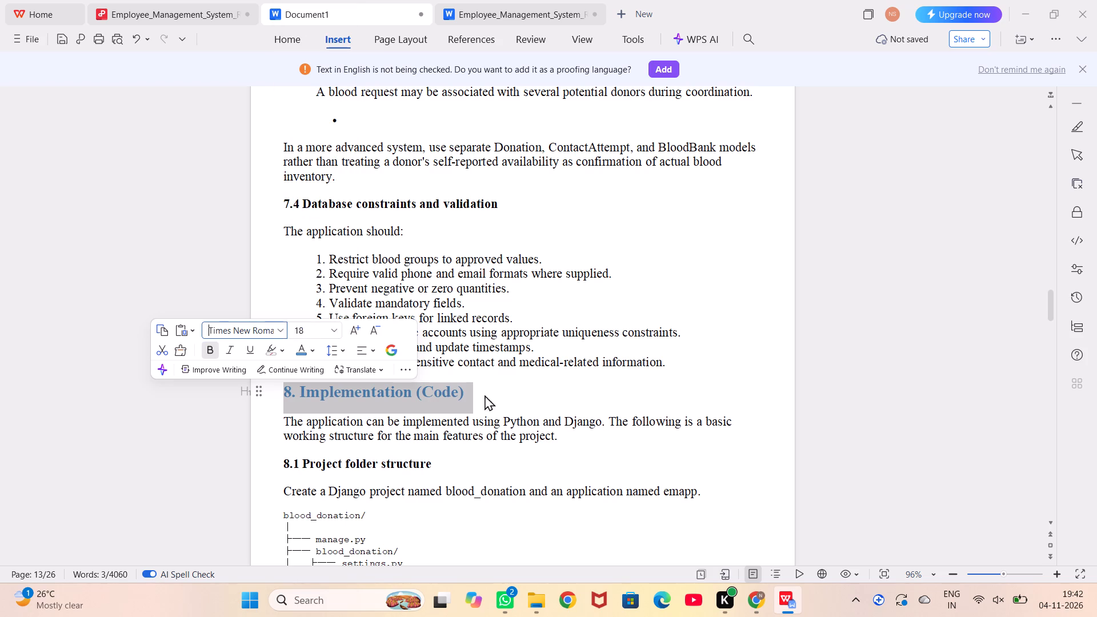
left_click(497, 388)
Delete the empty bullet below the "A blood request may be associated with several potential donors" line in section 7.3.
scroll(497, 388, "up", 4)
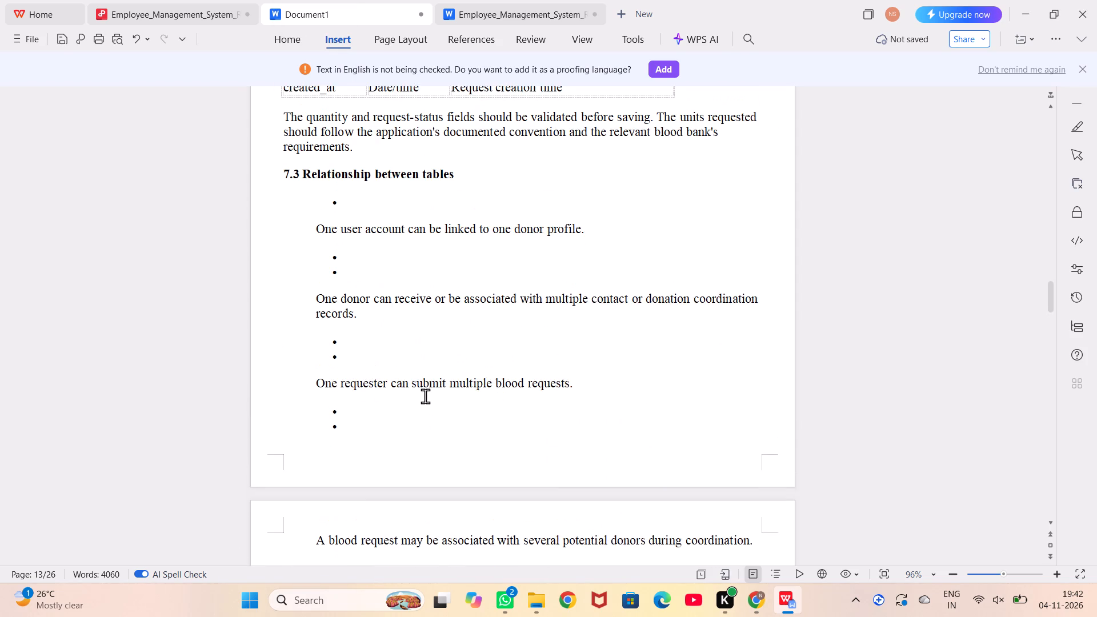
scroll(425, 396, "down", 1)
left_click(363, 440)
key("BackSpace")
key("BackSpace")
key("BackSpace")
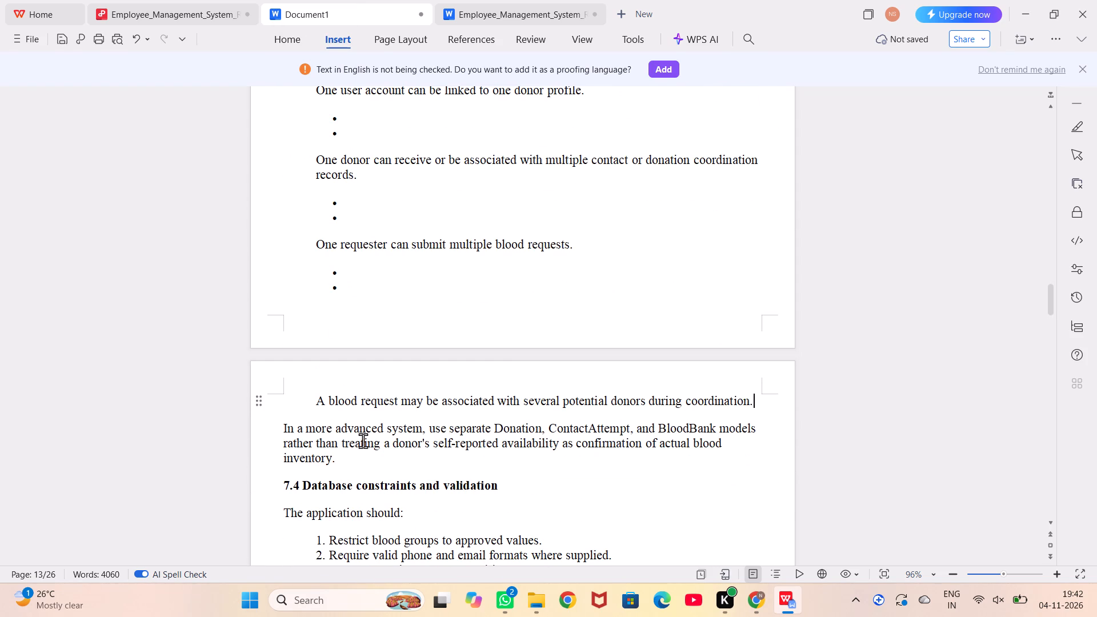
Delete the empty bullets above "A blood request may be associated with several potential donors" and add a space before that line.
double_click(362, 299)
key("BackSpace")
key("BackSpace")
key("BackSpace")
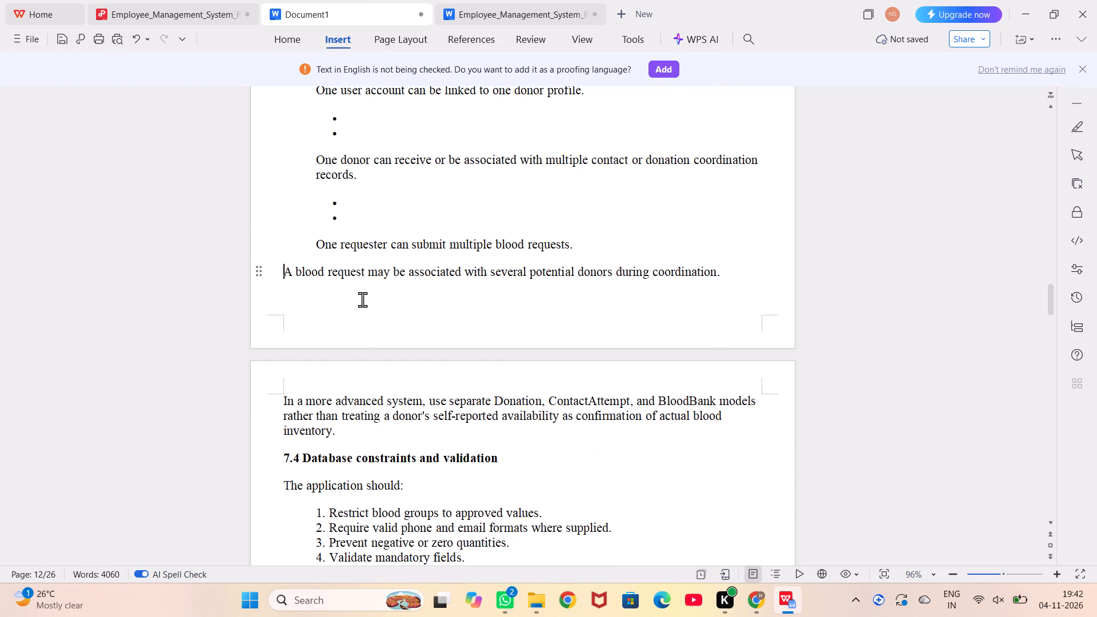
key("space")
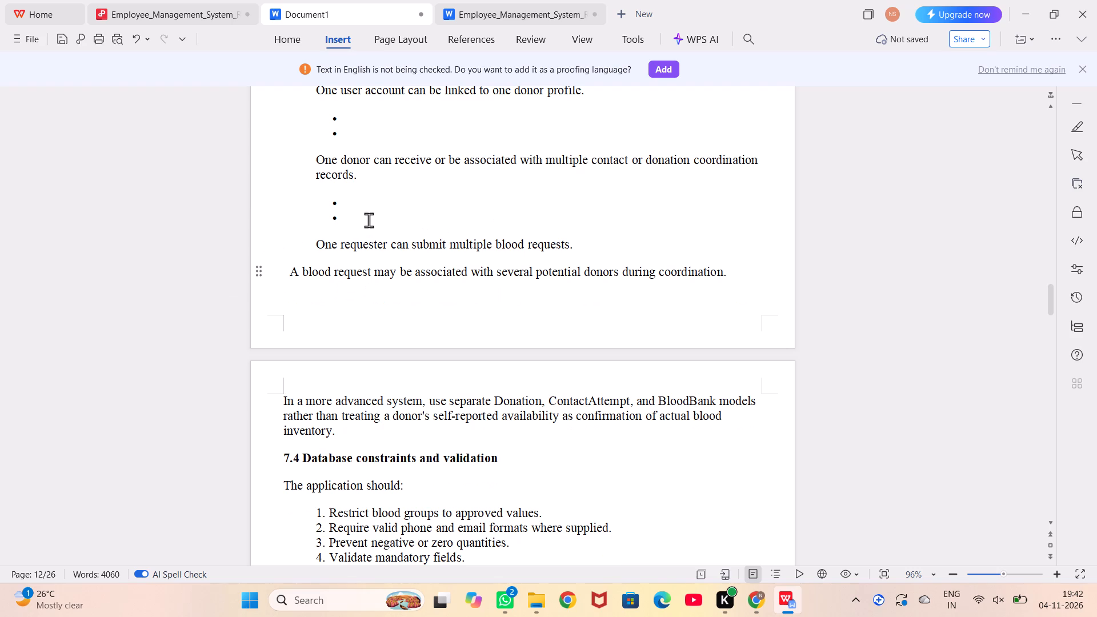
Delete the remaining empty bullets above the "One requester", "One donor" and "One user account" lines in section 7.3.
left_click(369, 210)
key("BackSpace")
key("BackSpace")
key("BackSpace")
key("BackSpace")
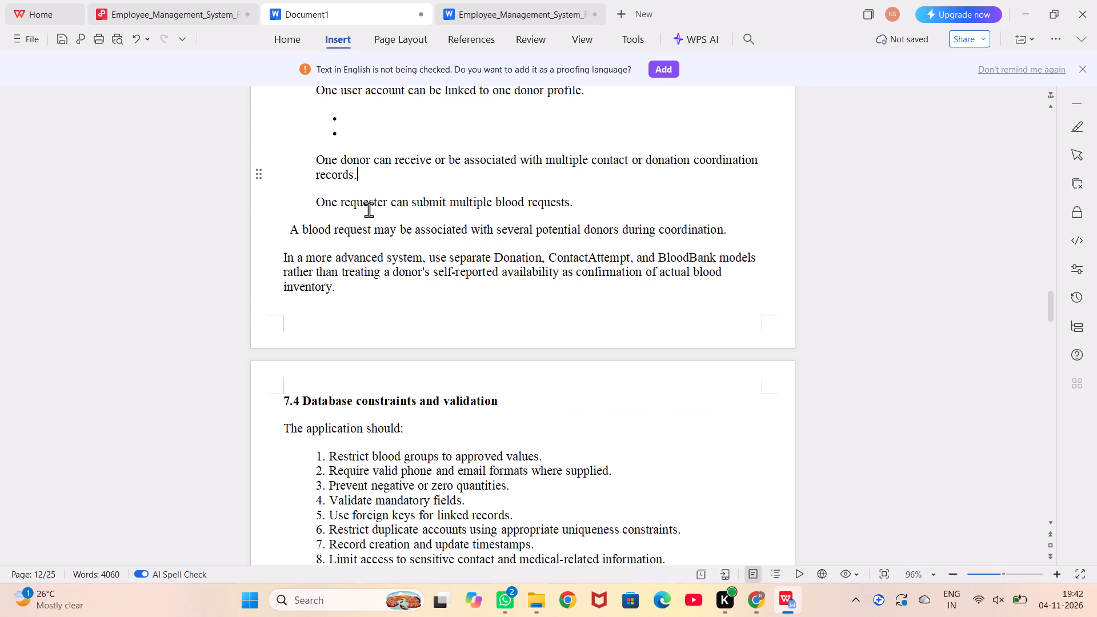
left_click(365, 138)
key("BackSpace")
key("BackSpace")
key("BackSpace")
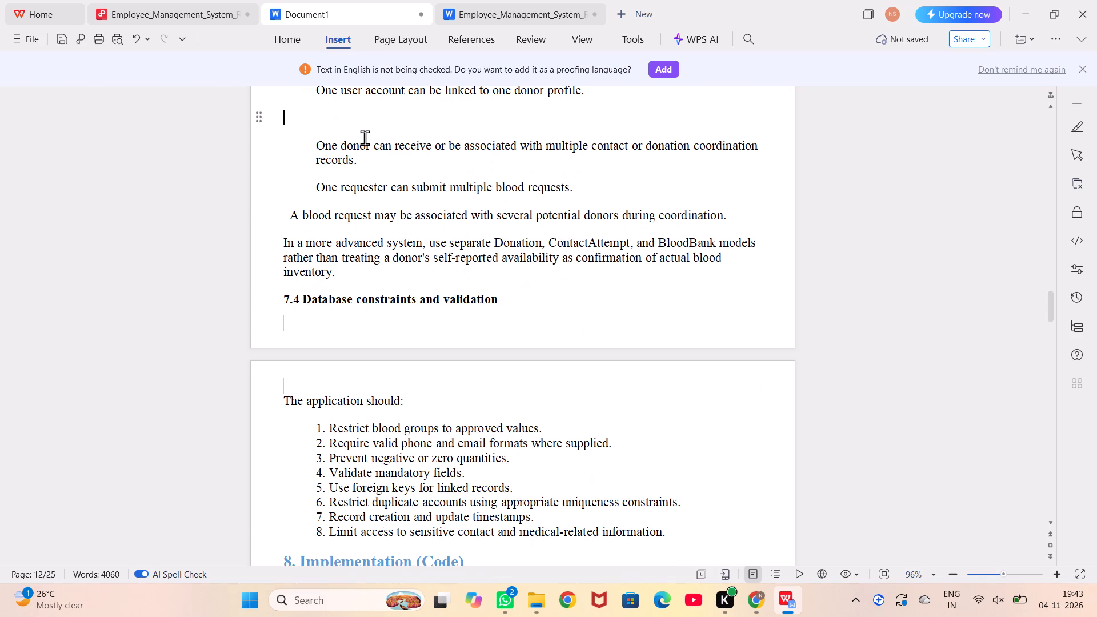
scroll(365, 138, "up", 1)
key("BackSpace")
left_click(360, 159)
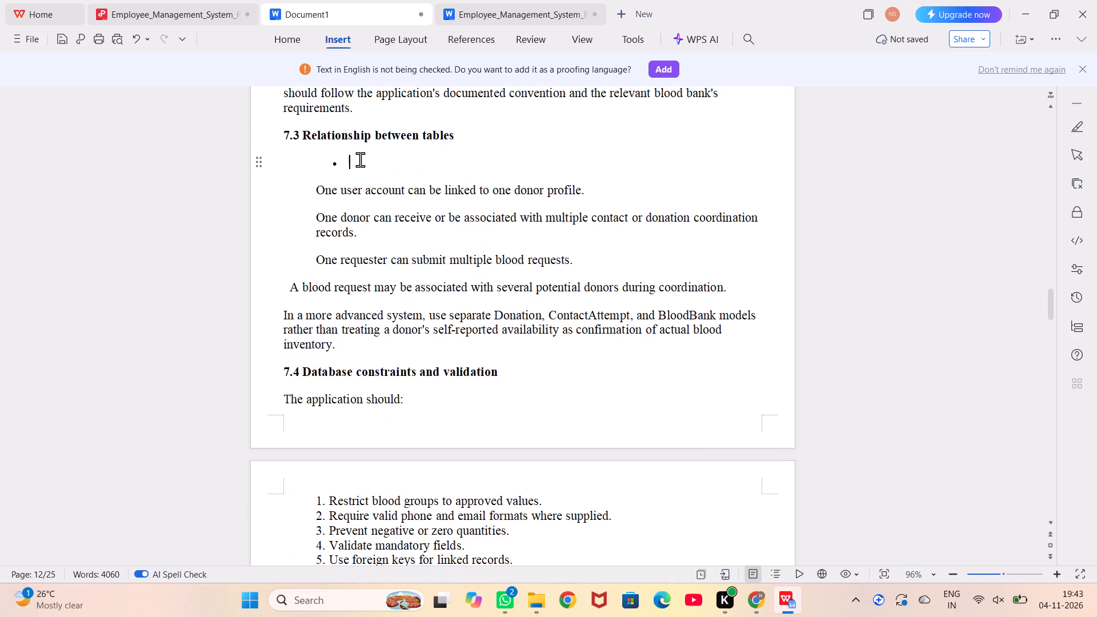
key("BackSpace")
key("BackSpace")
key("BackSpace")
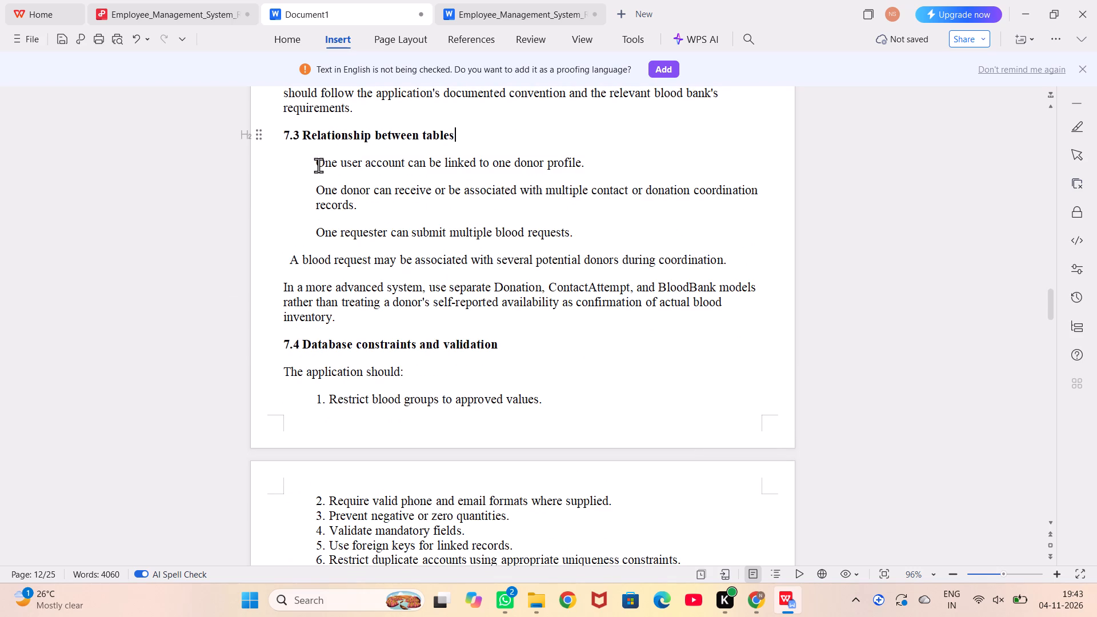
Number the user account, donor and requester lines in section 7.3 as items 1, 2 and 3.
left_click(315, 166)
key("1")
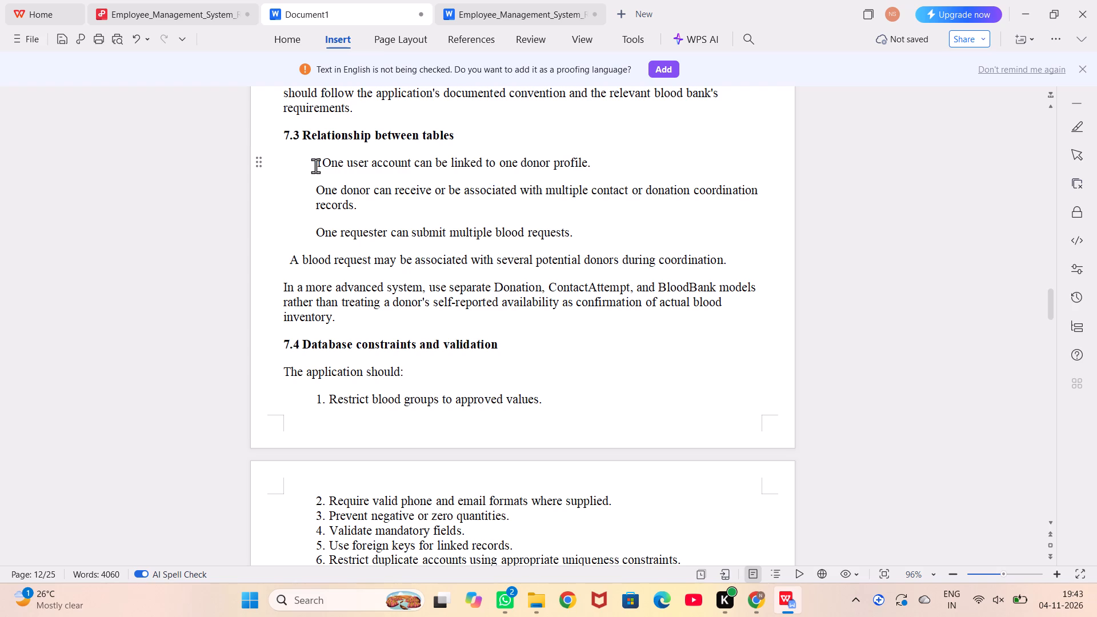
key("slash")
key("BackSpace")
type(".")
key("space")
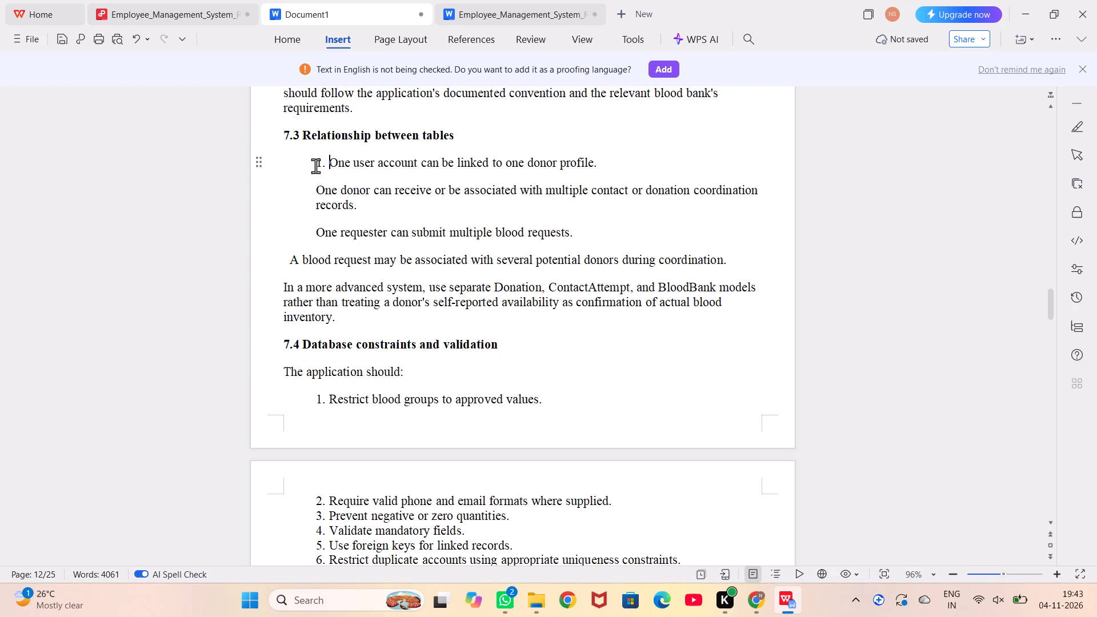
left_click(318, 194)
key("BackSpace")
key("BackSpace")
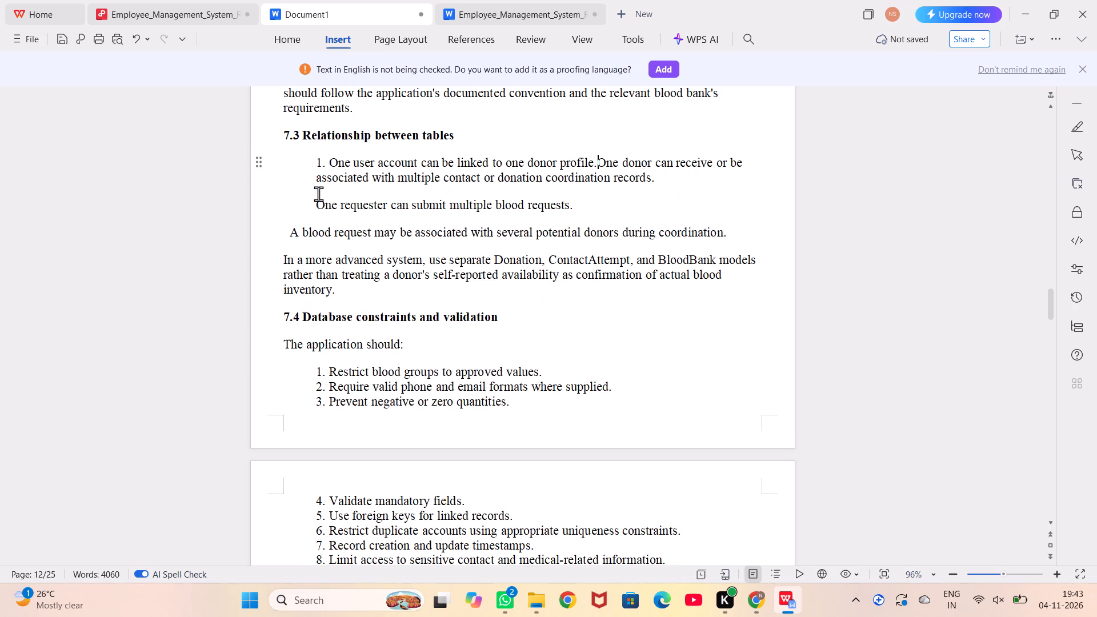
key("Return")
type("2.")
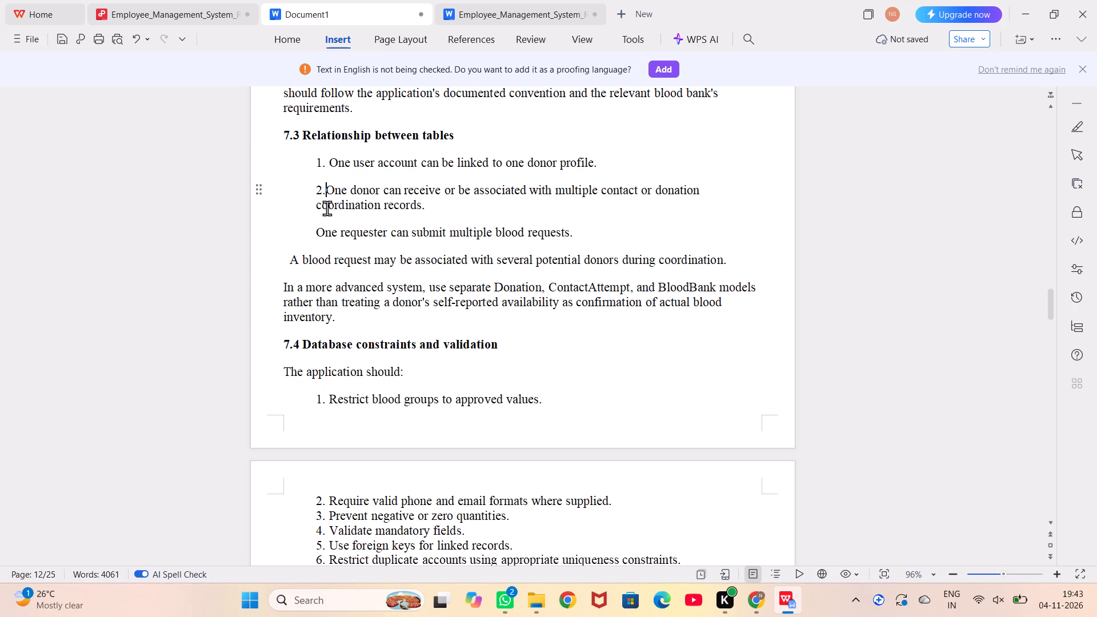
key("space")
left_click(313, 225)
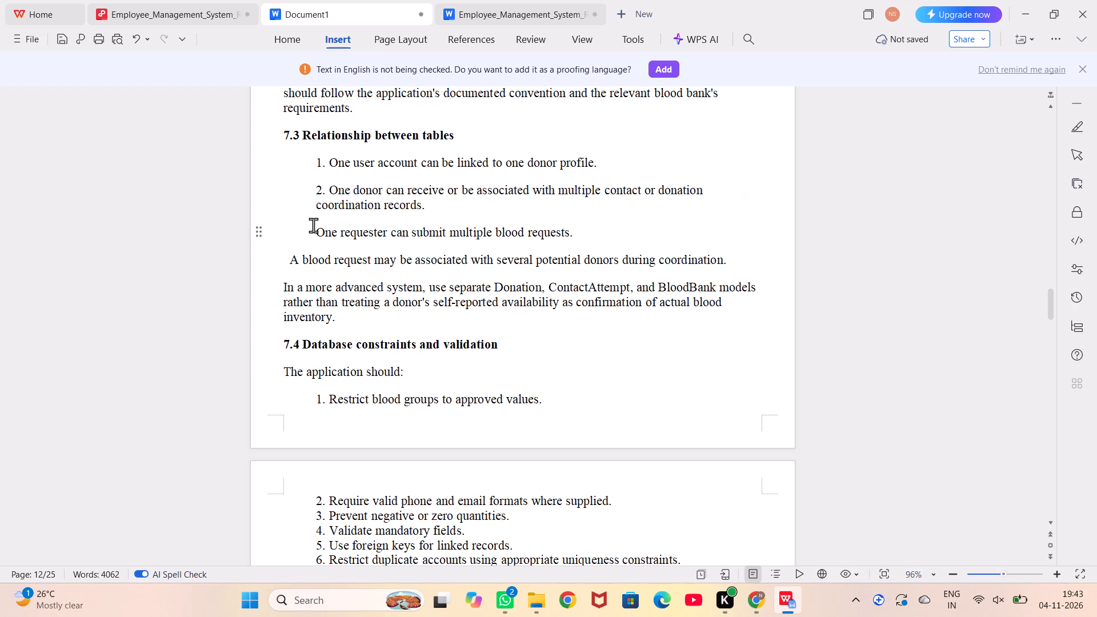
type("3.")
key("space")
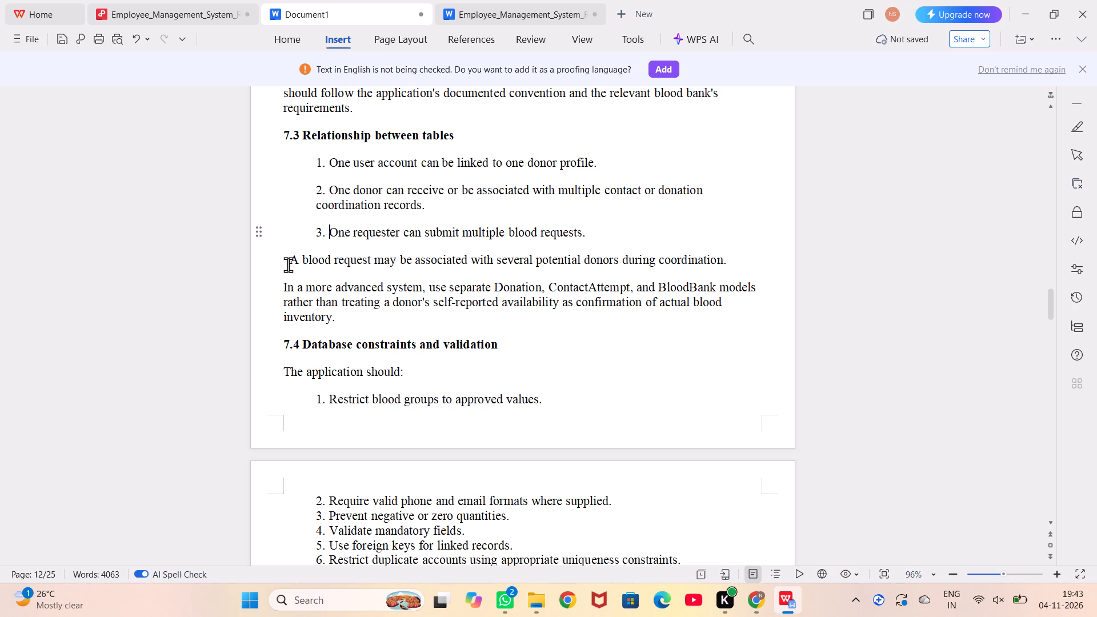
Indent the "A blood request may be associated" line in section 7.3 with spaces and number it as item 4.
left_click(288, 265)
key("space")
key("space")
key("space")
key("space")
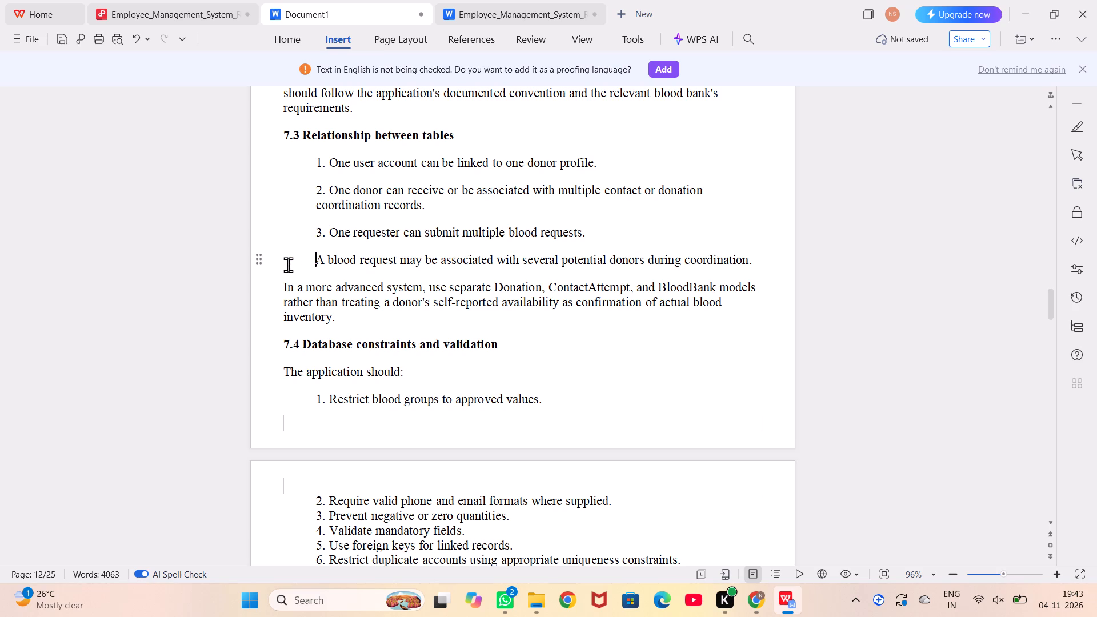
key("4")
type(".")
key("space")
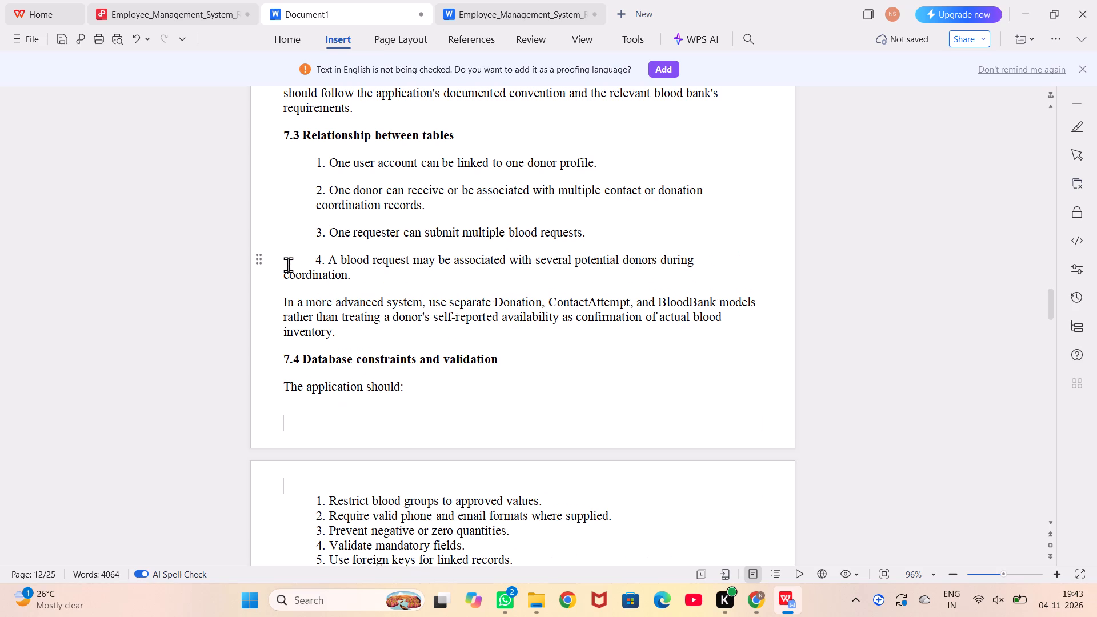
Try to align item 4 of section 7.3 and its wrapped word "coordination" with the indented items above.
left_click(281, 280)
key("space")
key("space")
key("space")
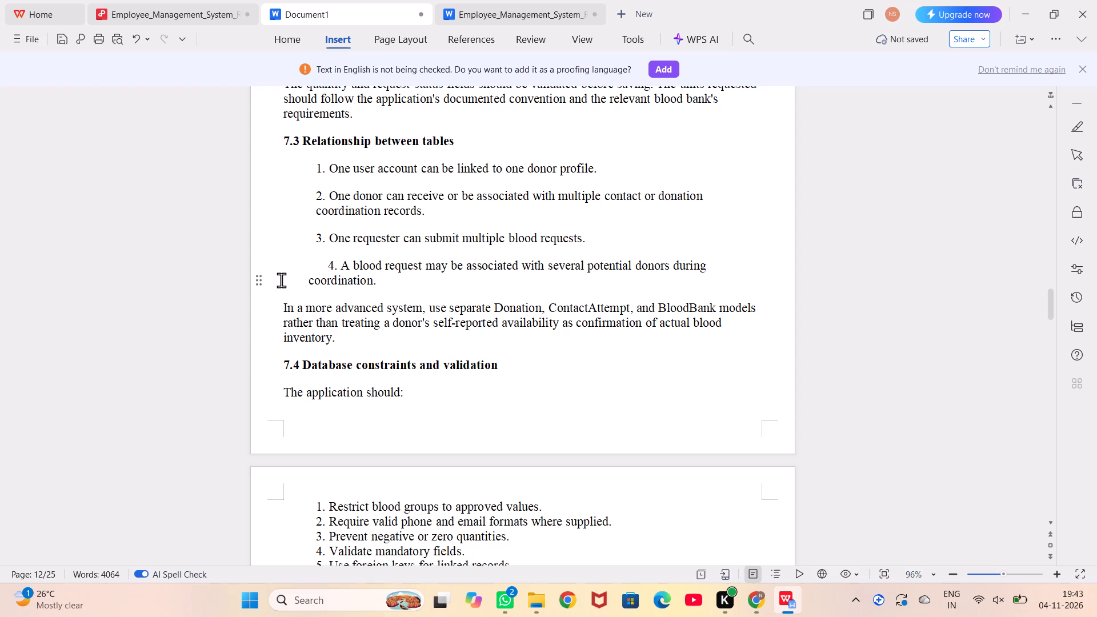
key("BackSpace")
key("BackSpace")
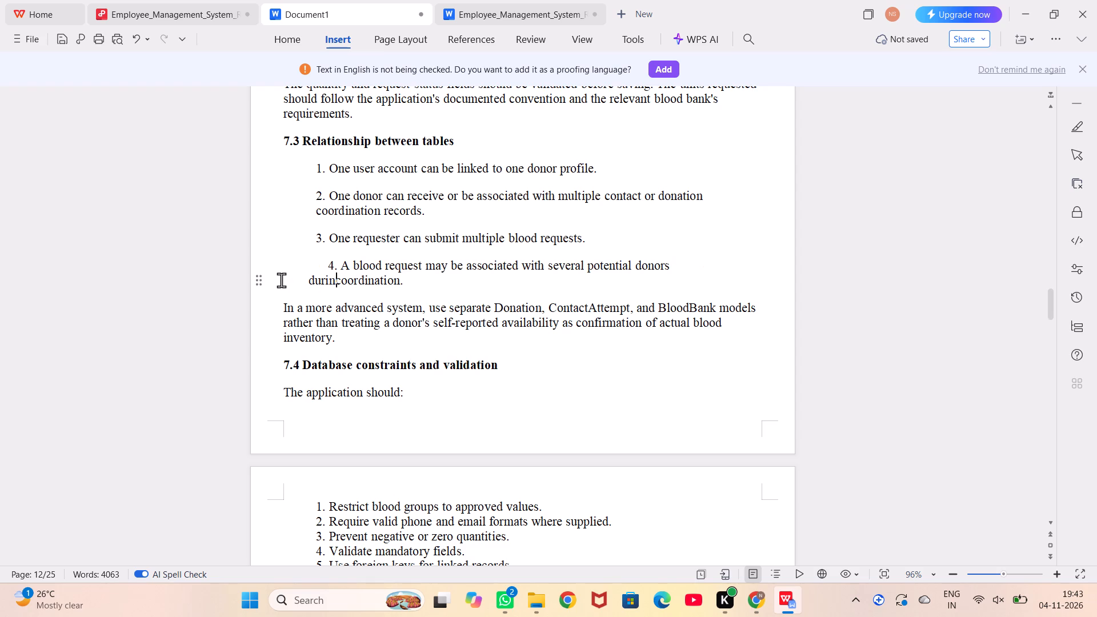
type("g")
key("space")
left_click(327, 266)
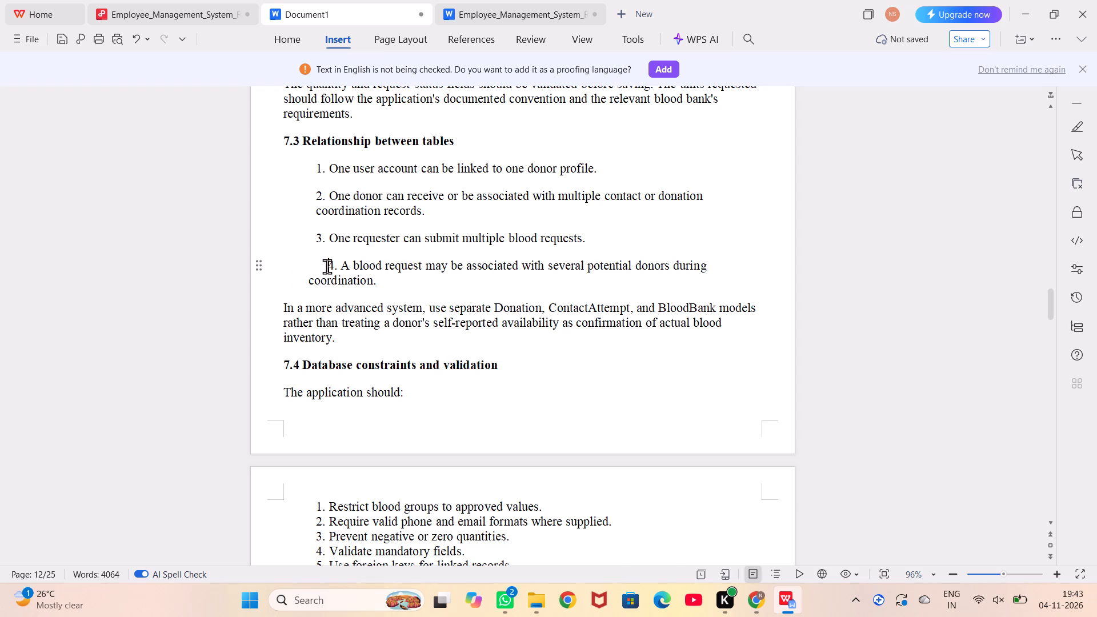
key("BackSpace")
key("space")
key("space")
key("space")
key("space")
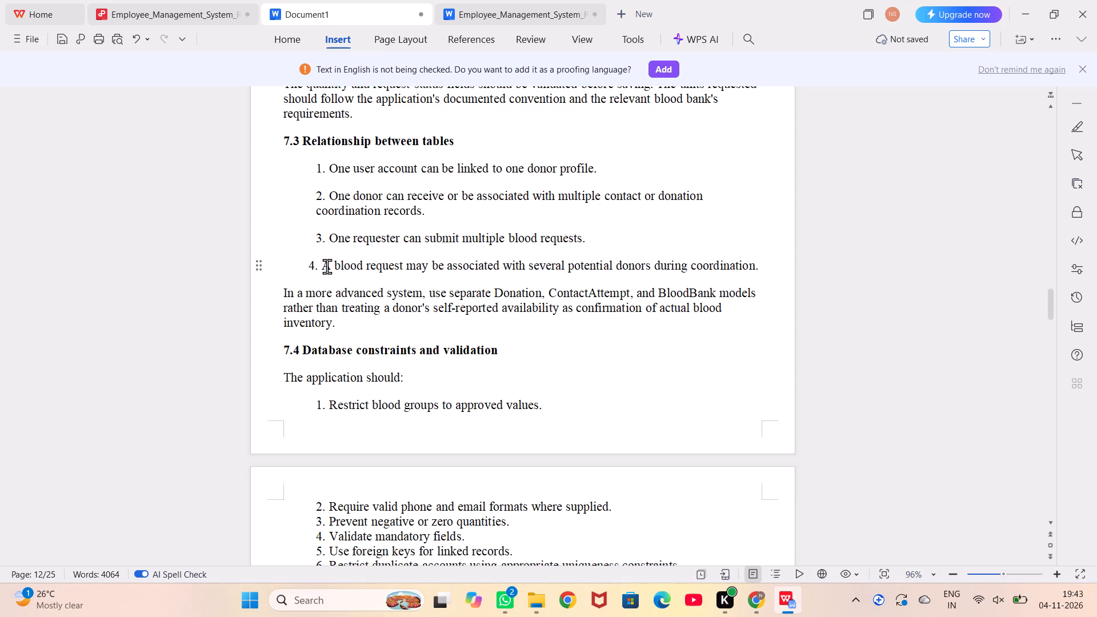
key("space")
Apply borders to all cells of the blood request table in section 7.2.
scroll(327, 266, "up", 2)
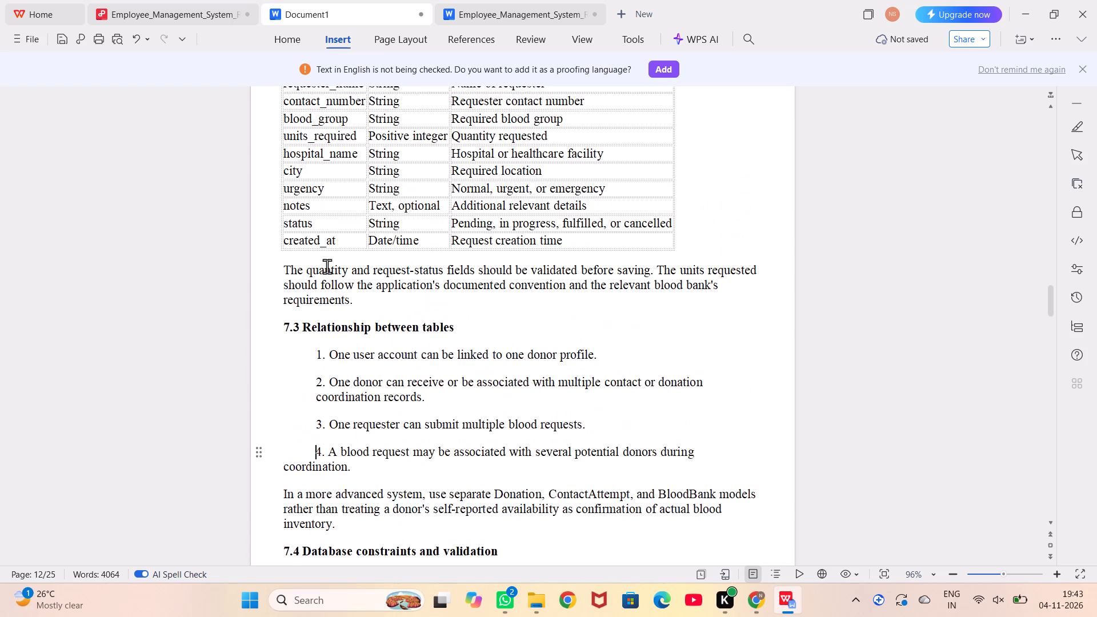
scroll(355, 308, "up", 1)
left_click_drag(283, 158, 675, 357)
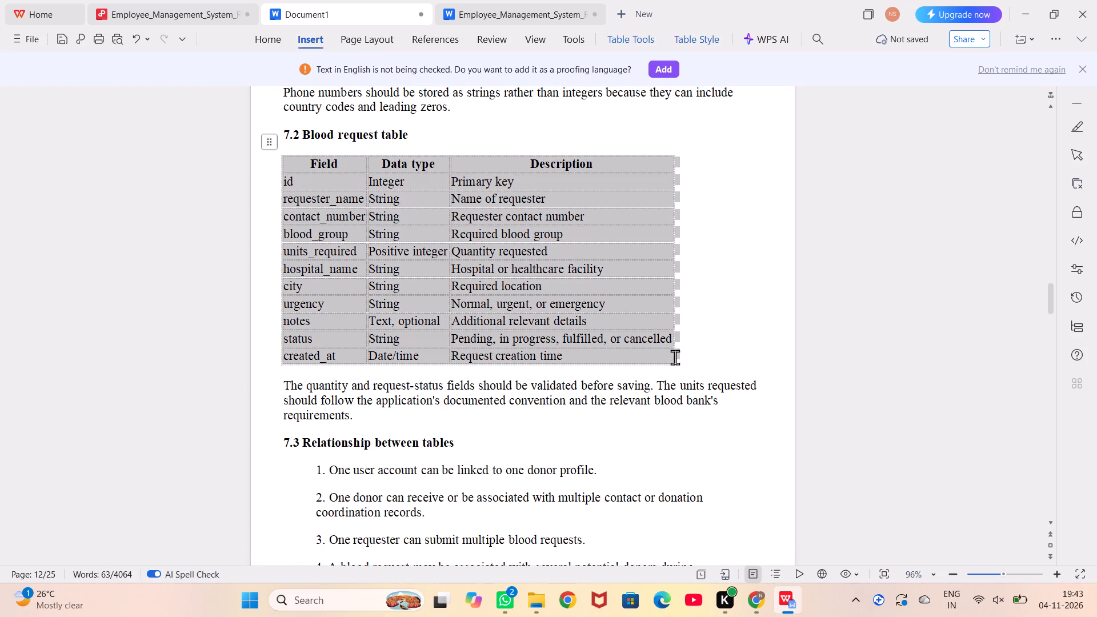
left_click_drag(675, 357, 675, 359)
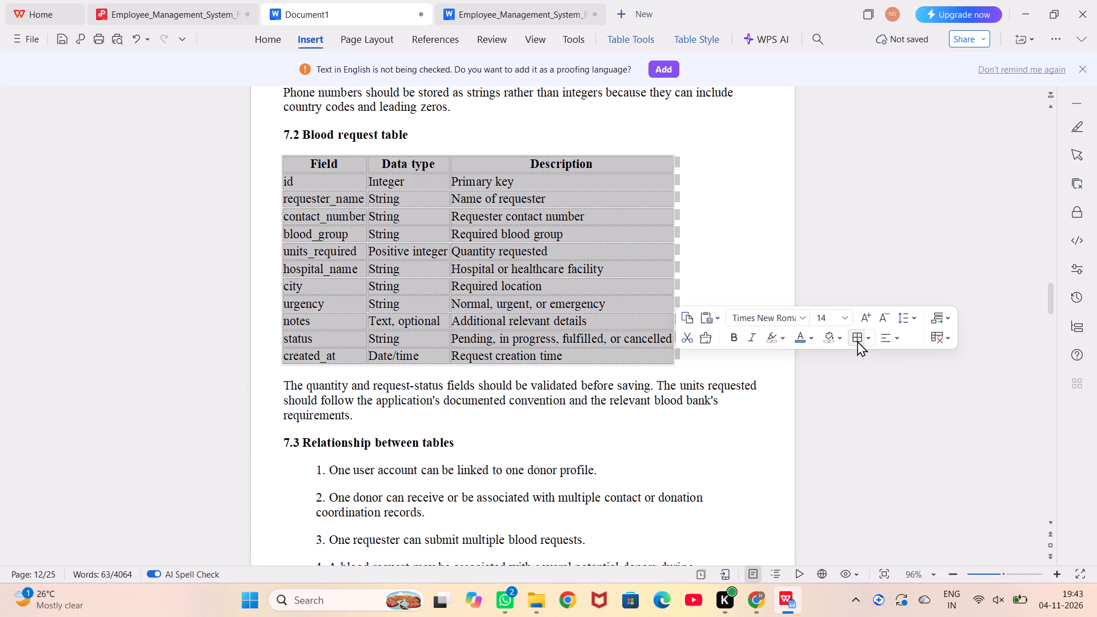
left_click(857, 340)
left_click(782, 372)
Apply borders to all cells of the donor table in section 7.1.
scroll(782, 372, "up", 2)
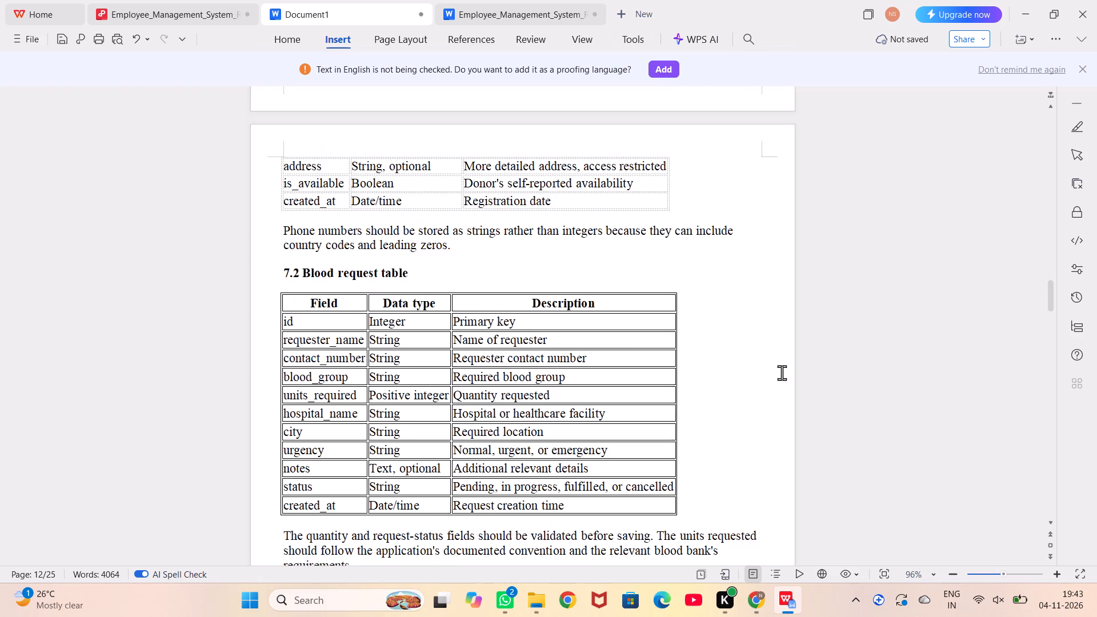
scroll(782, 372, "up", 2)
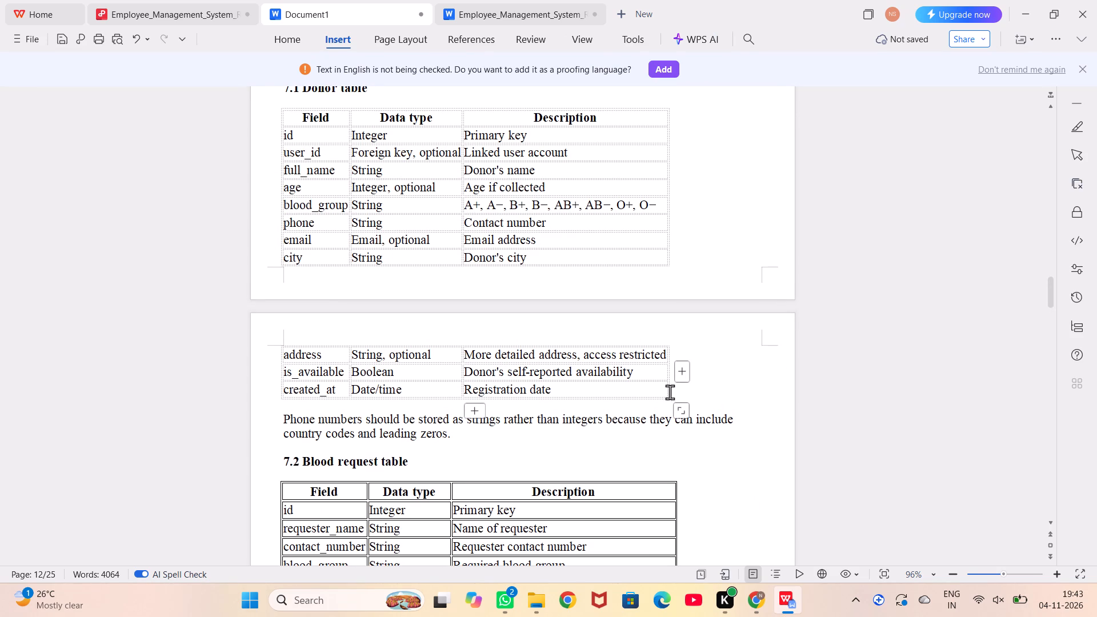
left_click_drag(670, 392, 283, 116)
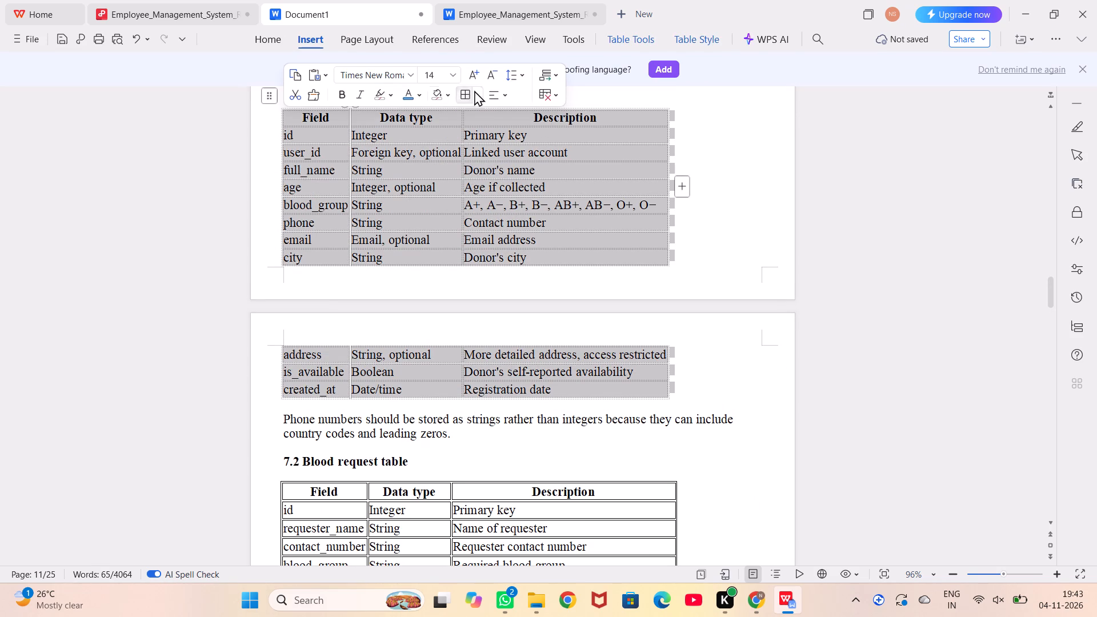
left_click(466, 96)
left_click(670, 237)
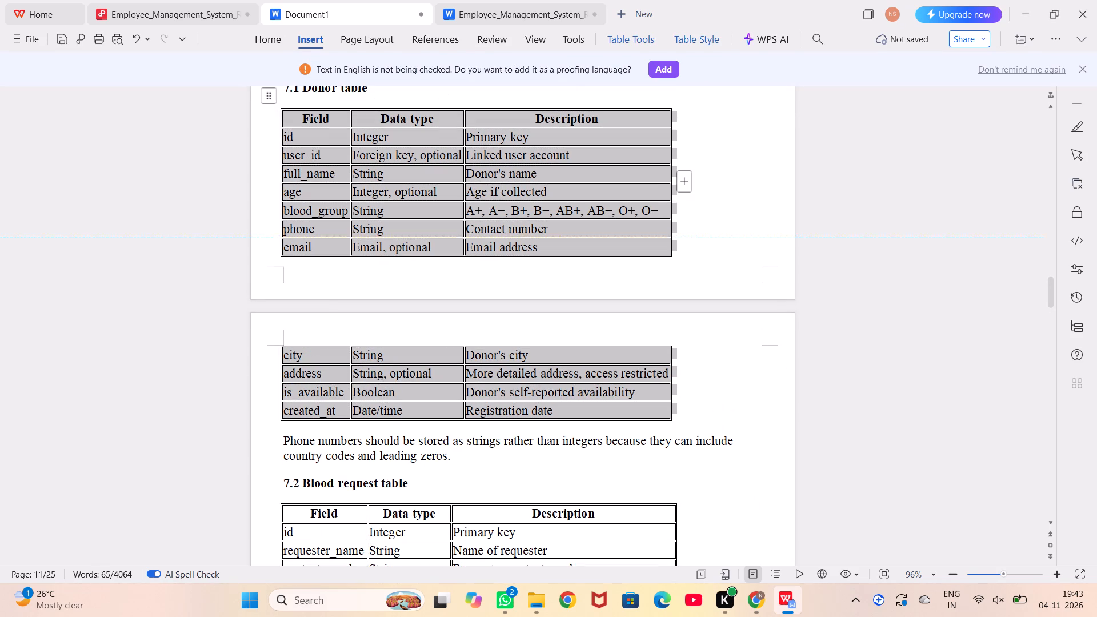
left_click(695, 247)
Format the heading "7. Database Schema" in blue at size 18.
scroll(695, 247, "up", 3)
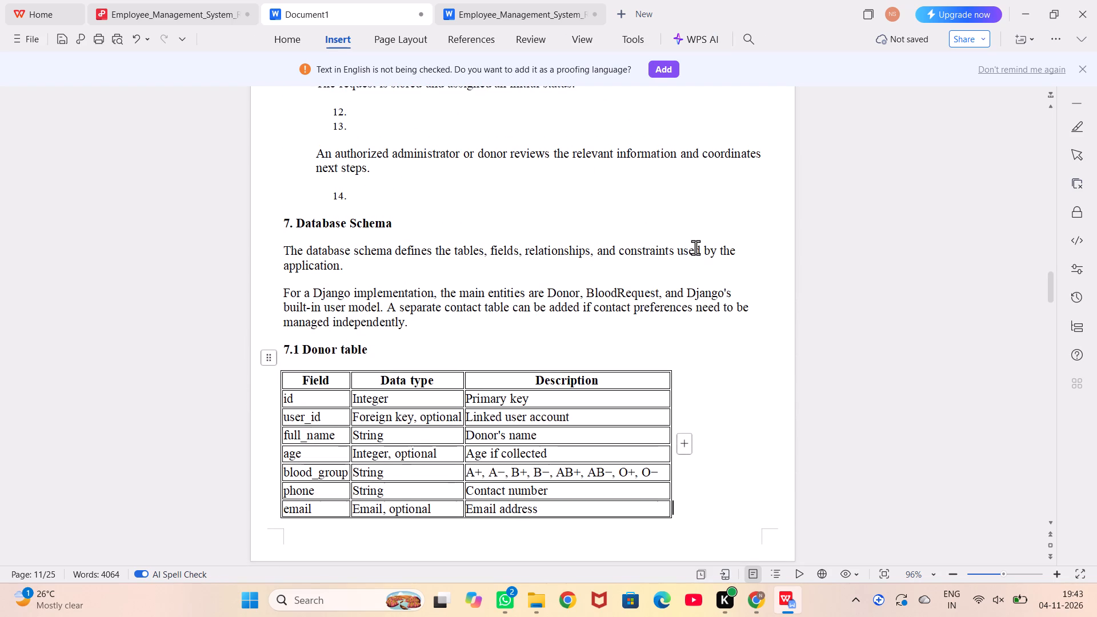
left_click(412, 228)
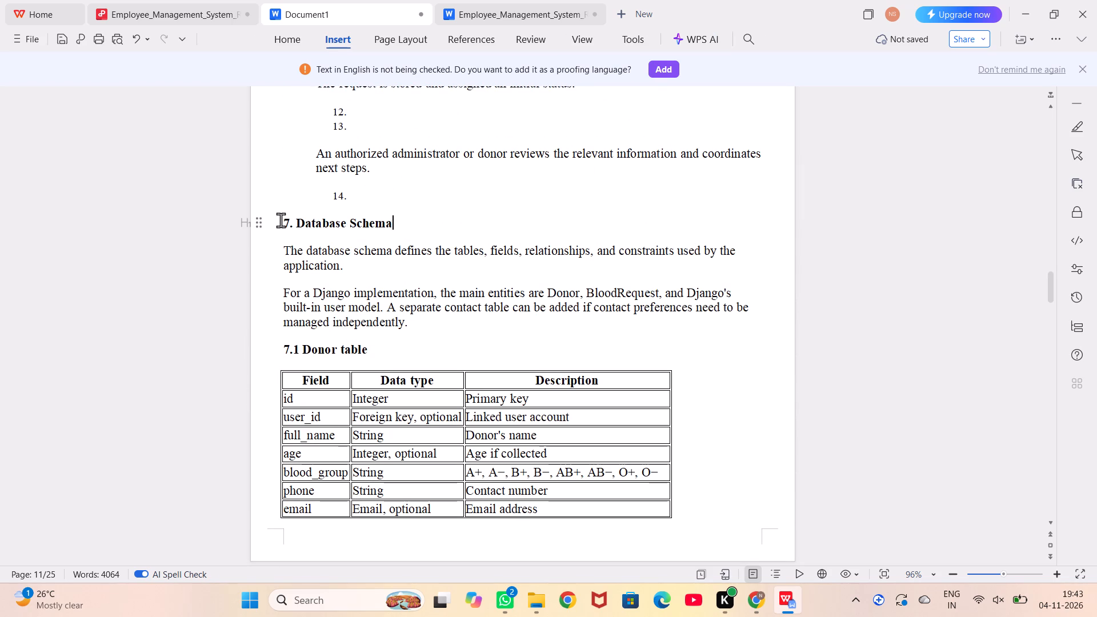
left_click_drag(281, 220, 434, 223)
left_click(418, 187)
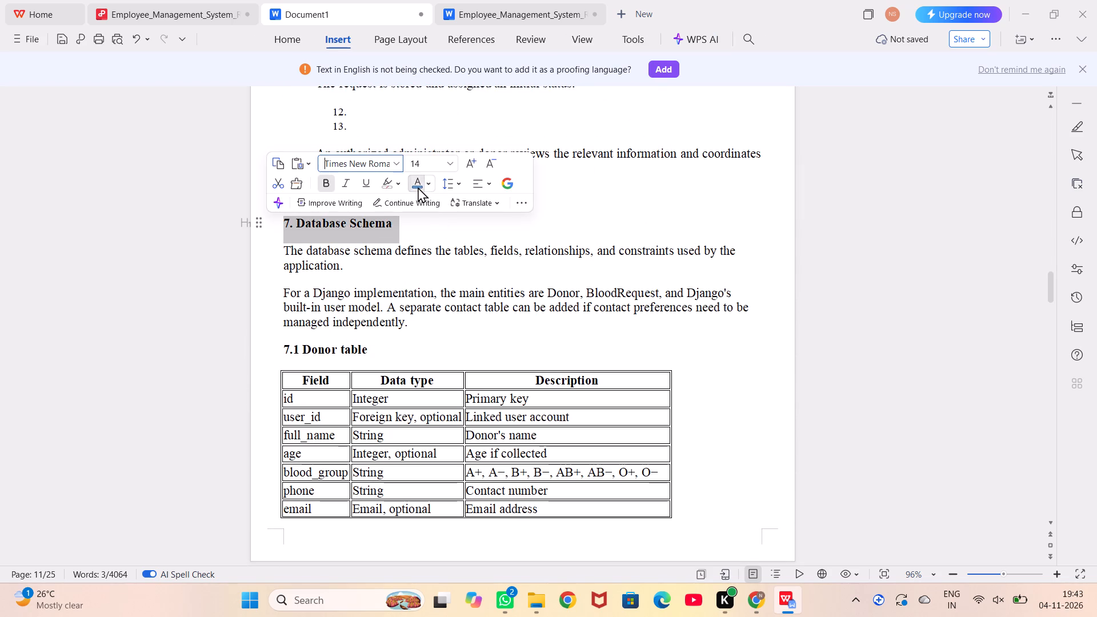
left_click(449, 165)
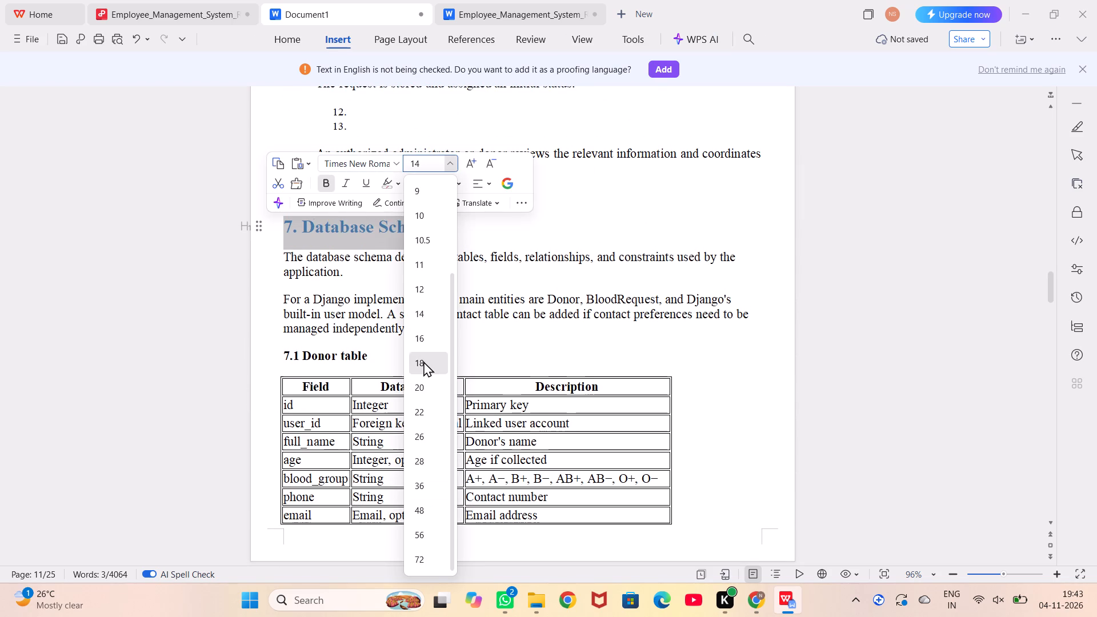
left_click(424, 360)
left_click(506, 213)
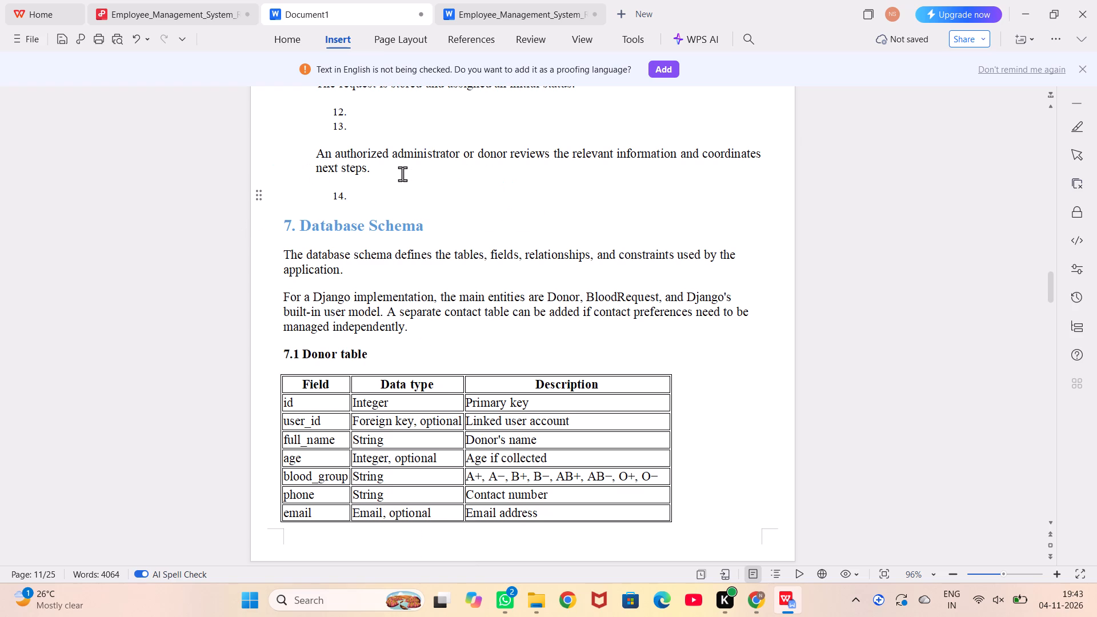
Delete the empty numbered items above "An authorized administrator or donor reviews" and indent that line with spaces.
left_click(314, 155)
key("BackSpace")
key("BackSpace")
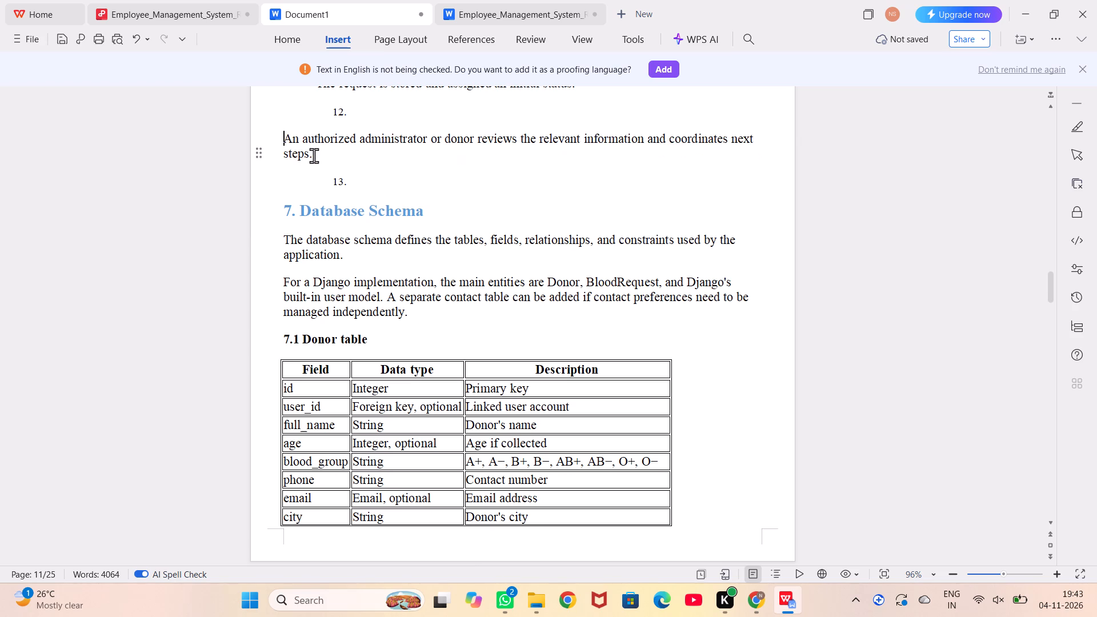
key("BackSpace")
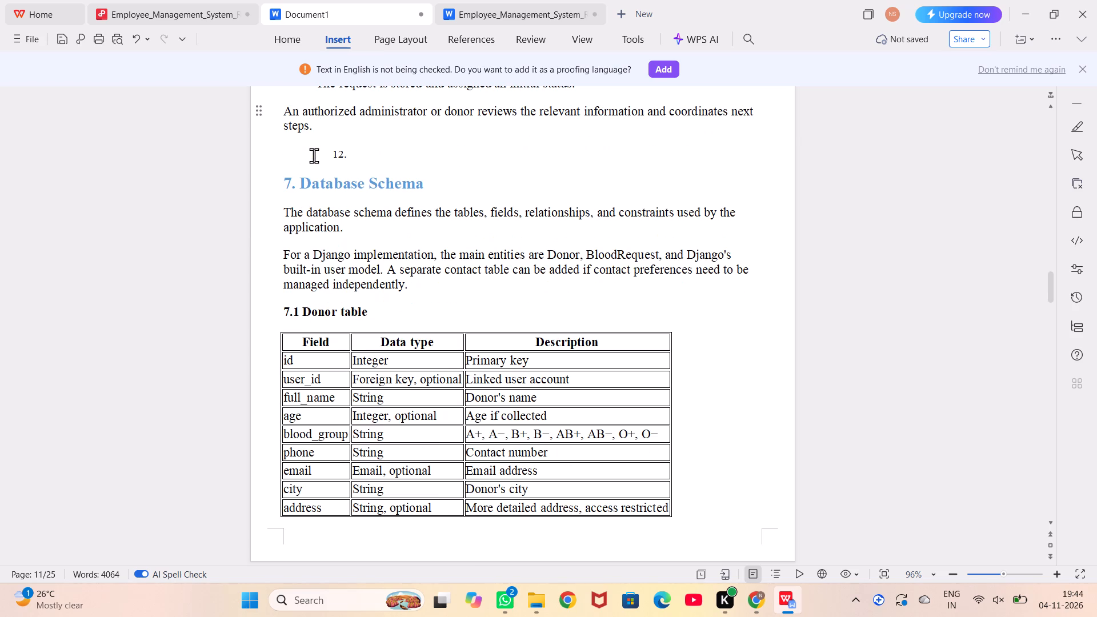
key("space")
key("space")
key("space")
Delete the empty numbered item between the "An authorized administrator" line and the "7. Database Schema" heading.
scroll(314, 155, "up", 1)
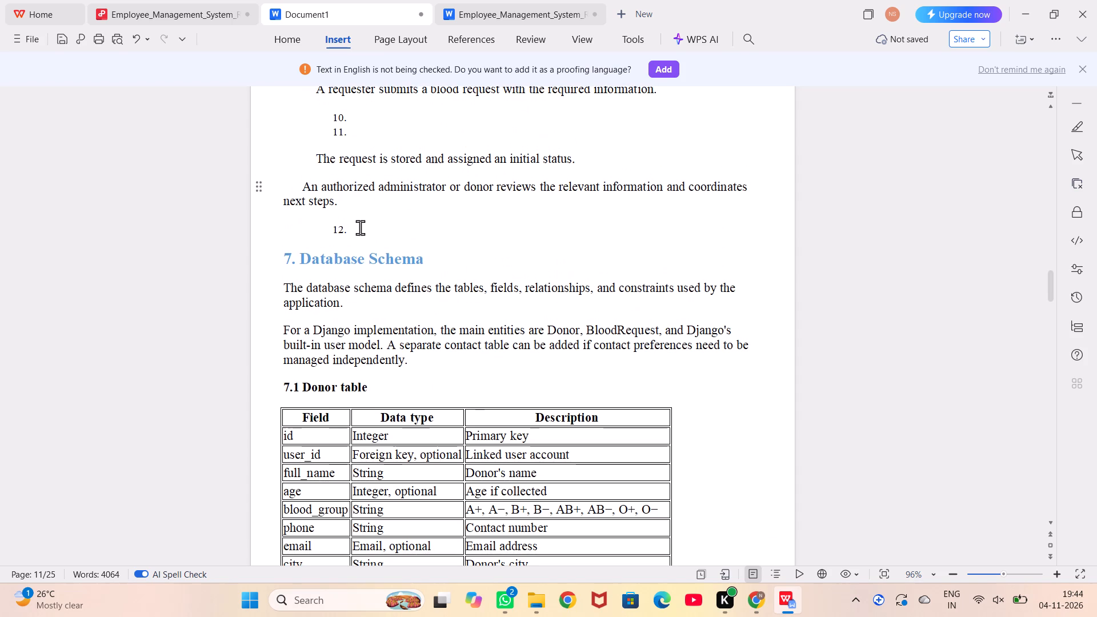
left_click(360, 227)
key("BackSpace")
key("BackSpace")
key("BackSpace")
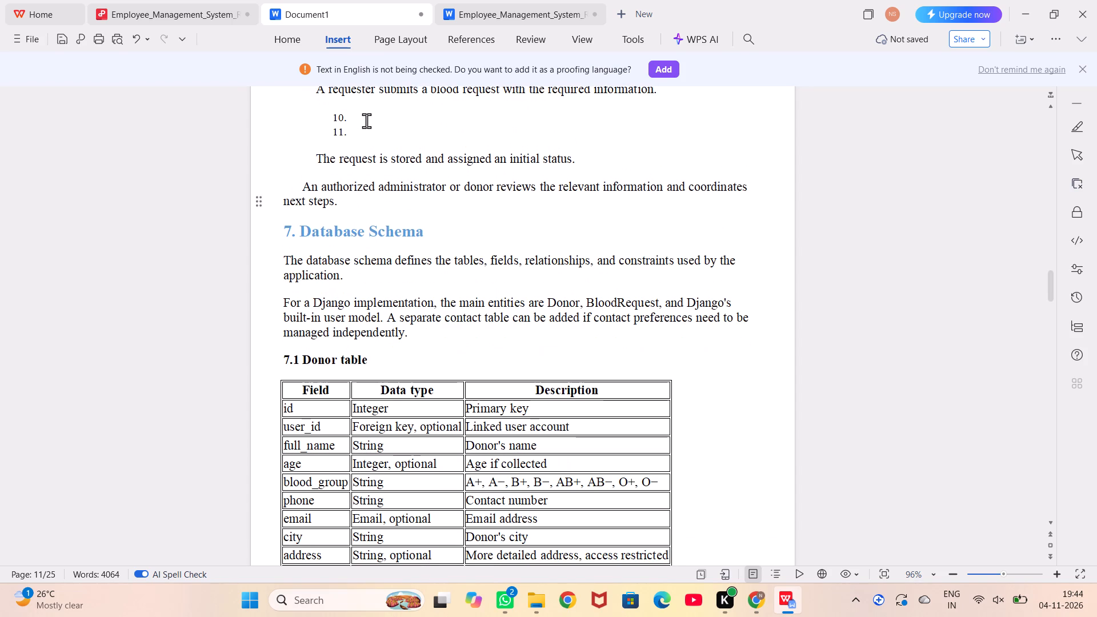
Delete the empty numbered items above the "The request is stored" and "A requester submits a blood request" lines.
left_click(364, 137)
key("BackSpace")
key("BackSpace")
key("BackSpace")
key("BackSpace")
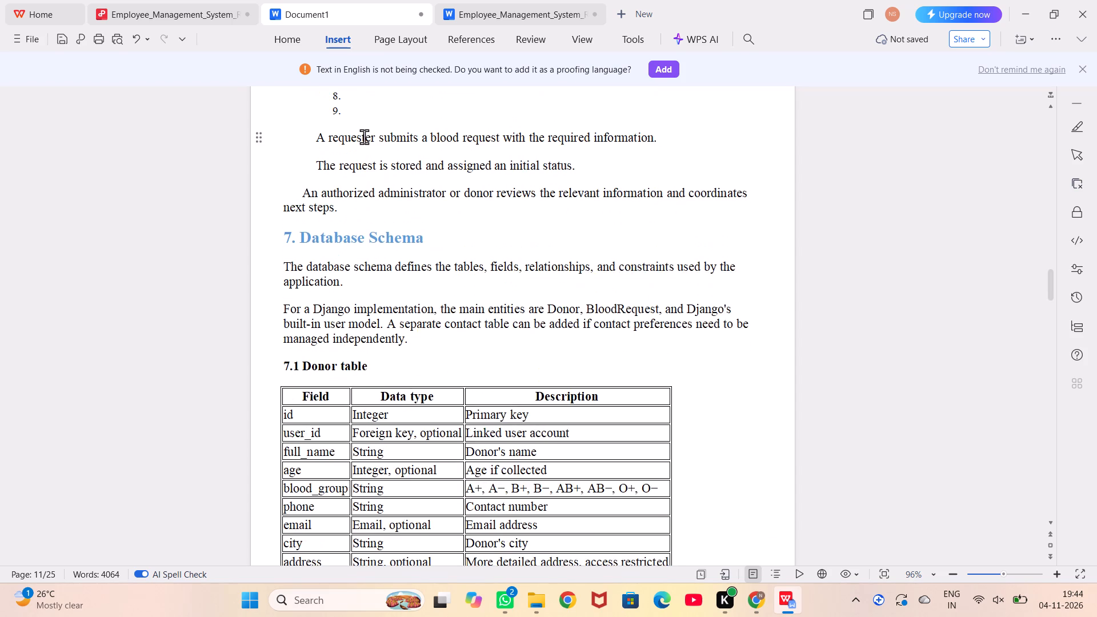
scroll(364, 137, "up", 1)
left_click(360, 156)
key("BackSpace")
key("BackSpace")
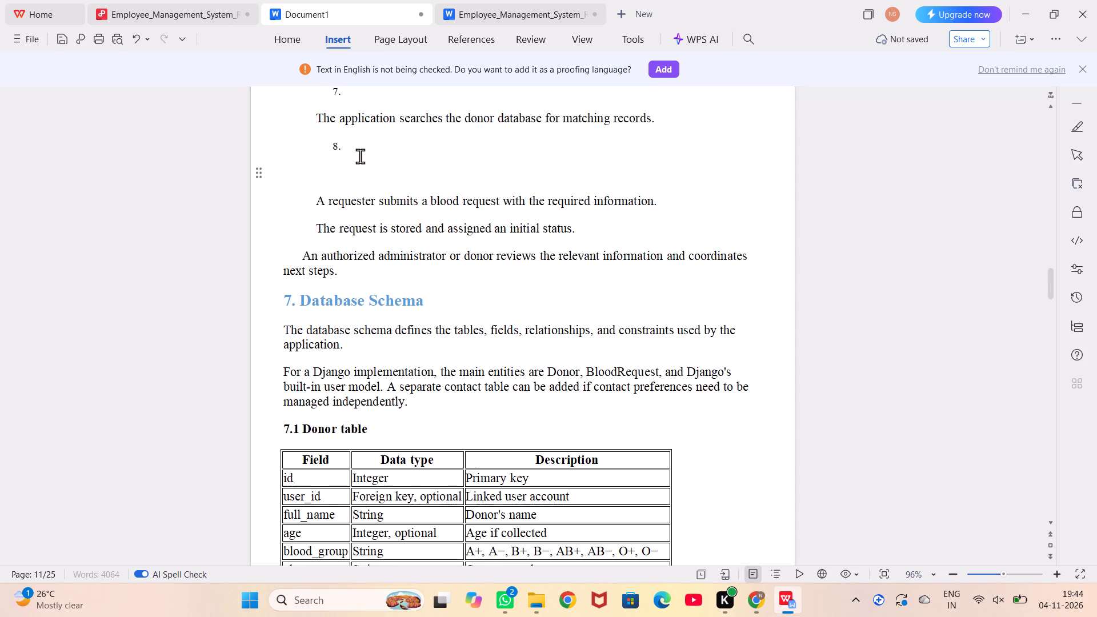
key("BackSpace")
key("BackSpace")
Delete the empty numbered items above the "A requester submits", "The application searches" and "A requester selects" lines.
scroll(360, 156, "up", 1)
left_click(360, 156)
key("BackSpace")
key("BackSpace")
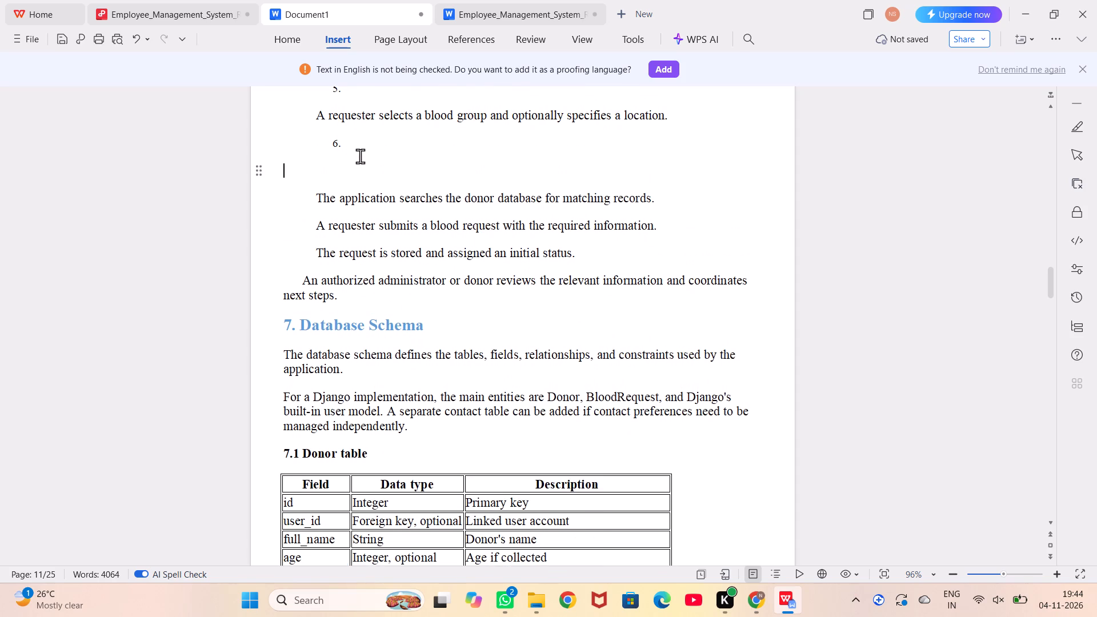
key("BackSpace")
key("BackSpace")
scroll(360, 156, "up", 1)
left_click(358, 205)
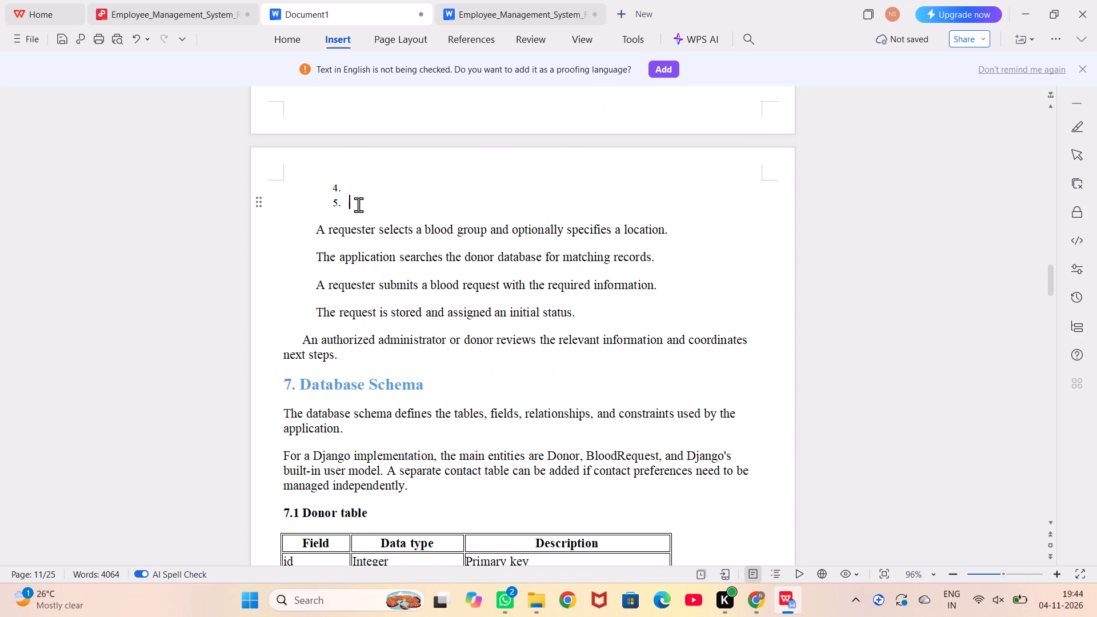
key("BackSpace")
key("BackSpace")
key("BackSpace")
key("BackSpace")
Delete the empty numbered items above the "The application validates" and "A donor enters" lines under 6.3 Data flow explanation.
scroll(387, 123, "up", 1)
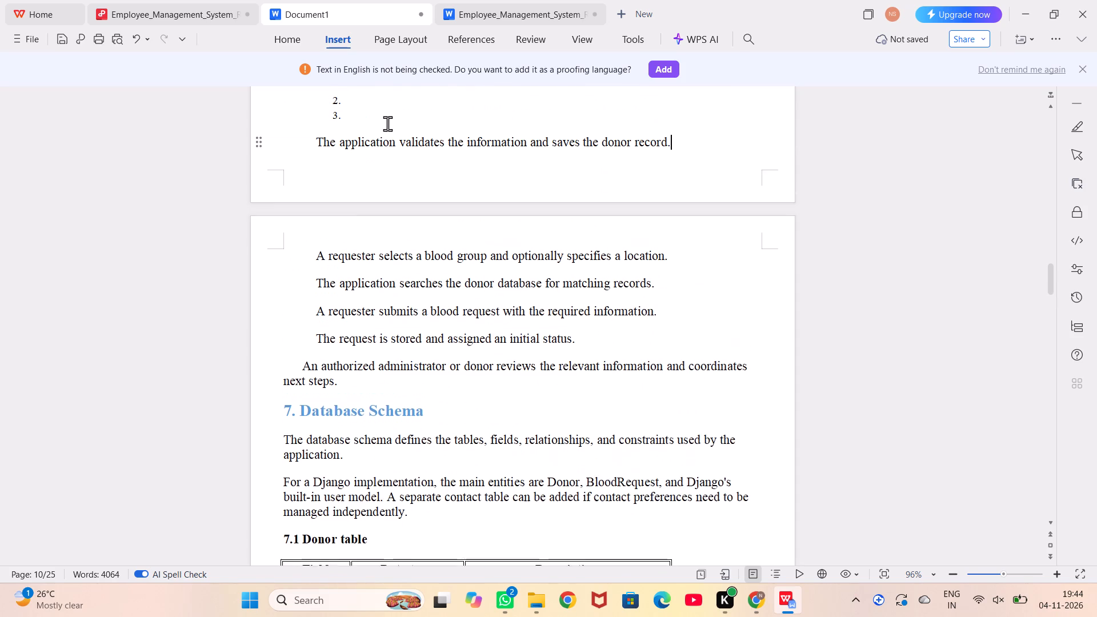
scroll(387, 123, "up", 1)
left_click(373, 147)
key("BackSpace")
key("BackSpace")
key("BackSpace")
key("BackSpace")
scroll(373, 147, "up", 1)
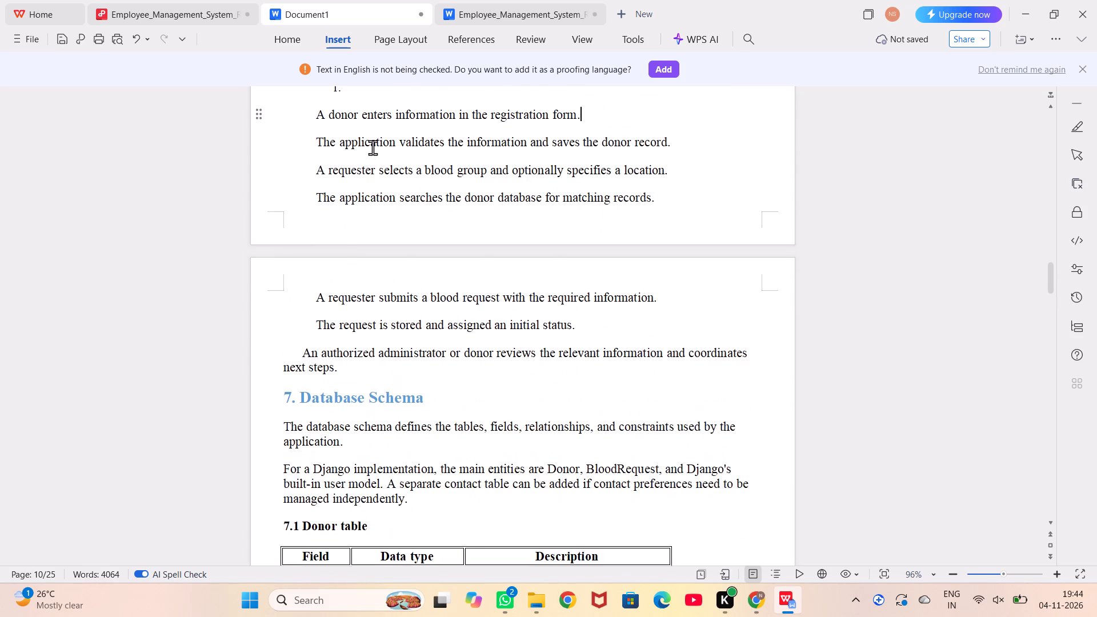
scroll(373, 147, "up", 1)
left_click(373, 147)
key("BackSpace")
key("BackSpace")
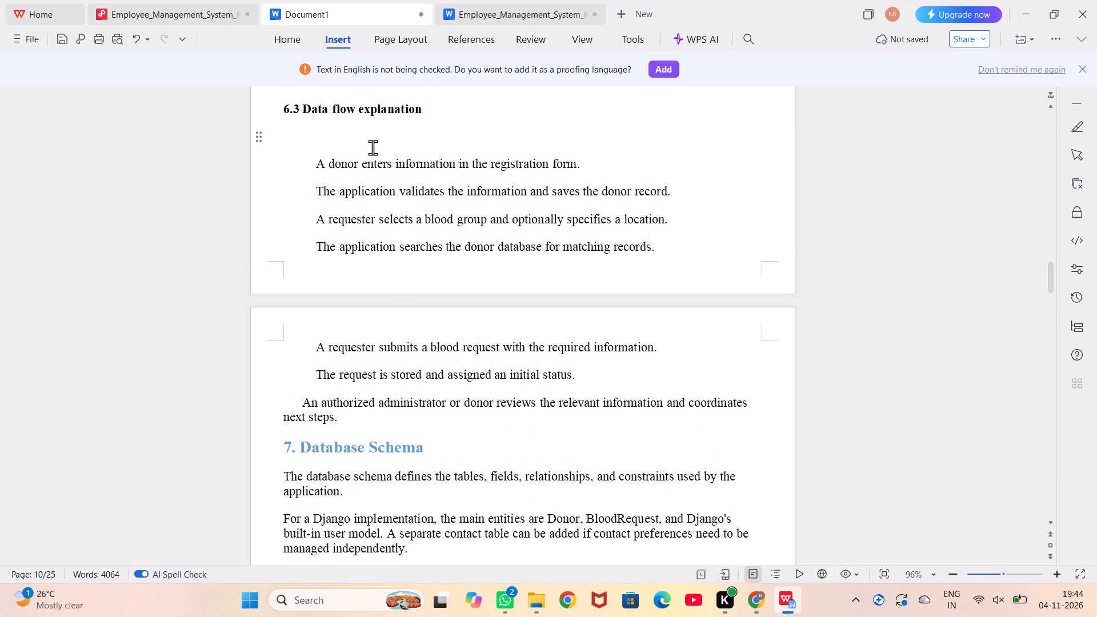
key("BackSpace")
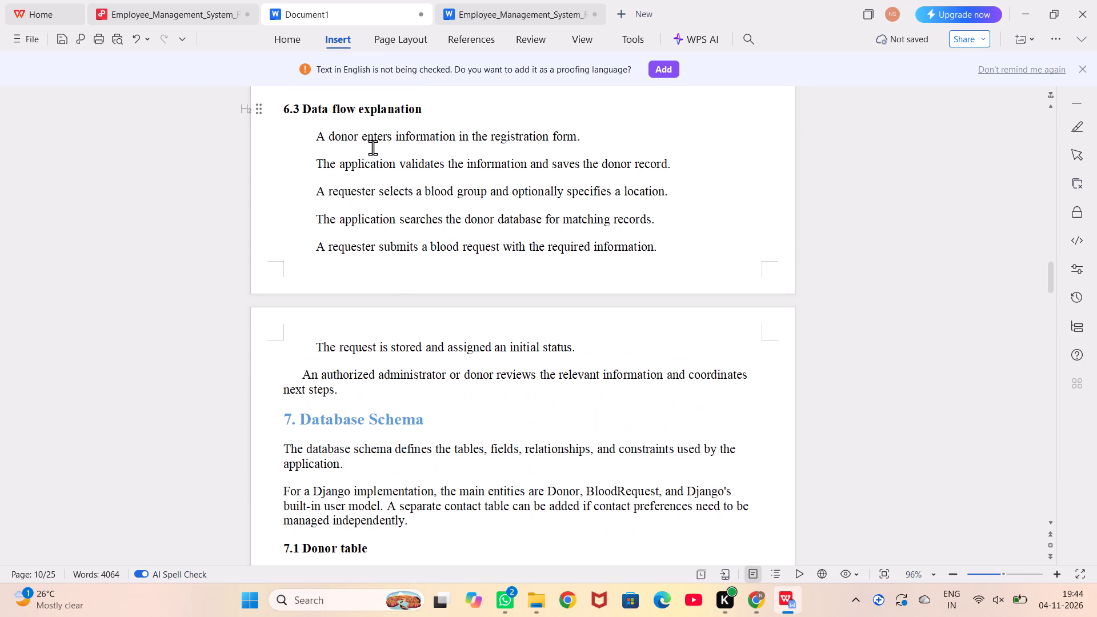
Number the first three lines under 6.3 Data flow explanation manually as "1. ", "2. " and "3. ".
left_click(313, 140)
key("1")
type(".")
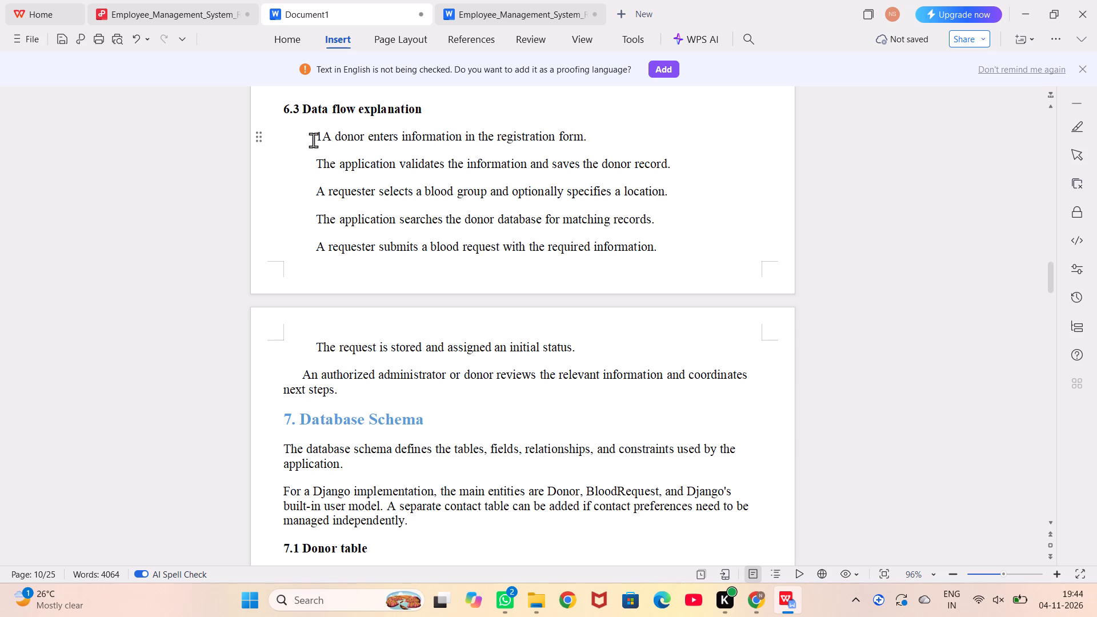
key("space")
left_click(316, 167)
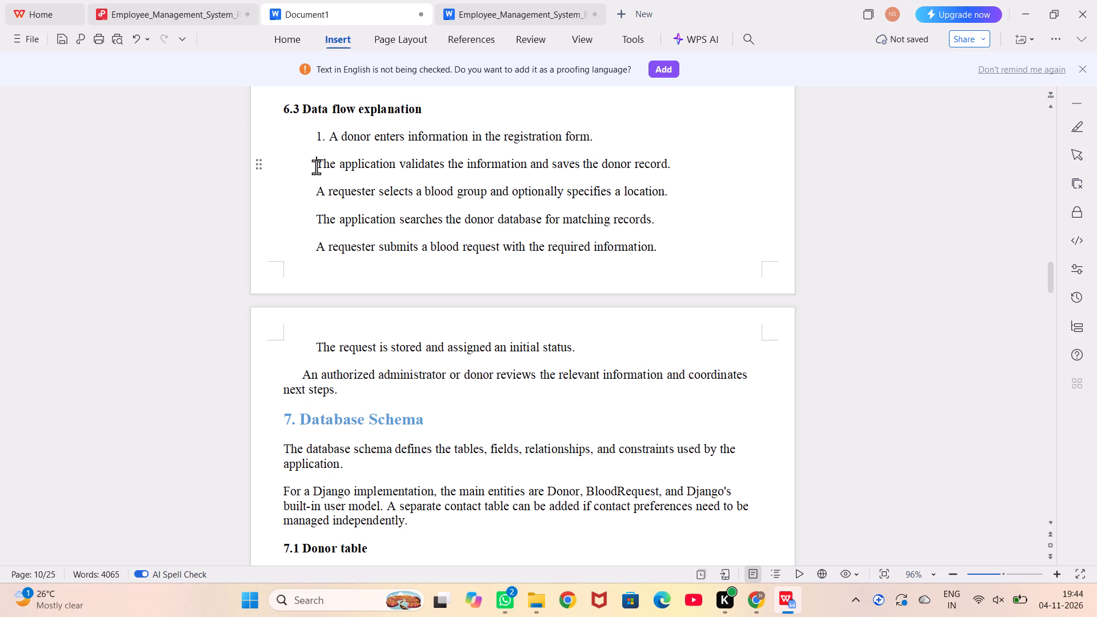
key("BackSpace")
key("BackSpace")
key("Return")
type("2.")
key("space")
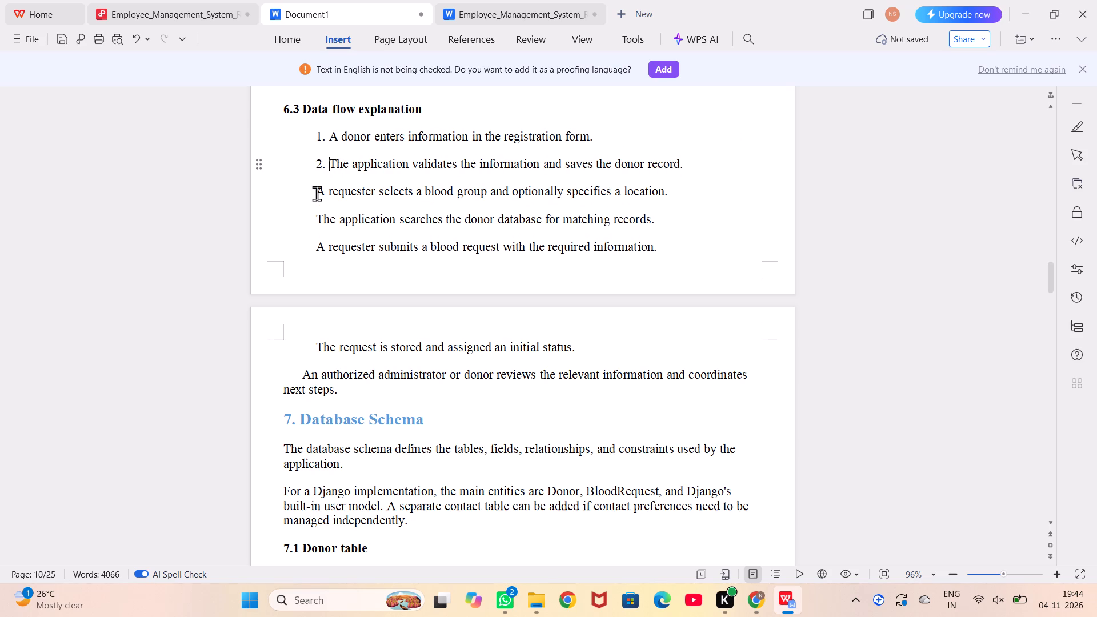
left_click(317, 193)
type("3.")
key("space")
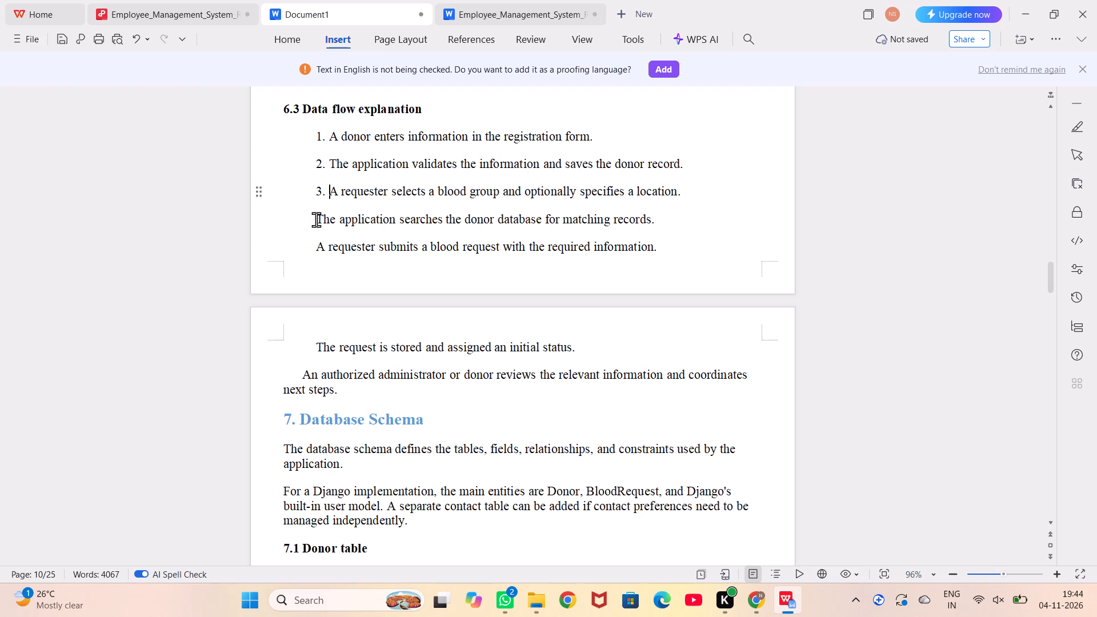
Number the "The application searches", "A requester submits" and "The request is stored" lines manually as "4. ", "5. " and "6. ".
left_click(316, 219)
type("4.")
key("space")
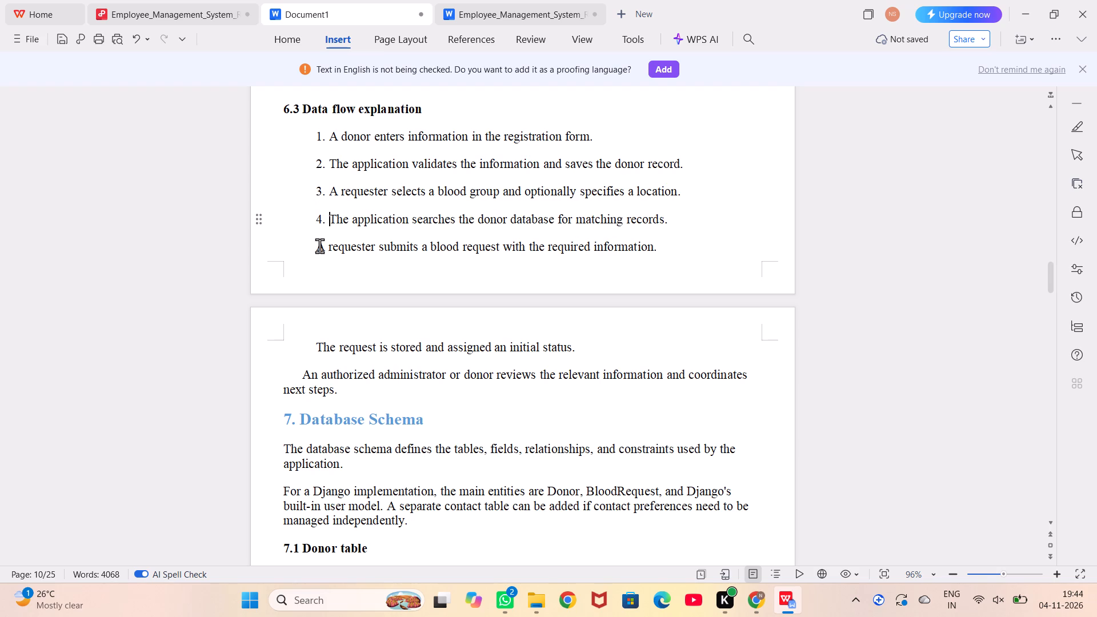
left_click(319, 246)
type("5.")
key("space")
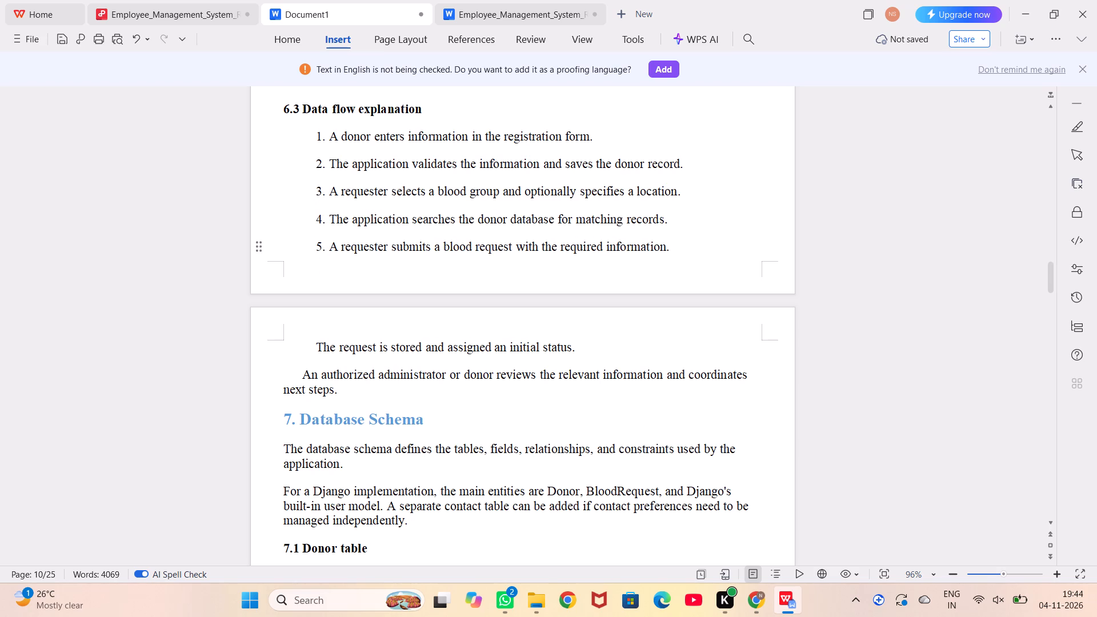
left_click(318, 346)
type("6.")
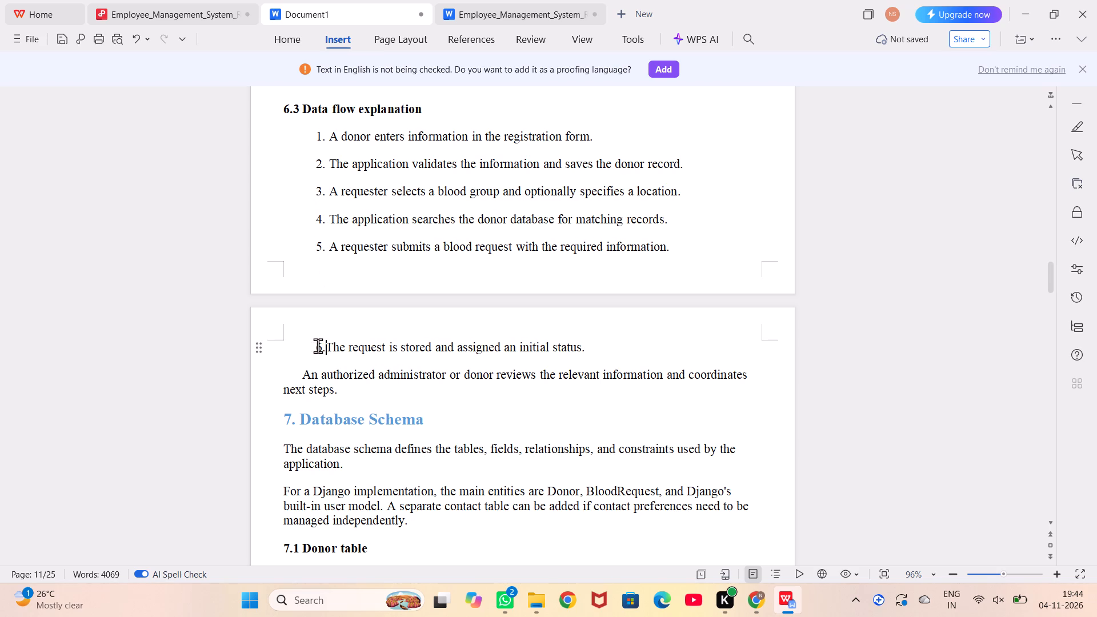
key("space")
Review the report's formatting from section 5's modules and use cases through to the Django setup and model code in section 8.
scroll(318, 346, "up", 3)
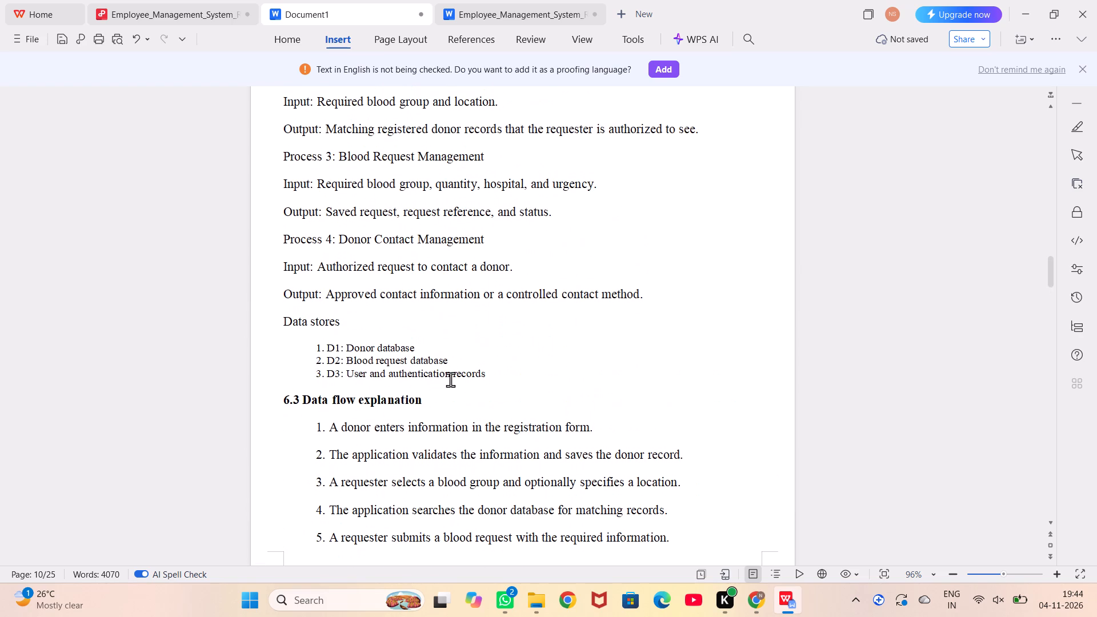
scroll(450, 379, "up", 3)
scroll(450, 379, "right", 1)
scroll(450, 379, "up", 6)
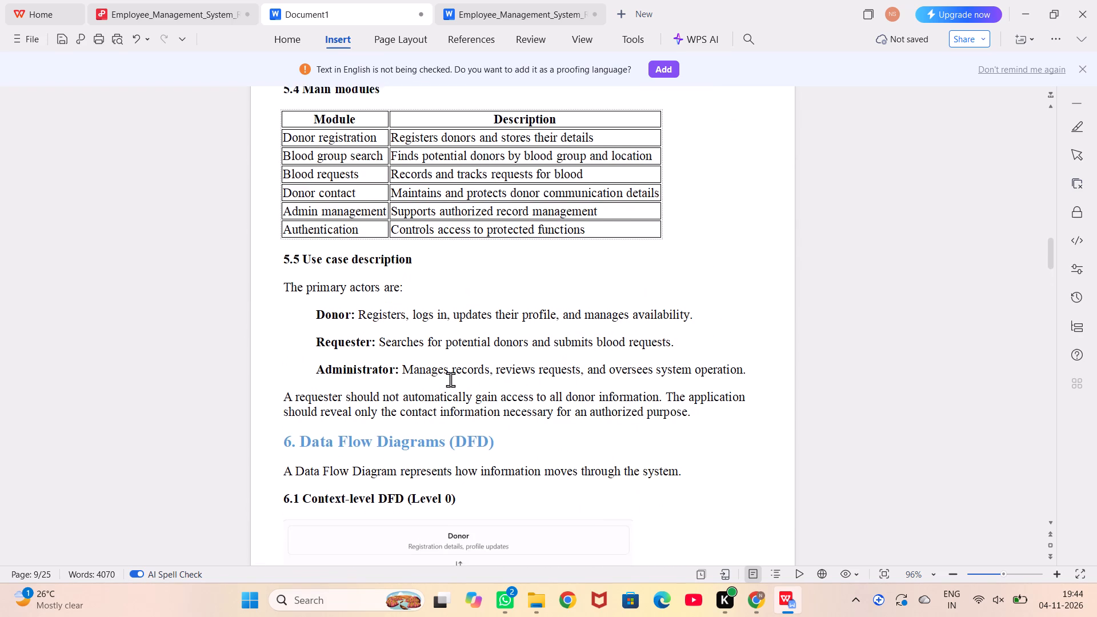
scroll(450, 379, "up", 1)
scroll(450, 379, "down", 12)
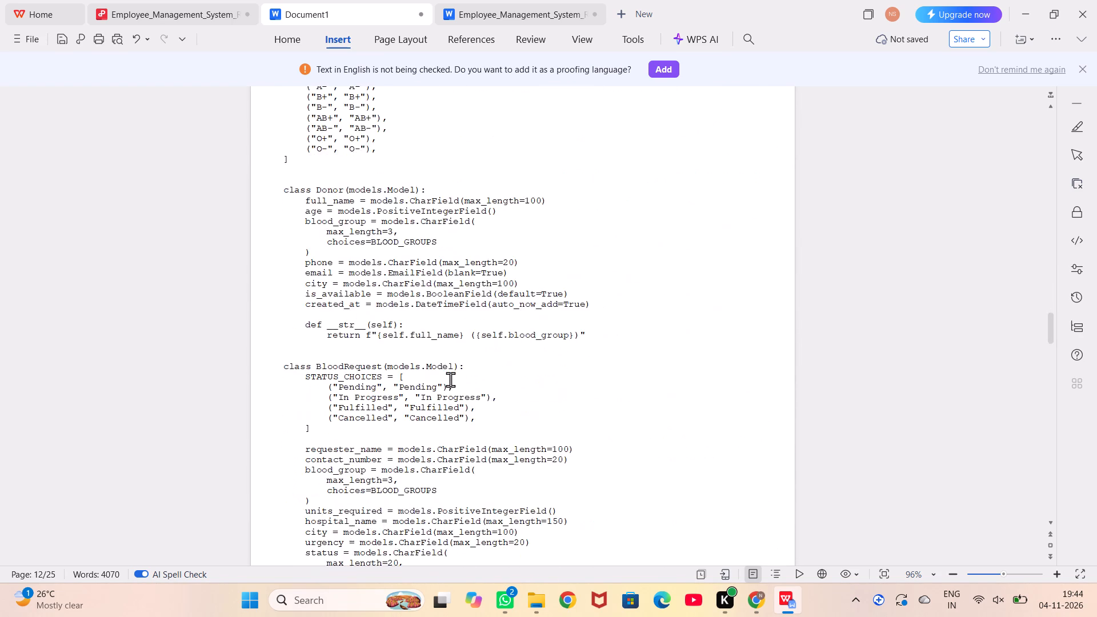
scroll(450, 379, "down", 3)
scroll(450, 379, "up", 4)
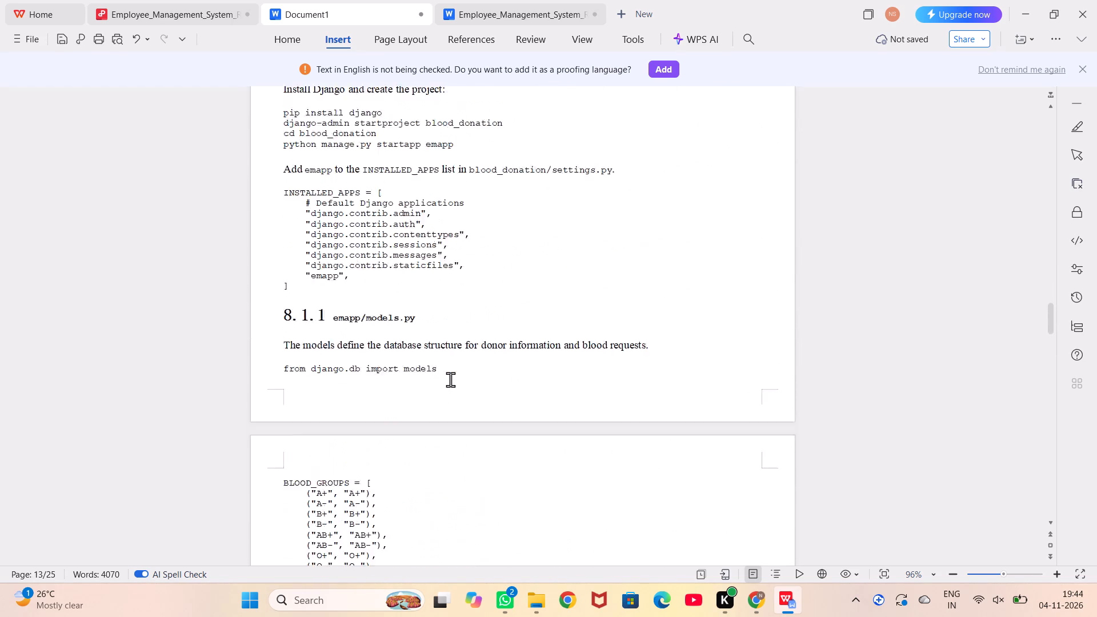
scroll(450, 379, "up", 5)
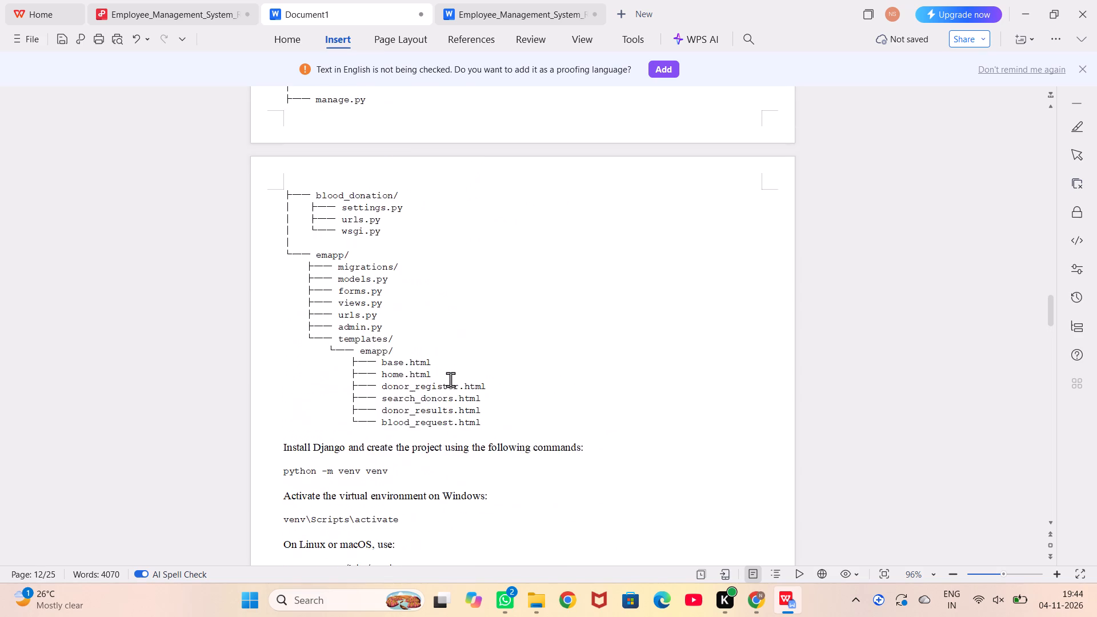
scroll(450, 379, "up", 4)
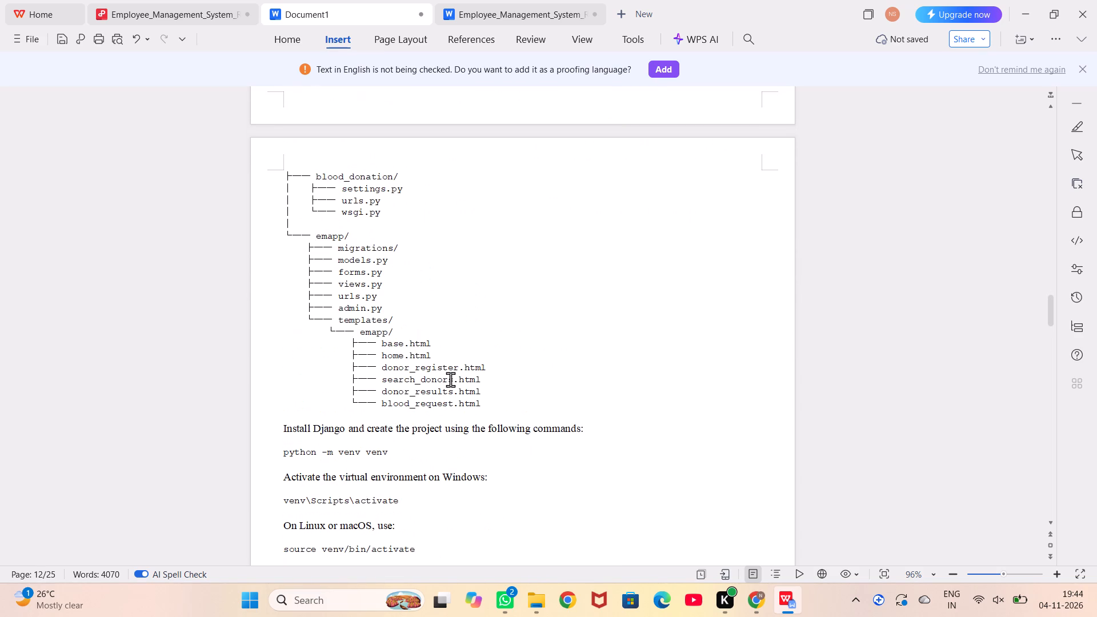
Set the lines "Install Django and create the project using the following commands:" and "Activate the virtual environment on Windows:" to font size 14.
left_click_drag(277, 431, 600, 434)
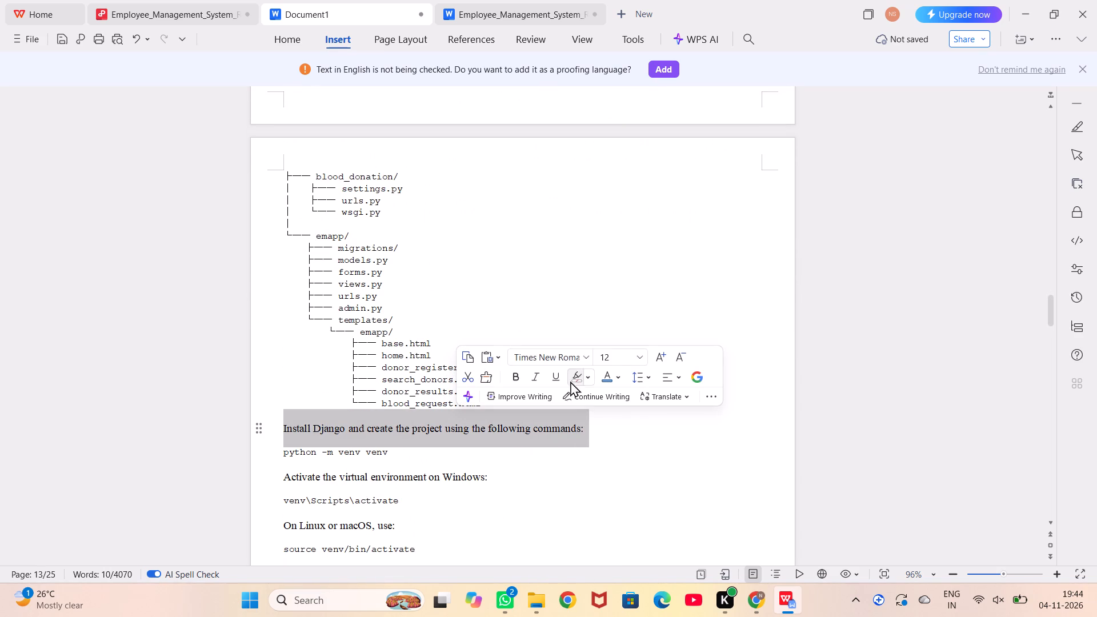
left_click(634, 360)
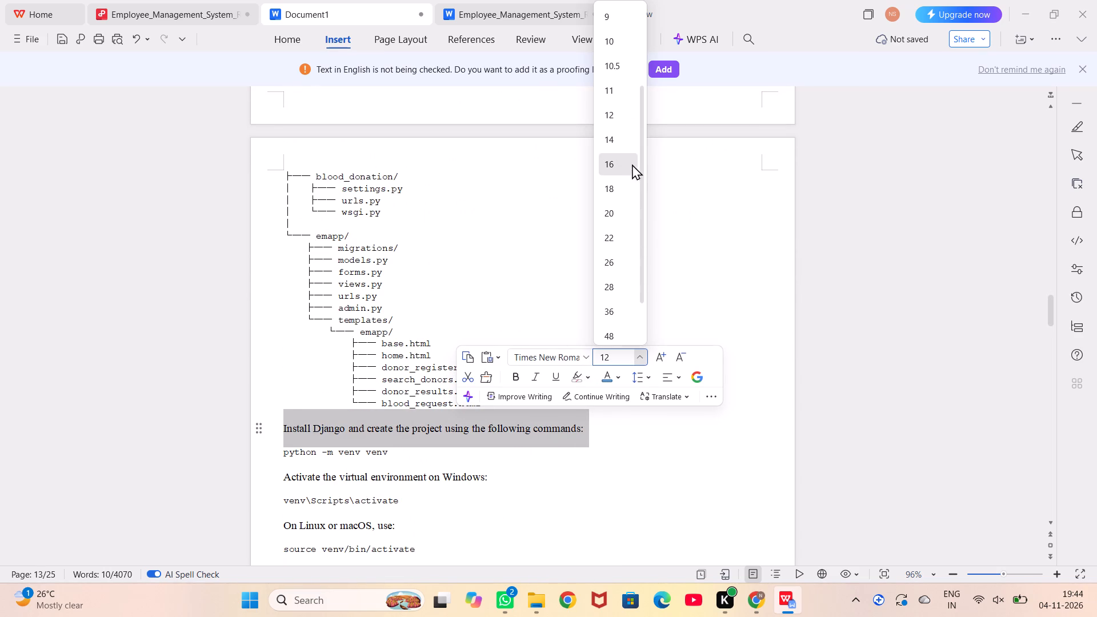
left_click(625, 143)
left_click(592, 513)
scroll(592, 513, "down", 1)
left_click_drag(504, 424, 276, 427)
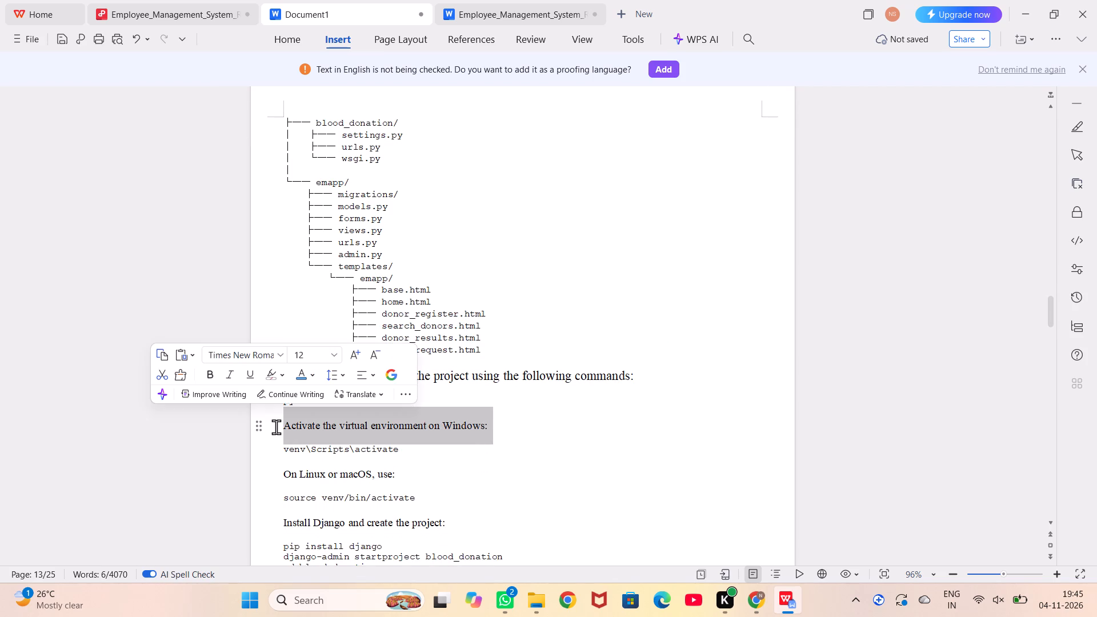
left_click(333, 356)
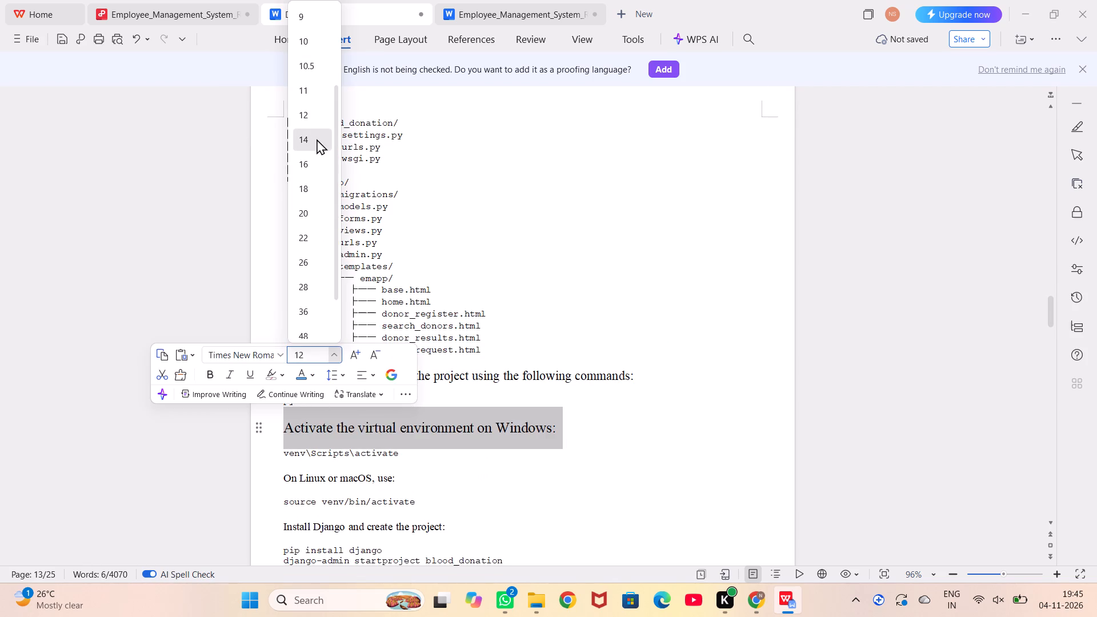
left_click(315, 135)
Set the lines "On Linux or macOS, use:" and "Install Django and create the project:" to font size 14.
left_click_drag(414, 474, 295, 475)
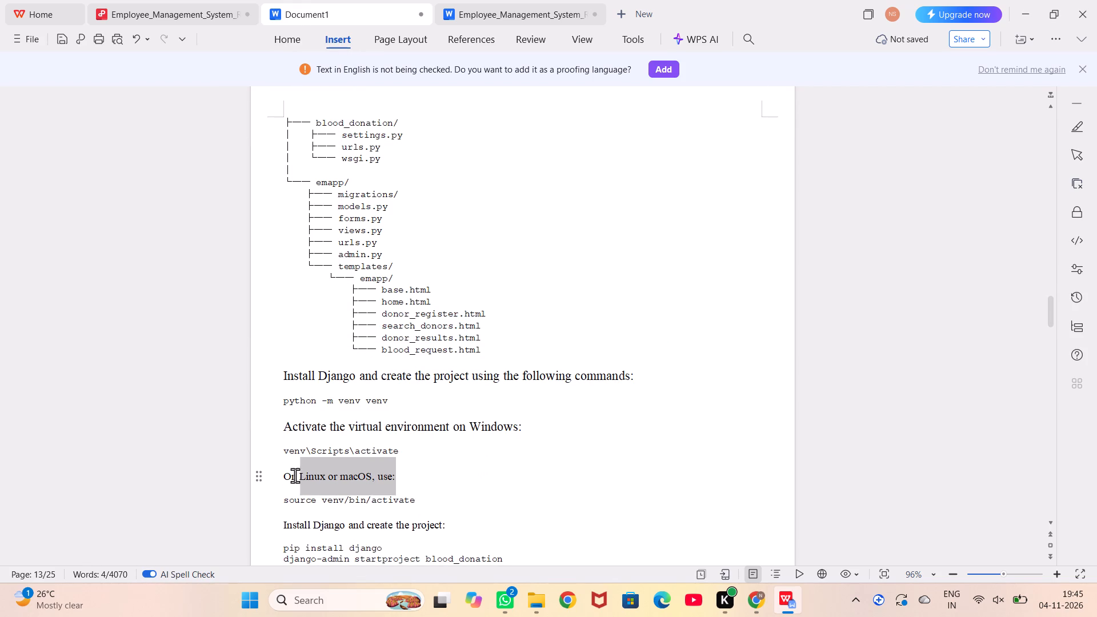
left_click_drag(295, 475, 271, 483)
left_click(337, 407)
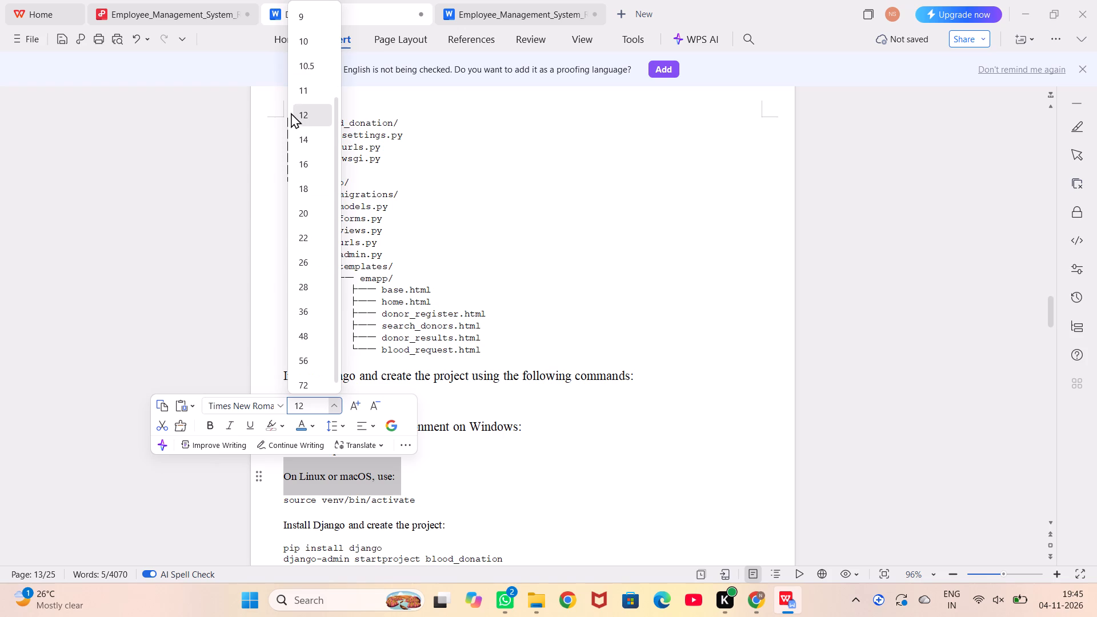
left_click(305, 137)
scroll(475, 388, "down", 1)
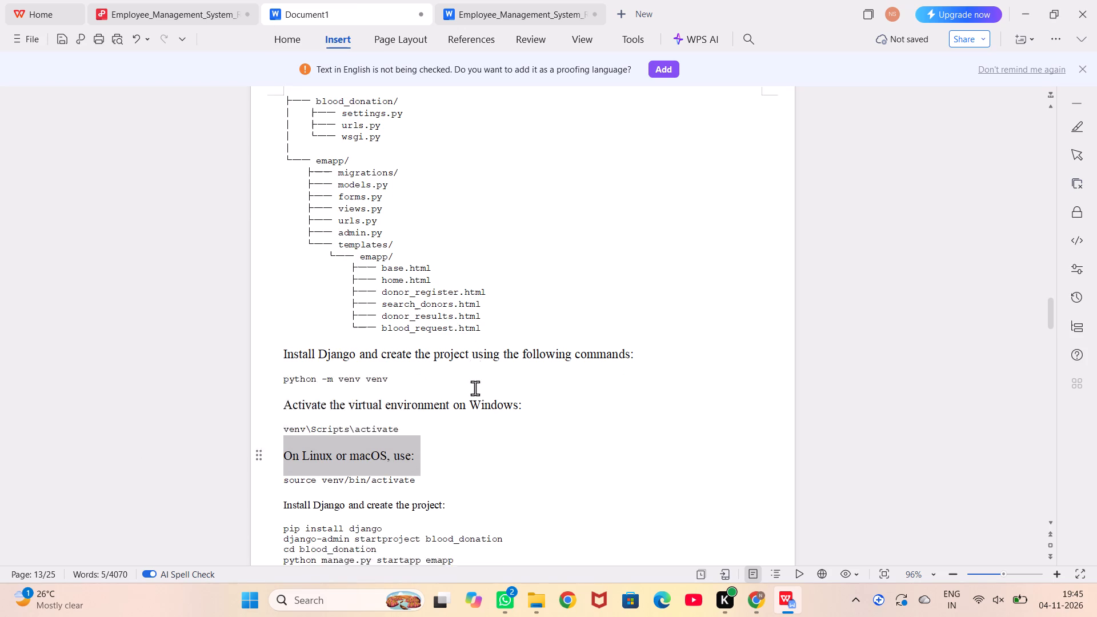
scroll(475, 388, "down", 1)
left_click_drag(459, 438, 266, 436)
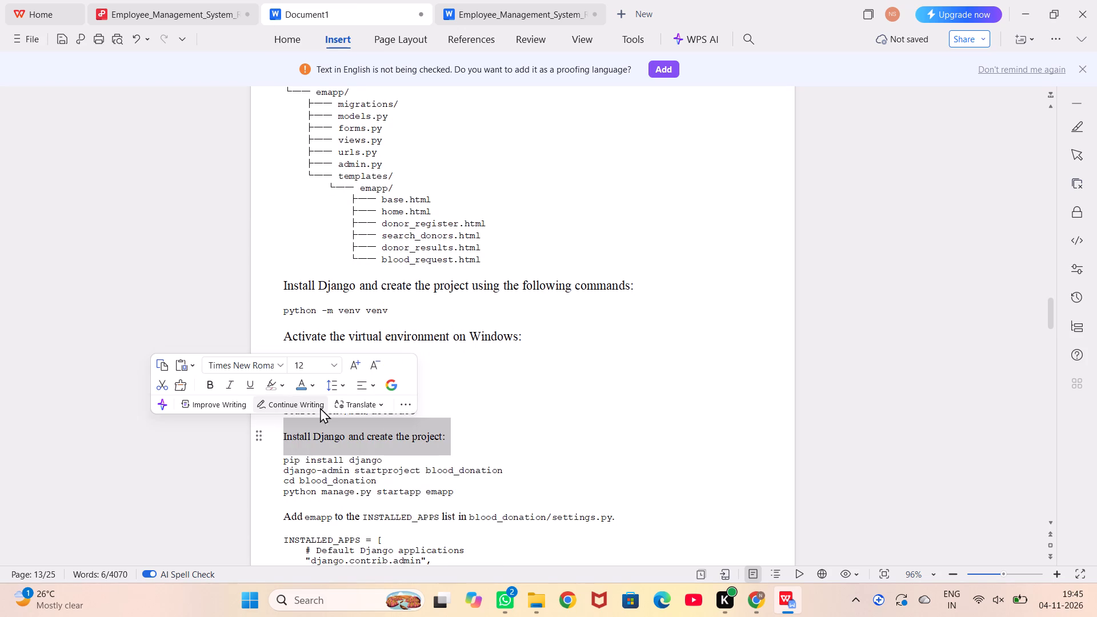
left_click(335, 369)
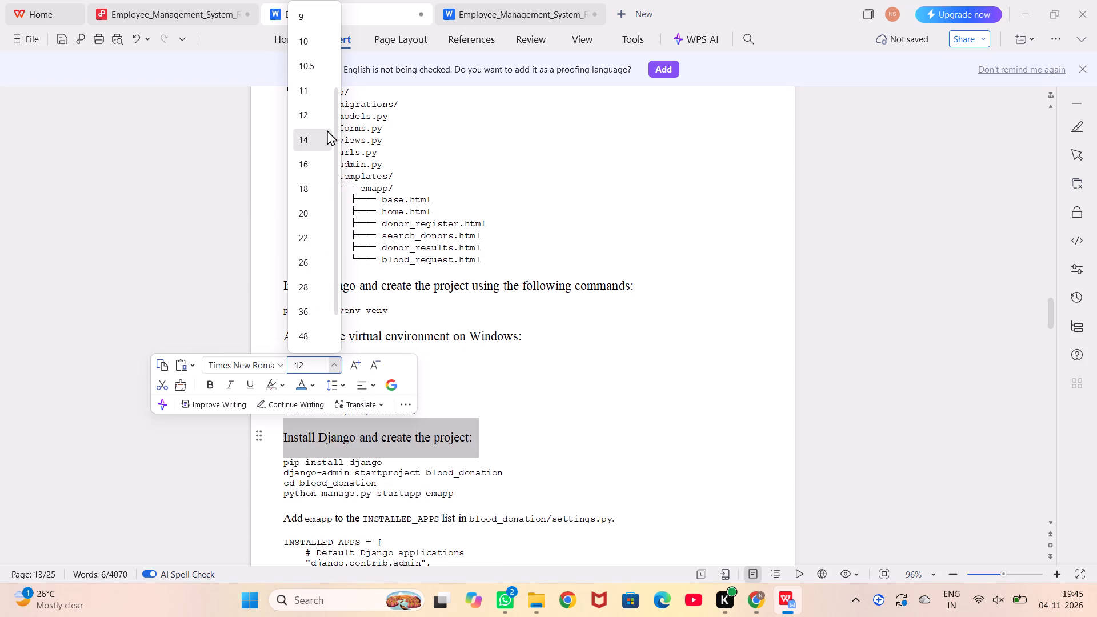
left_click(327, 130)
left_click(590, 435)
Change the heading "8.1.1 emapp/models.py" and the sentence below it to Times New Roman.
scroll(590, 435, "down", 2)
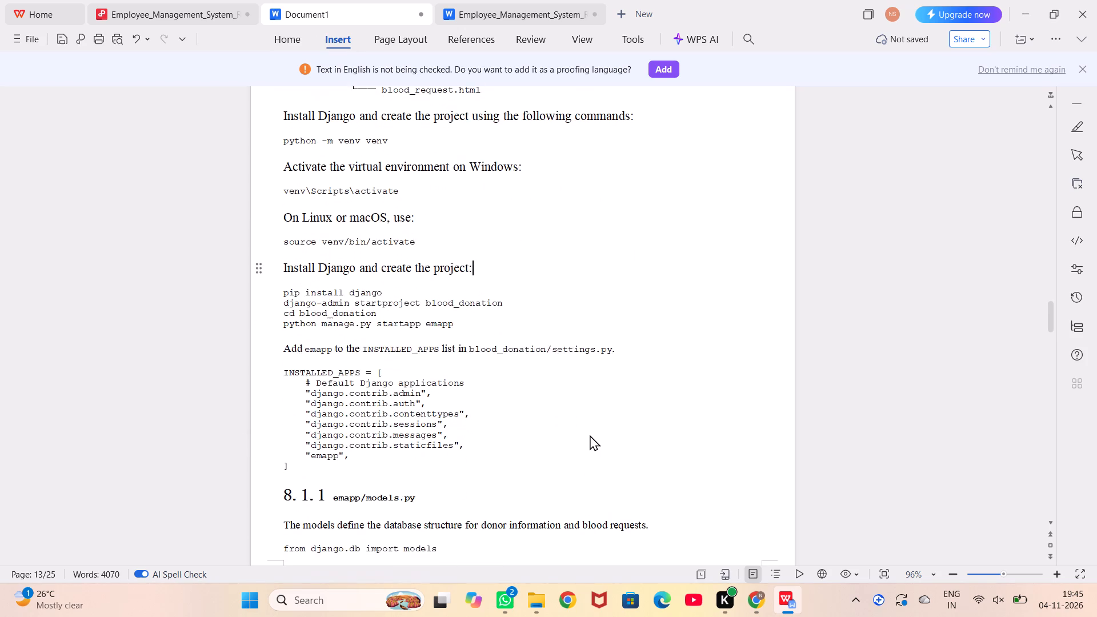
scroll(590, 435, "down", 3)
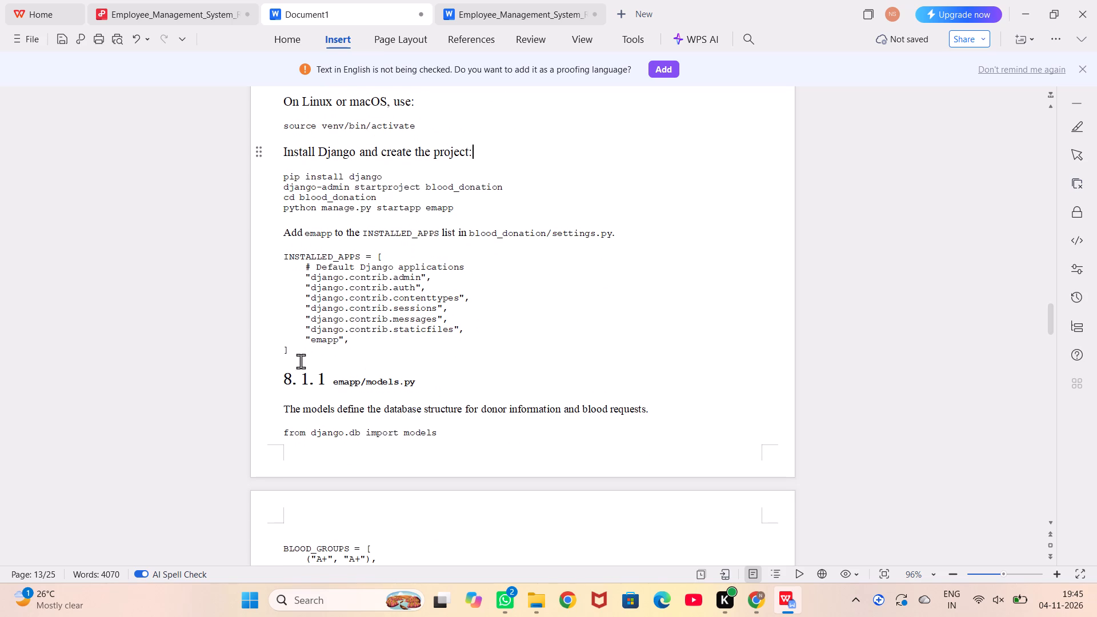
left_click_drag(278, 378, 684, 413)
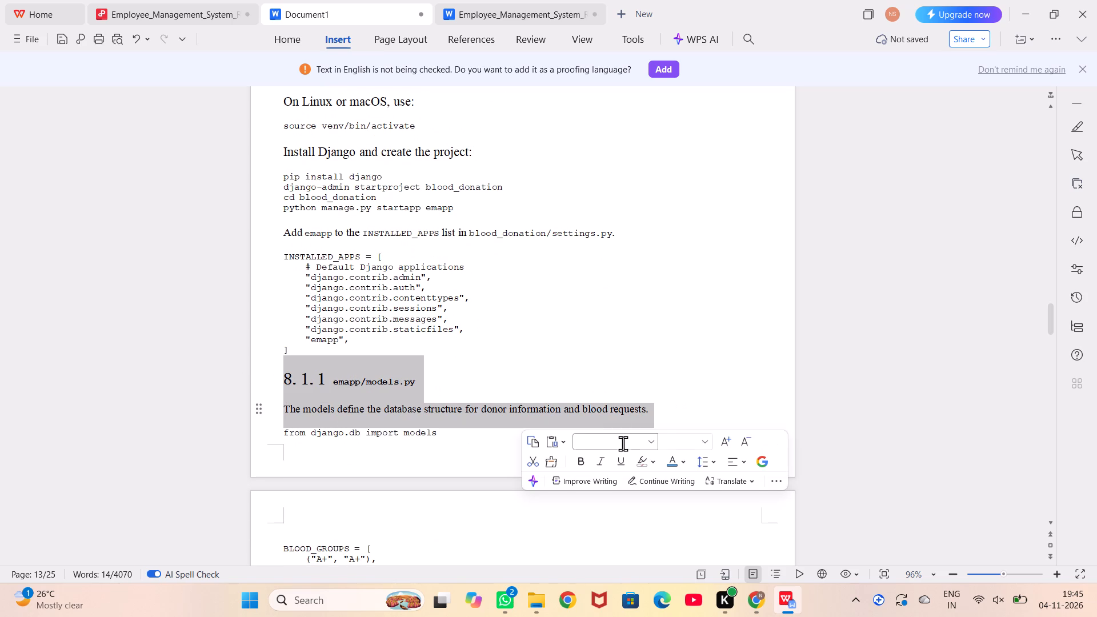
left_click(623, 444)
type("tim")
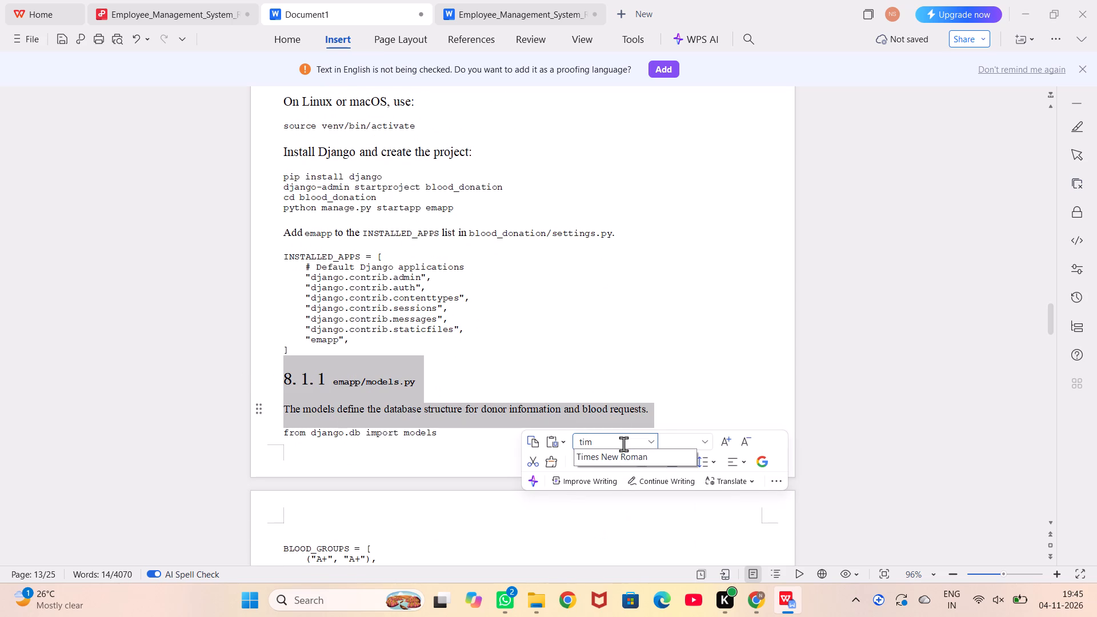
left_click(623, 456)
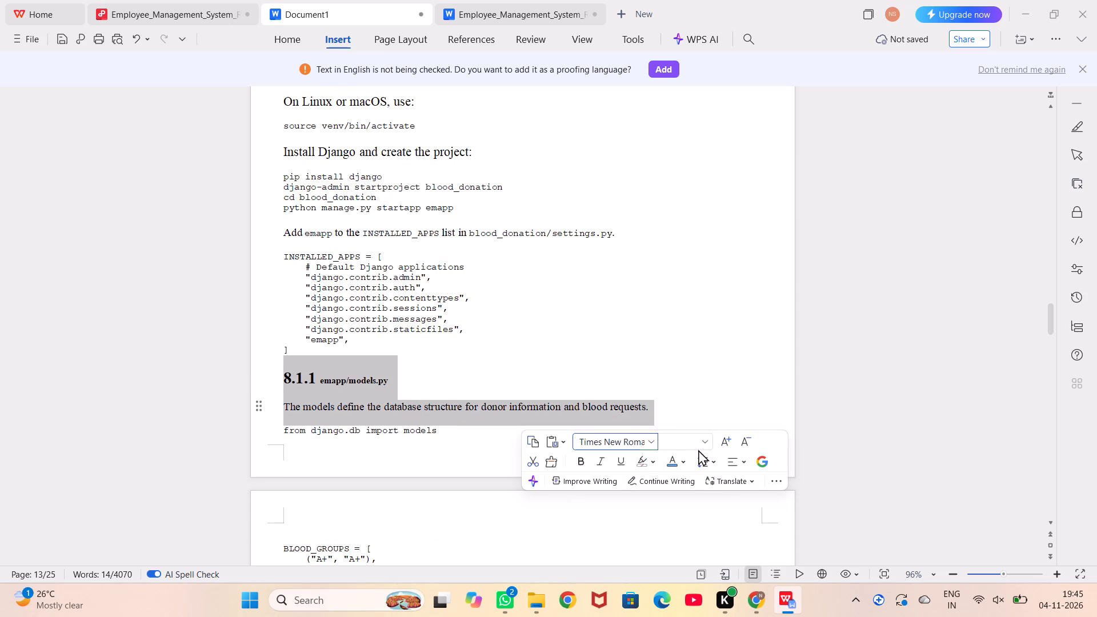
Set the heading "8.1.1 emapp/models.py" and the sentence below it to font size 14.
left_click(706, 441)
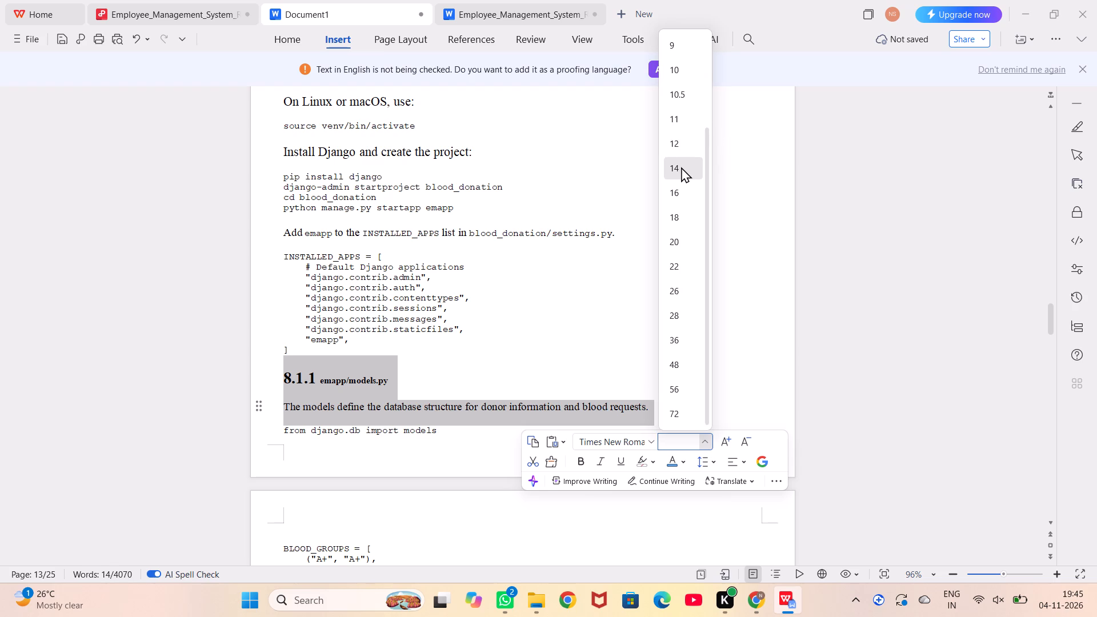
left_click(679, 169)
left_click(623, 334)
Format the text from "Explanation:" through "After defining the models, run:" in section 8.1.1 as Times New Roman, size 14.
scroll(623, 334, "down", 3)
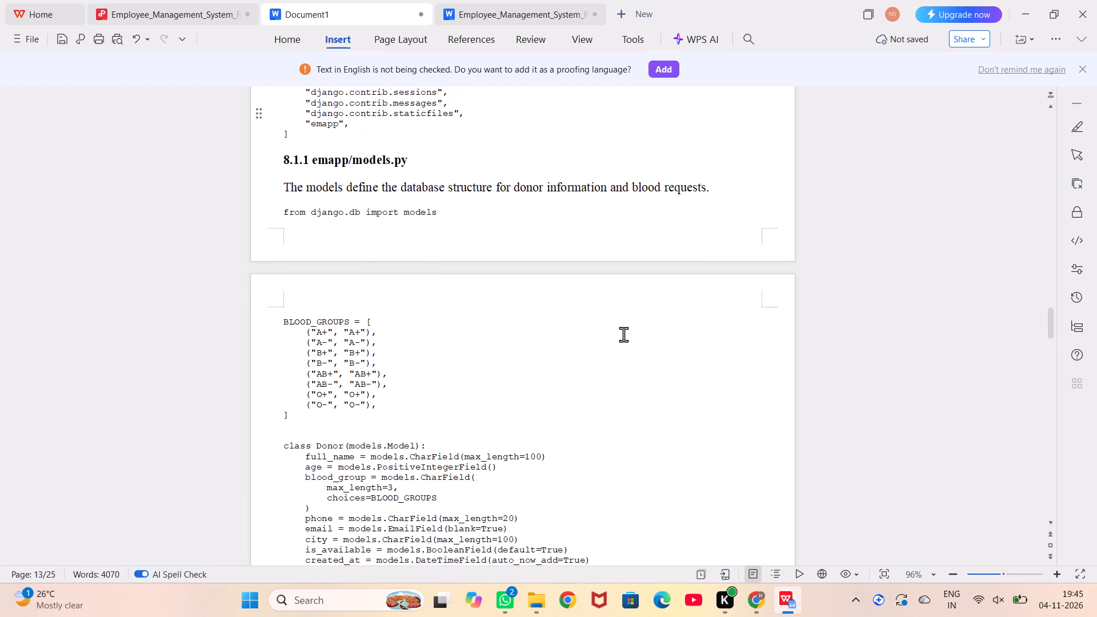
scroll(623, 334, "down", 10)
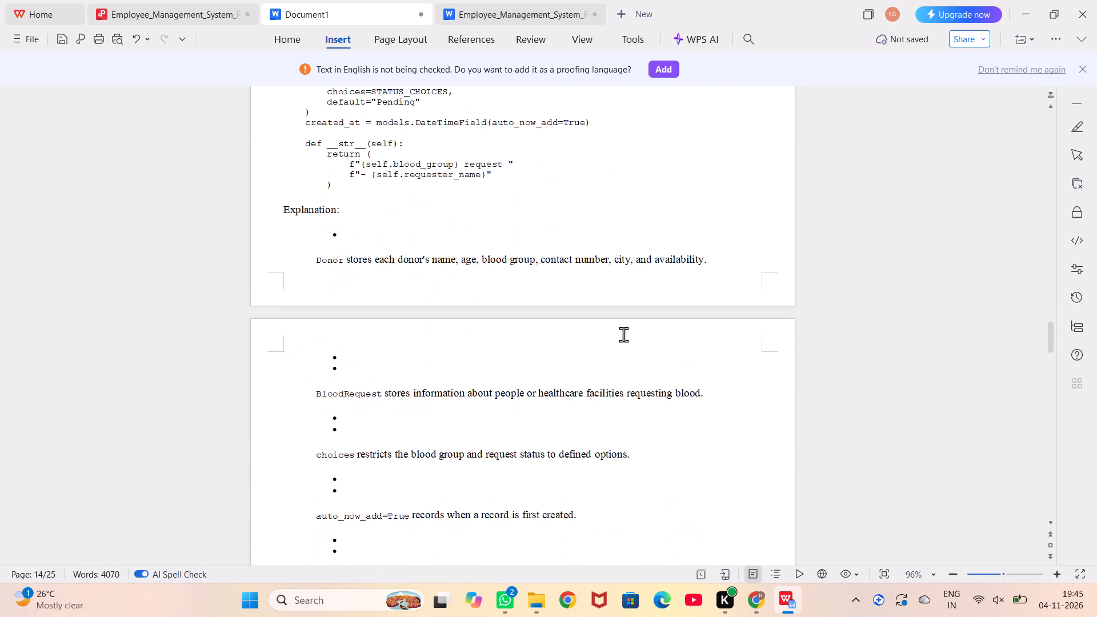
scroll(623, 334, "down", 1)
left_click_drag(279, 206, 407, 556)
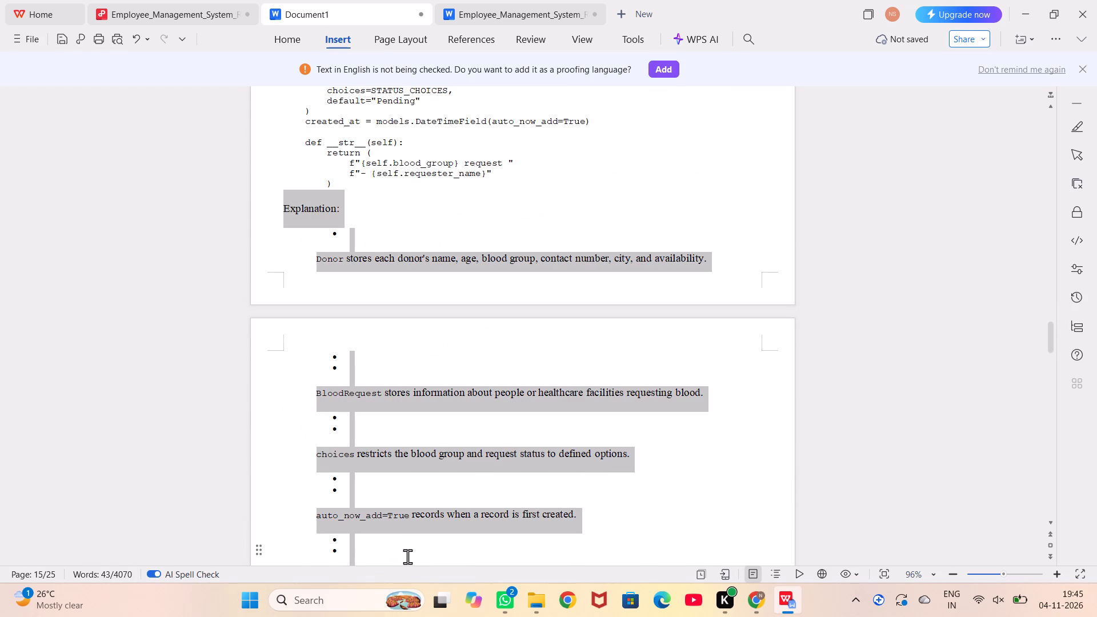
left_click_drag(407, 556, 456, 298)
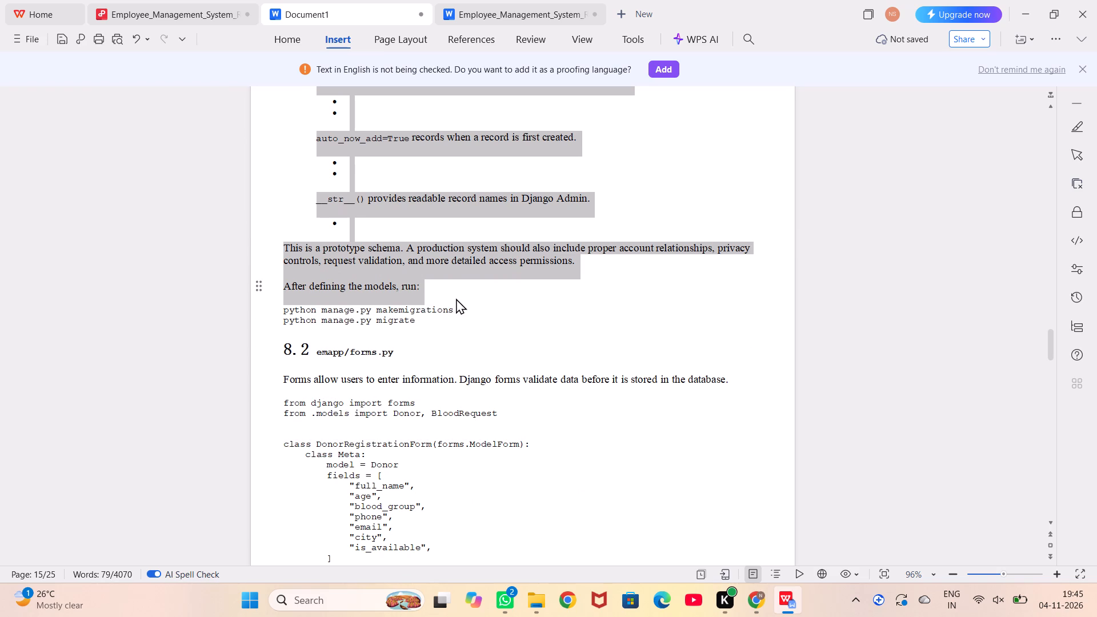
left_click_drag(456, 298, 450, 290)
left_click(393, 313)
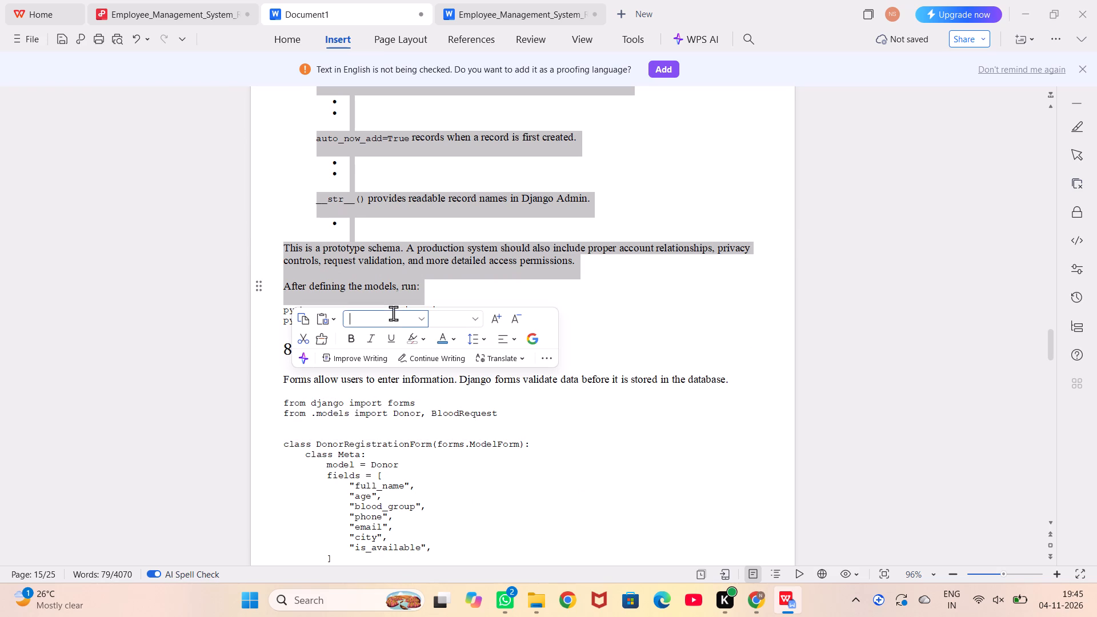
type("tim")
left_click(397, 336)
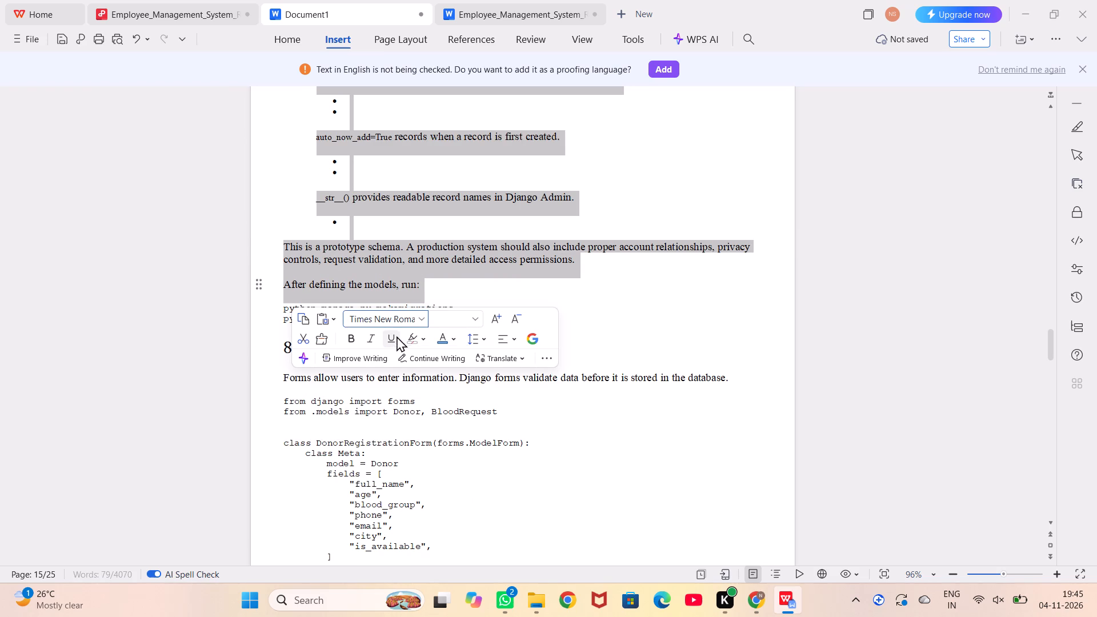
left_click(475, 319)
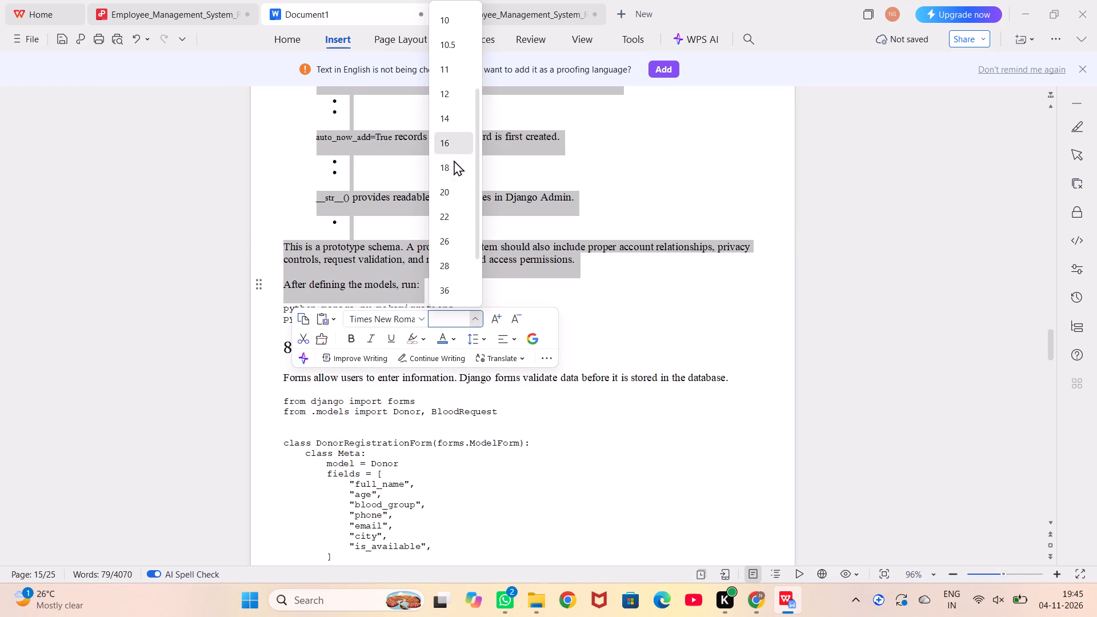
left_click(451, 111)
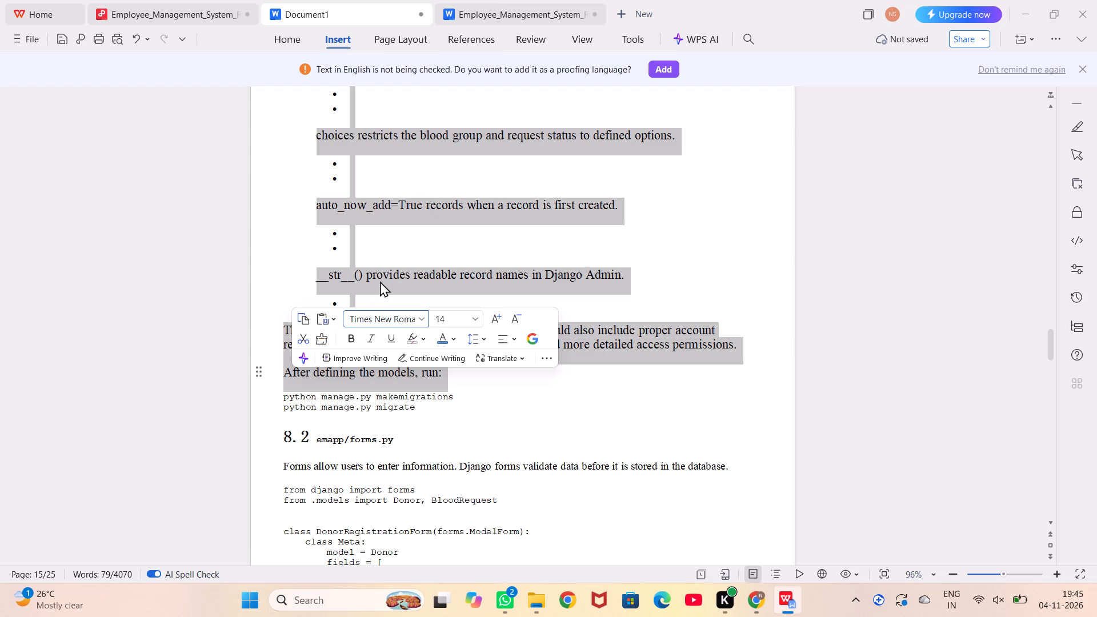
Remove the empty bullets below the "__str__()" line and above the "__str__()" and "auto_now_add=True" lines of the models explanation.
left_click(373, 294)
left_click(351, 298)
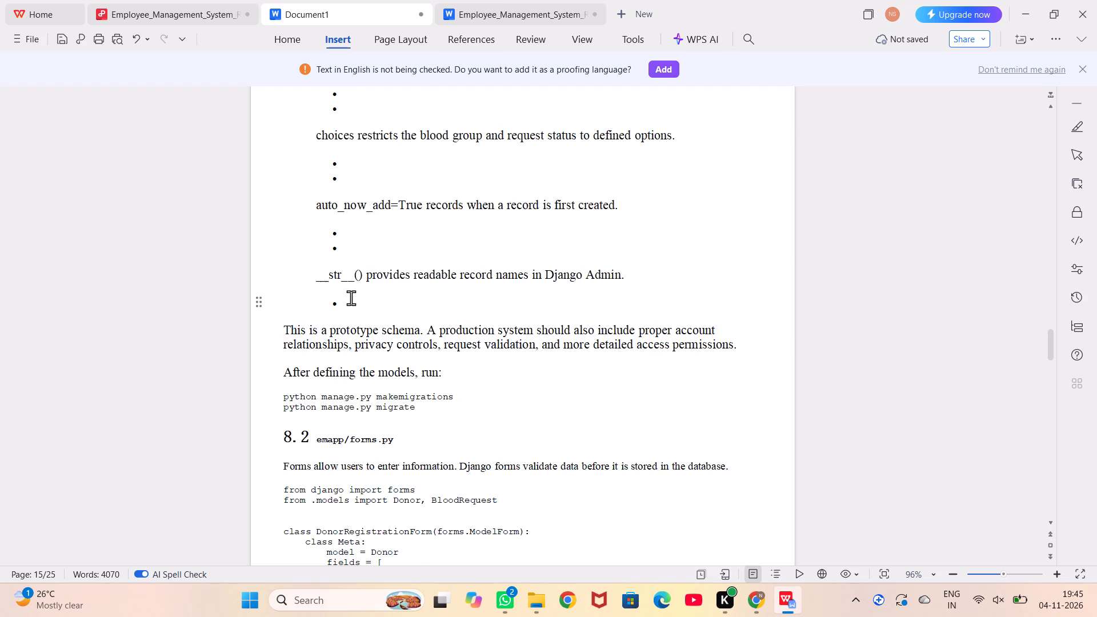
key("BackSpace")
key("BackSpace")
key("BackSpace")
left_click(360, 253)
key("BackSpace")
key("BackSpace")
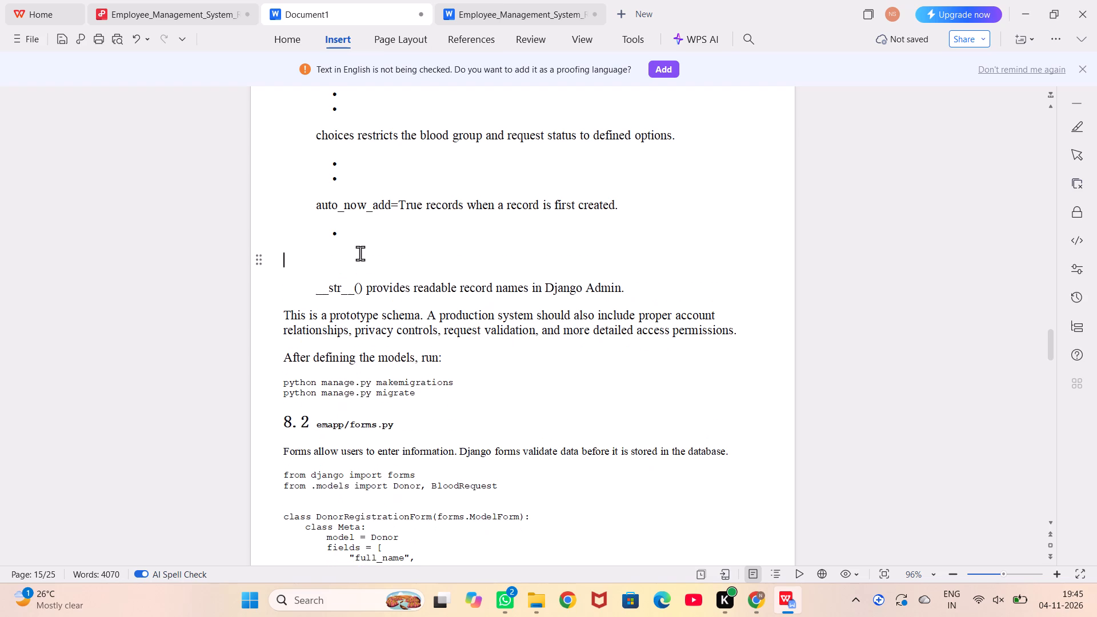
key("BackSpace")
key("BackSpace")
left_click(361, 182)
key("BackSpace")
key("BackSpace")
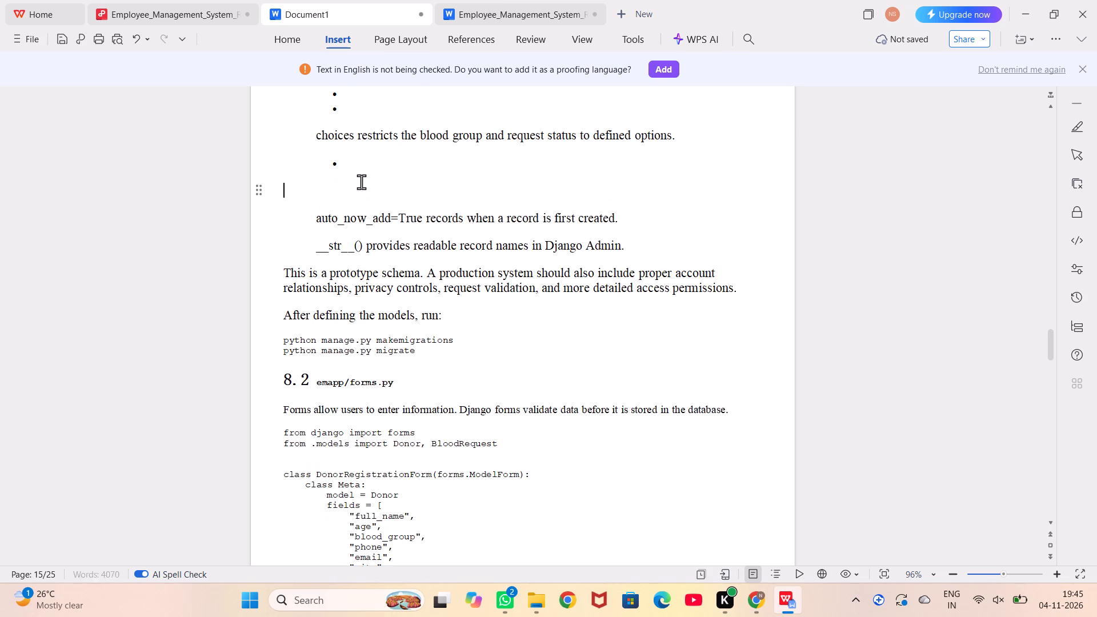
key("BackSpace")
key("BackSpace")
Remove the empty bullets above the "choices", "BloodRequest" and "Donor" lines of the models explanation.
scroll(361, 182, "up", 1)
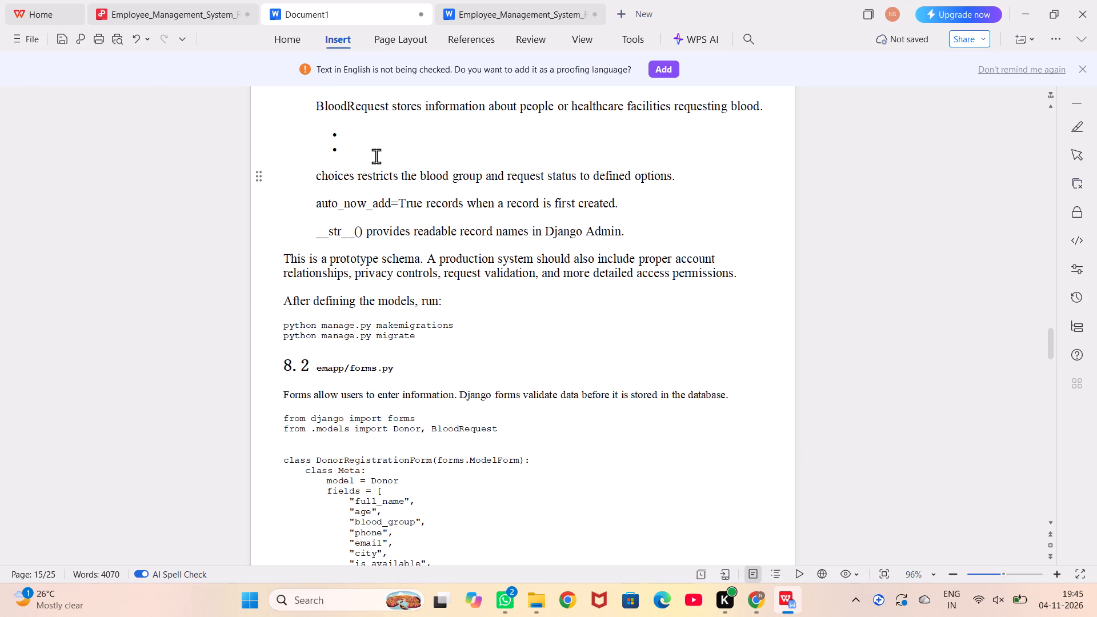
left_click(376, 156)
key("BackSpace")
key("BackSpace")
key("BackSpace")
key("BackSpace")
scroll(376, 156, "up", 1)
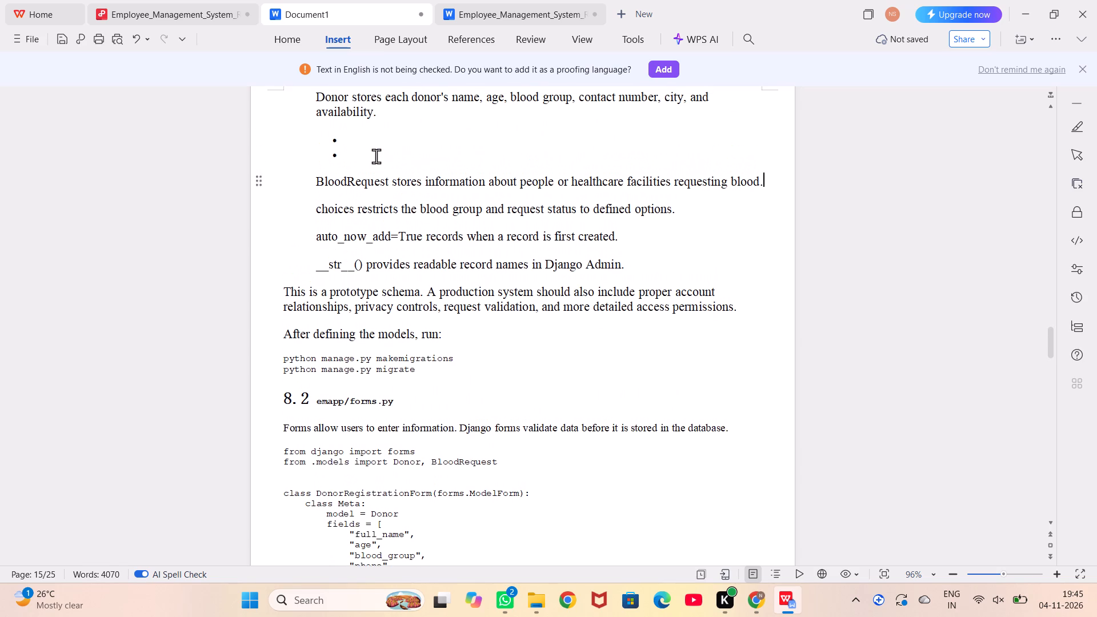
scroll(376, 156, "up", 1)
left_click(376, 156)
key("BackSpace")
key("BackSpace")
key("BackSpace")
key("BackSpace")
scroll(376, 156, "up", 1)
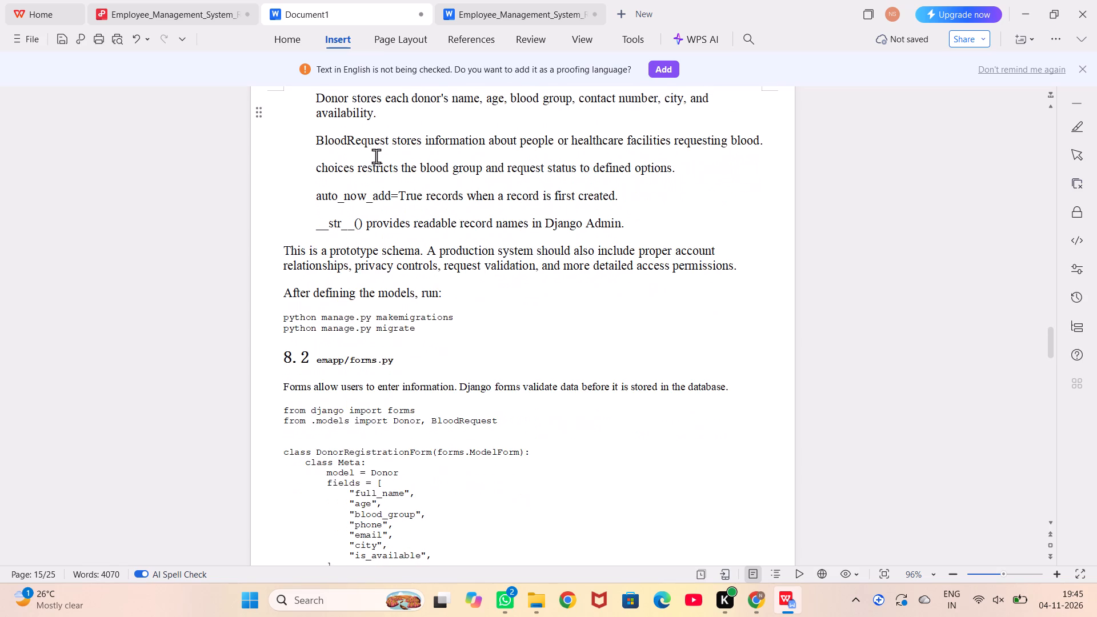
scroll(376, 156, "up", 2)
left_click(367, 168)
key("BackSpace")
key("BackSpace")
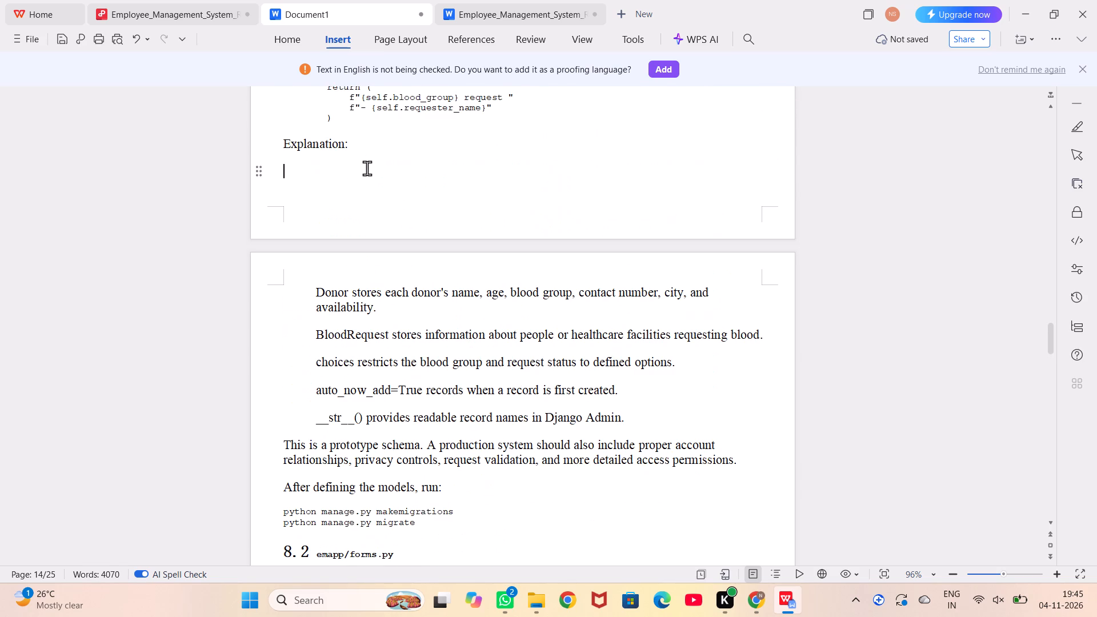
key("BackSpace")
Number the "Donor stores" line as "1." and the "BloodRequest stores" line as "2." in the models explanation.
scroll(367, 168, "up", 1)
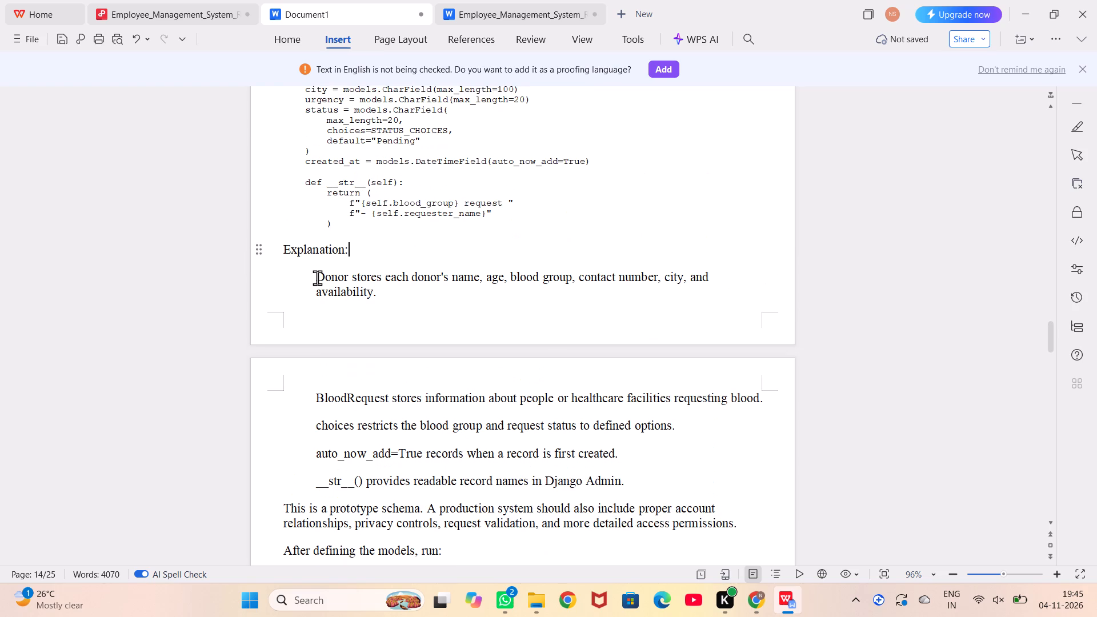
left_click(317, 278)
type("1.")
key("space")
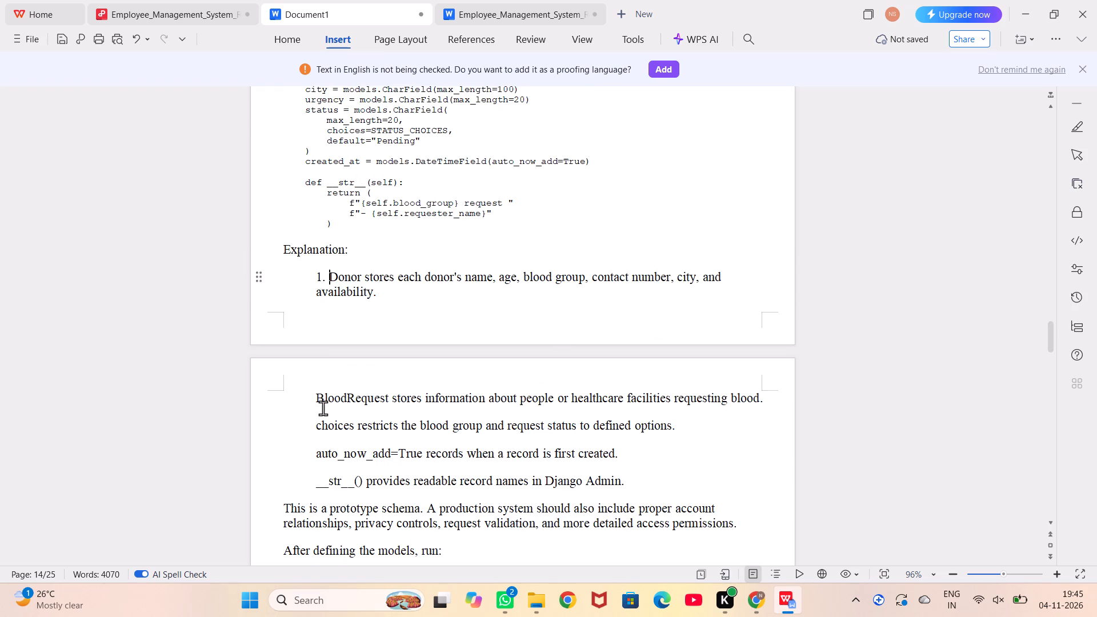
left_click(318, 403)
type("2,")
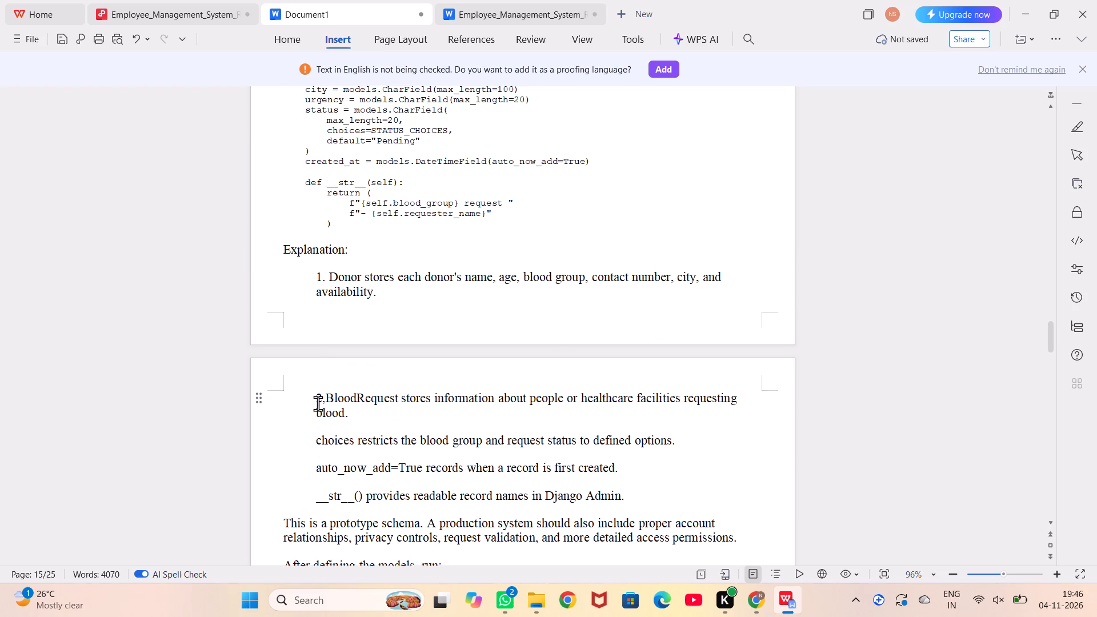
key("BackSpace")
type(".")
key("space")
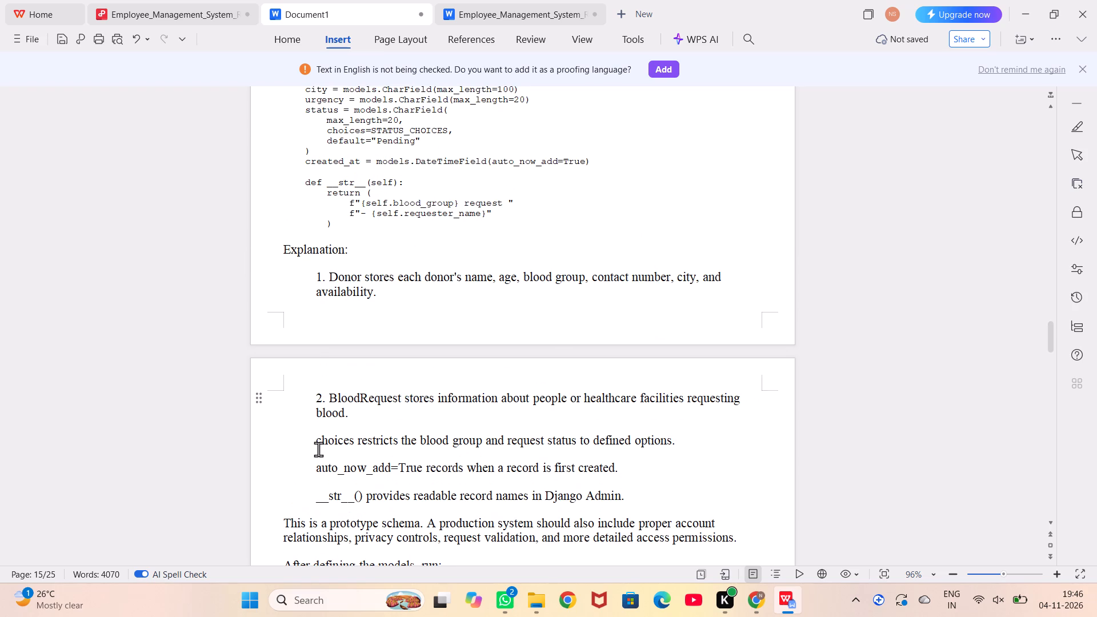
Number the "choices", "auto_now_add=True" and "__str__()" lines of the models explanation as "3.", "4." and "5.".
left_click(318, 449)
key("3")
type("3.")
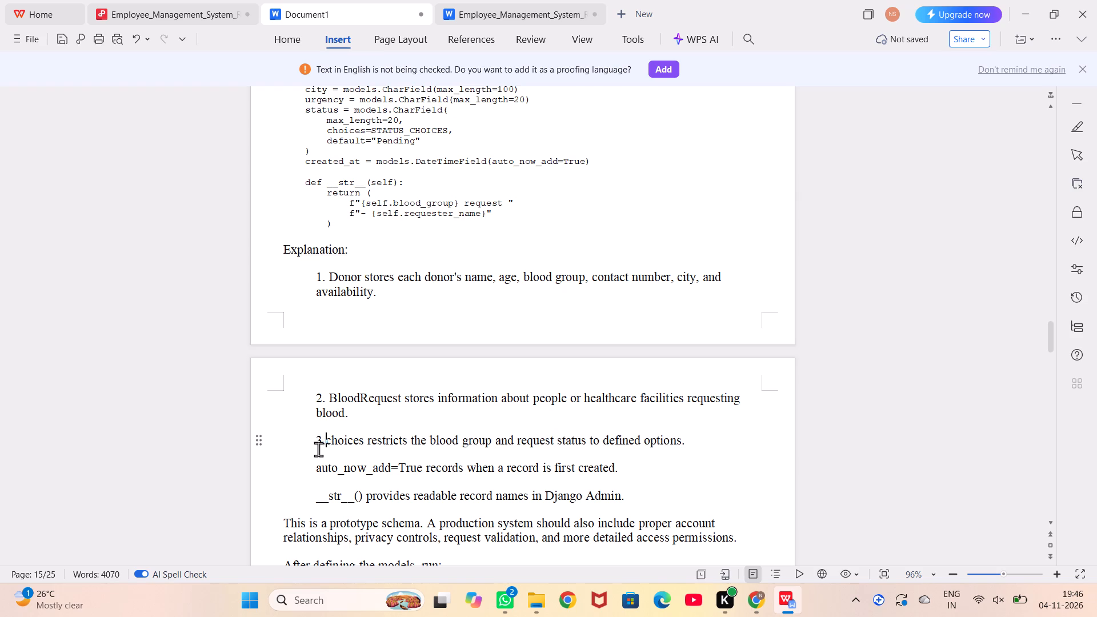
key("space")
left_click(318, 455)
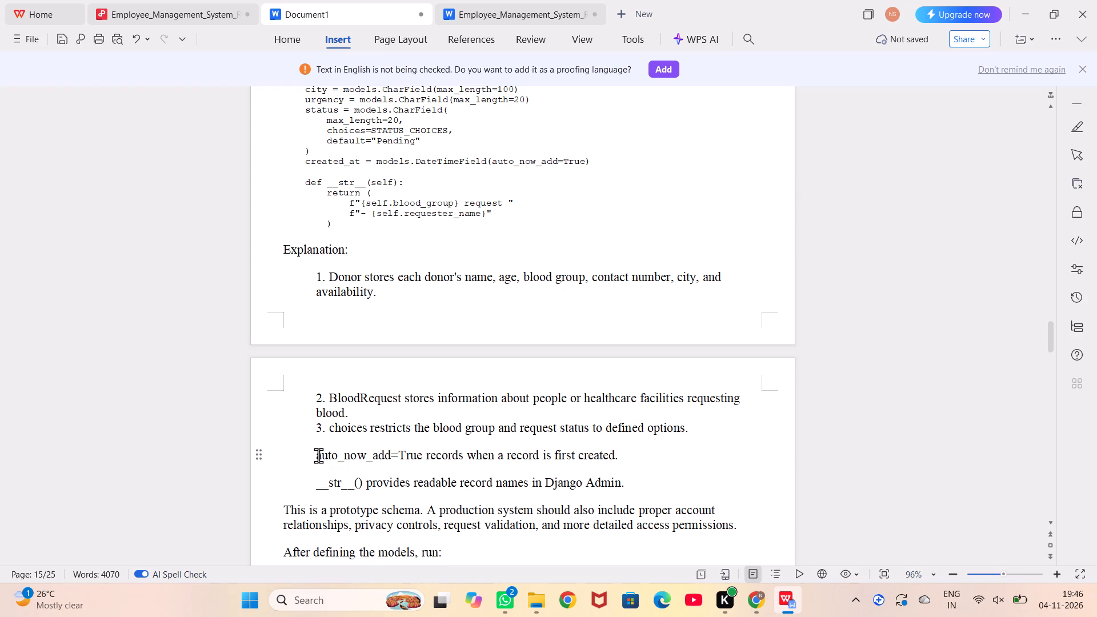
type("4,")
key("BackSpace")
type(".")
key("space")
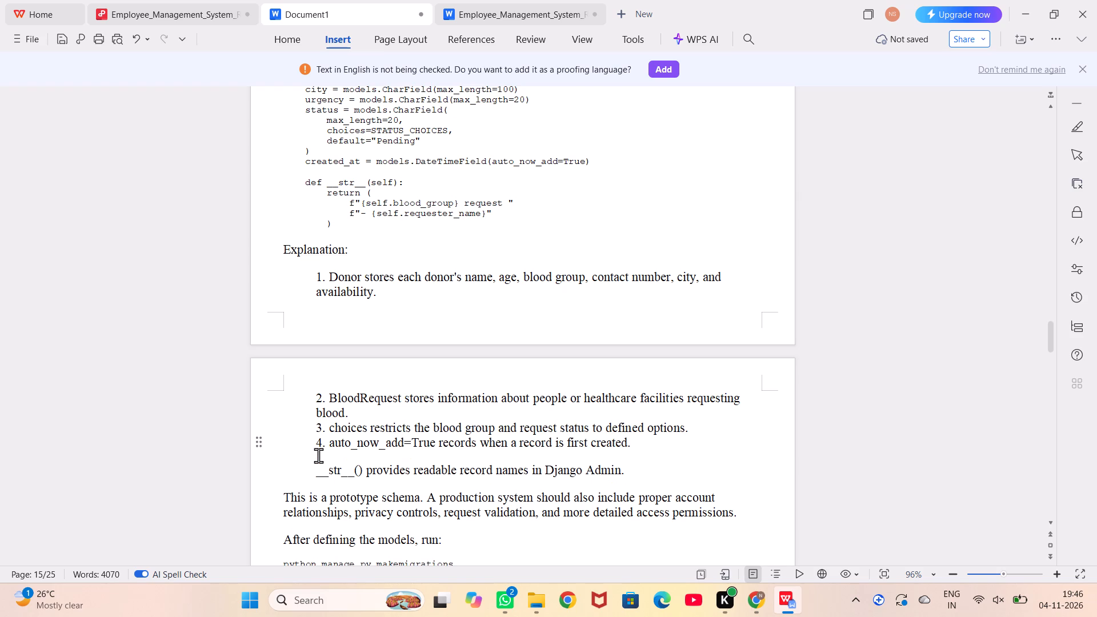
left_click(311, 475)
type("5.")
key("space")
Review section 8.1.1's layout and check the font of the line "After defining the models, run:".
scroll(347, 319, "up", 1)
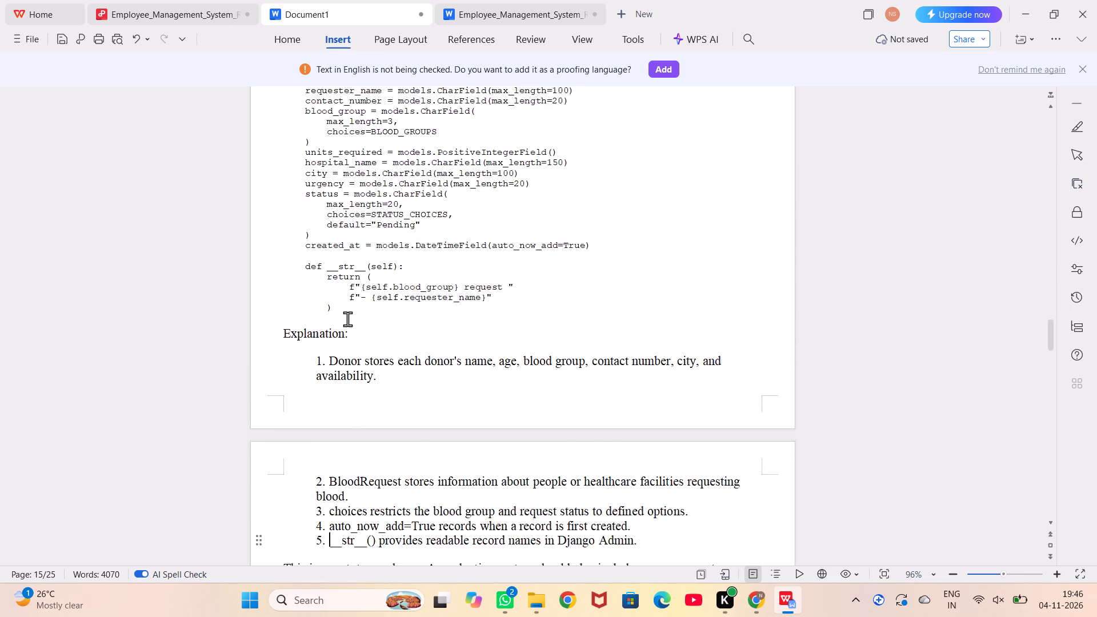
scroll(347, 319, "up", 6)
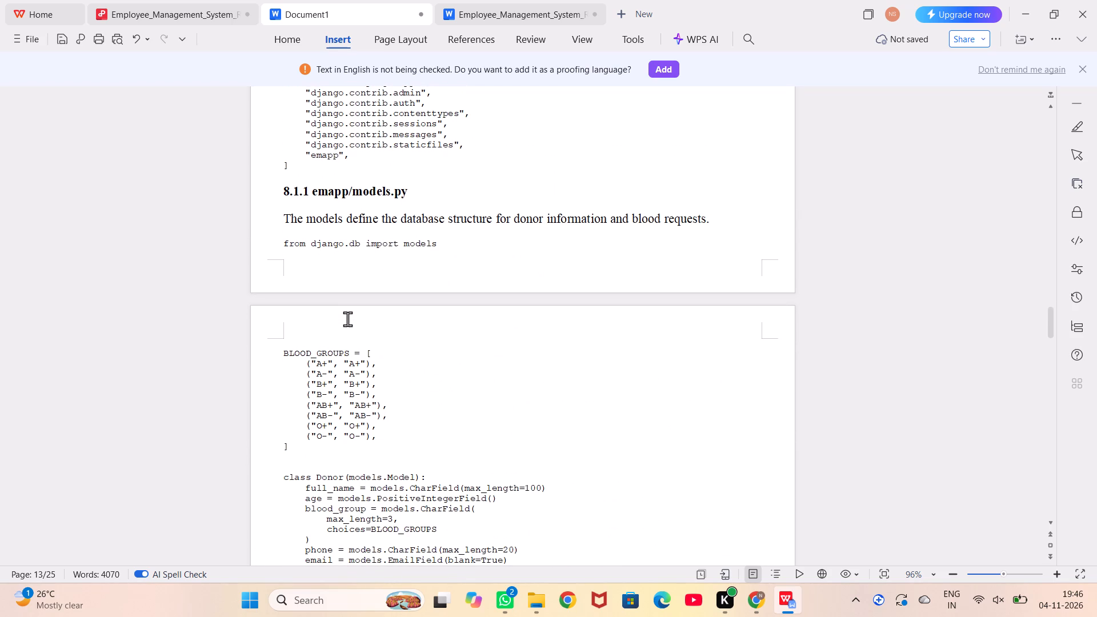
scroll(347, 319, "down", 8)
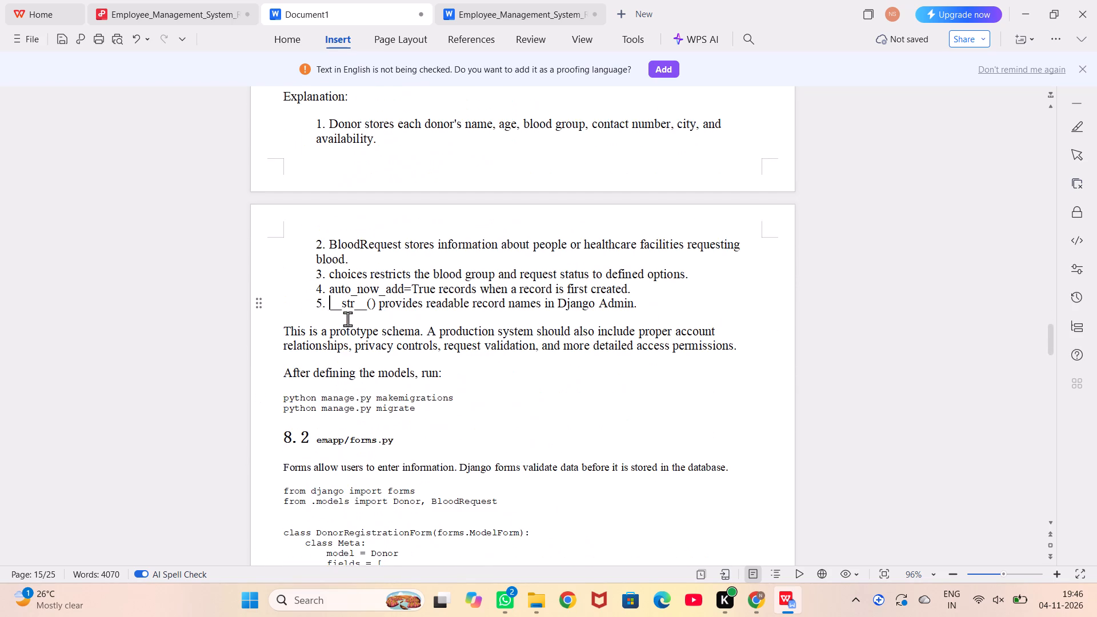
scroll(347, 319, "down", 2)
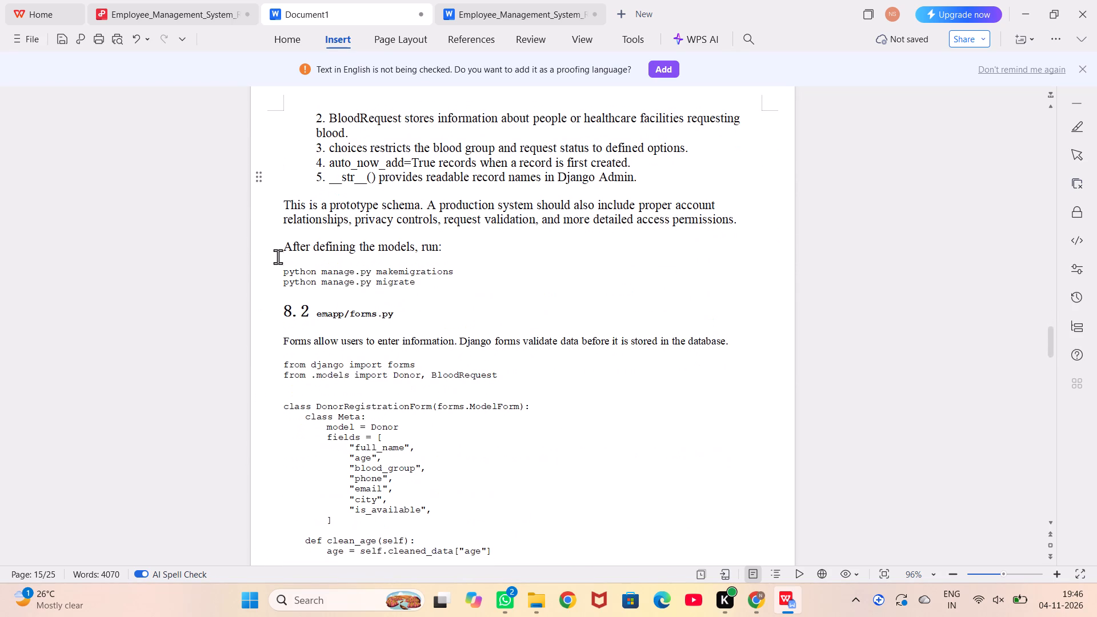
left_click_drag(279, 251, 447, 247)
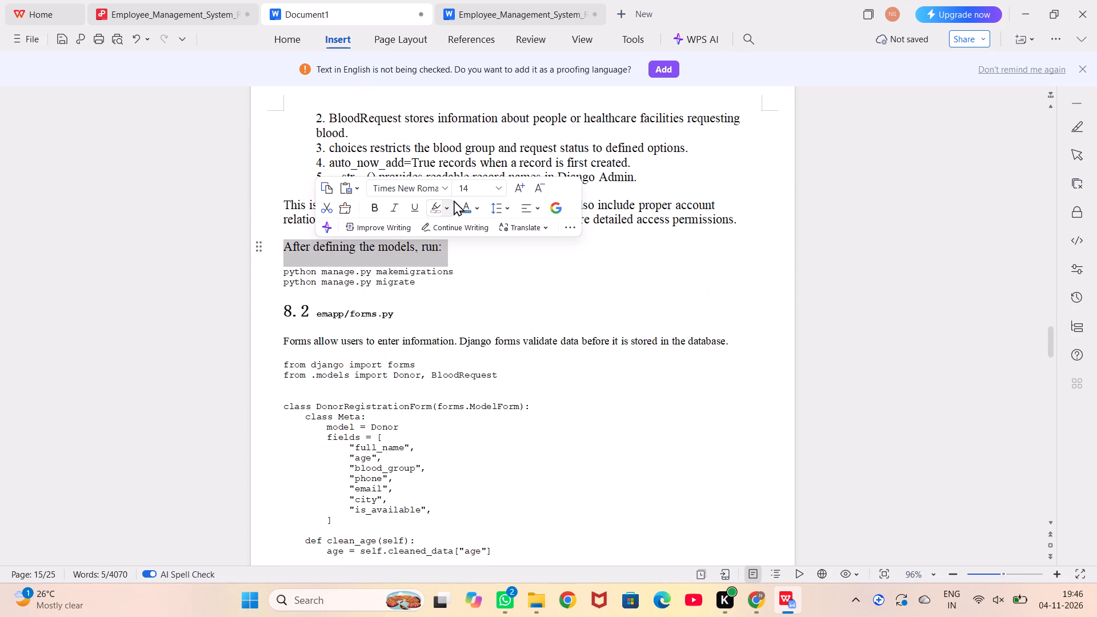
left_click(511, 256)
Format the heading "8.2 emapp/forms.py" and the paragraph below it as Times New Roman, size 14.
scroll(511, 256, "down", 1)
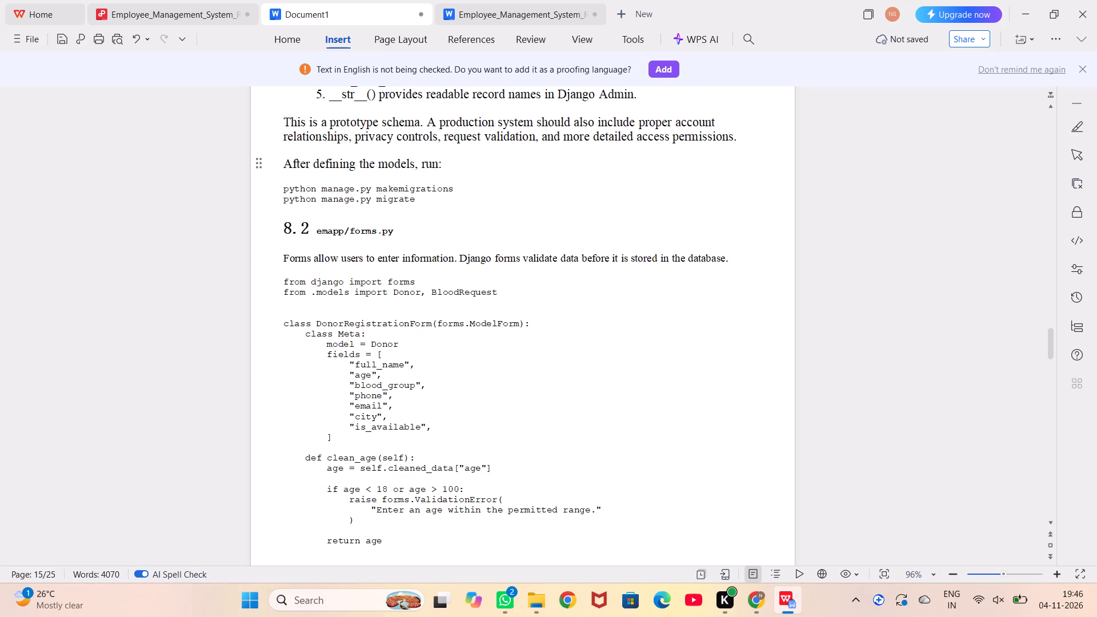
left_click(281, 229)
left_click_drag(736, 258, 275, 217)
left_click(231, 153)
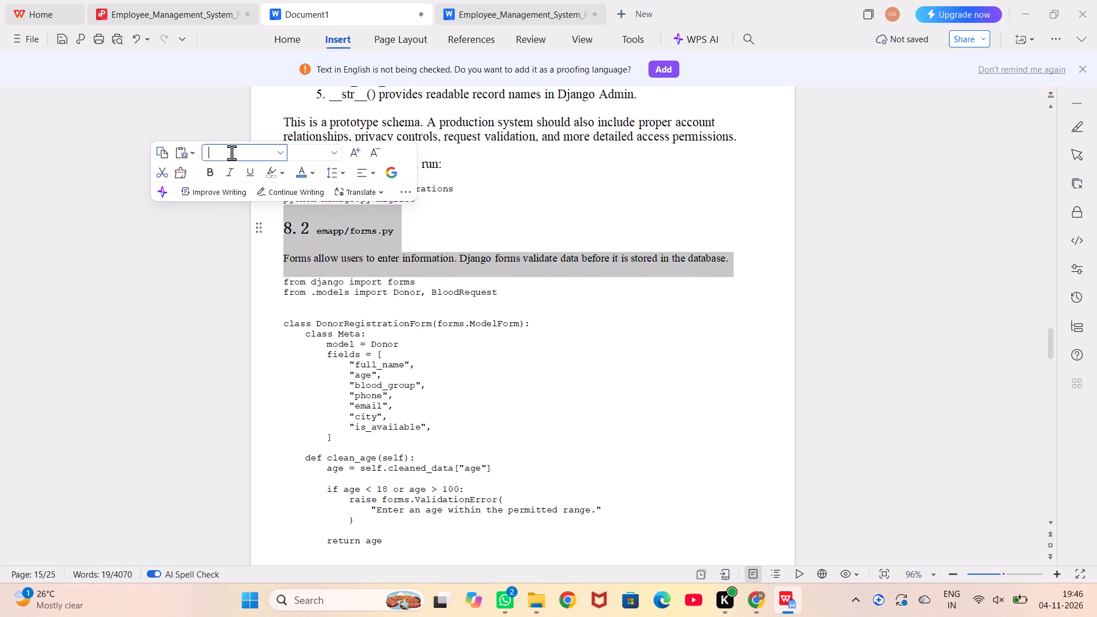
type("tim")
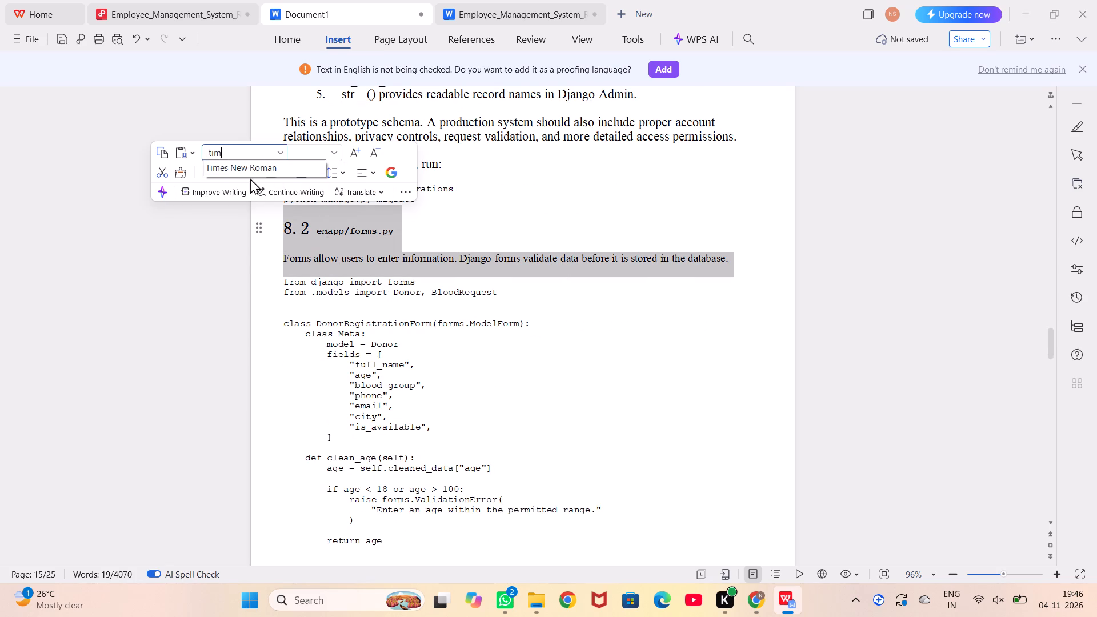
left_click(256, 168)
left_click(334, 154)
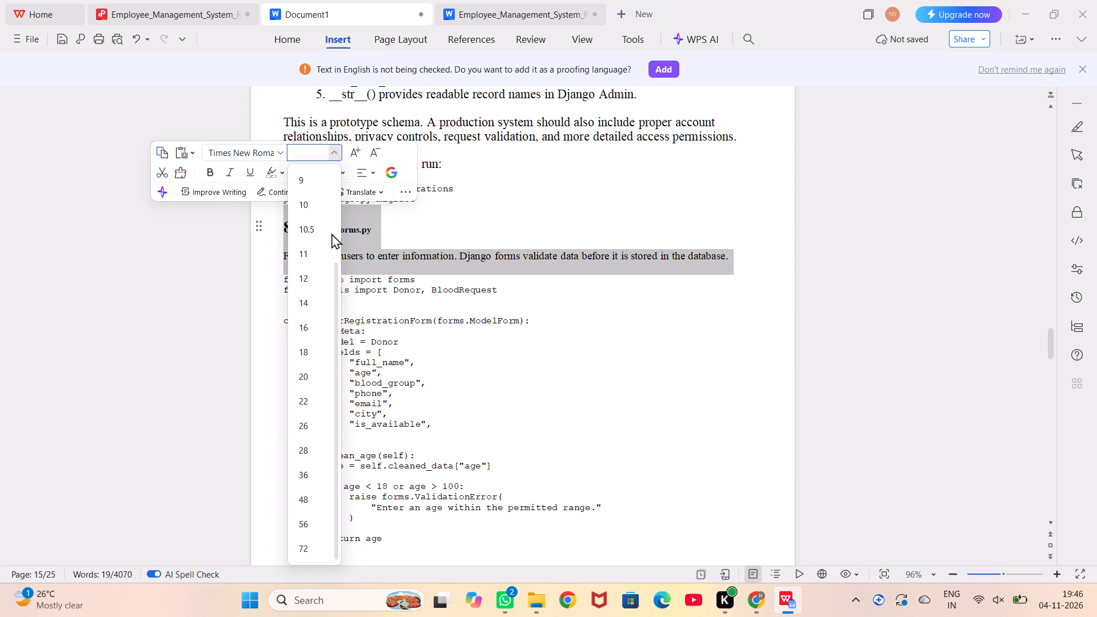
left_click(310, 305)
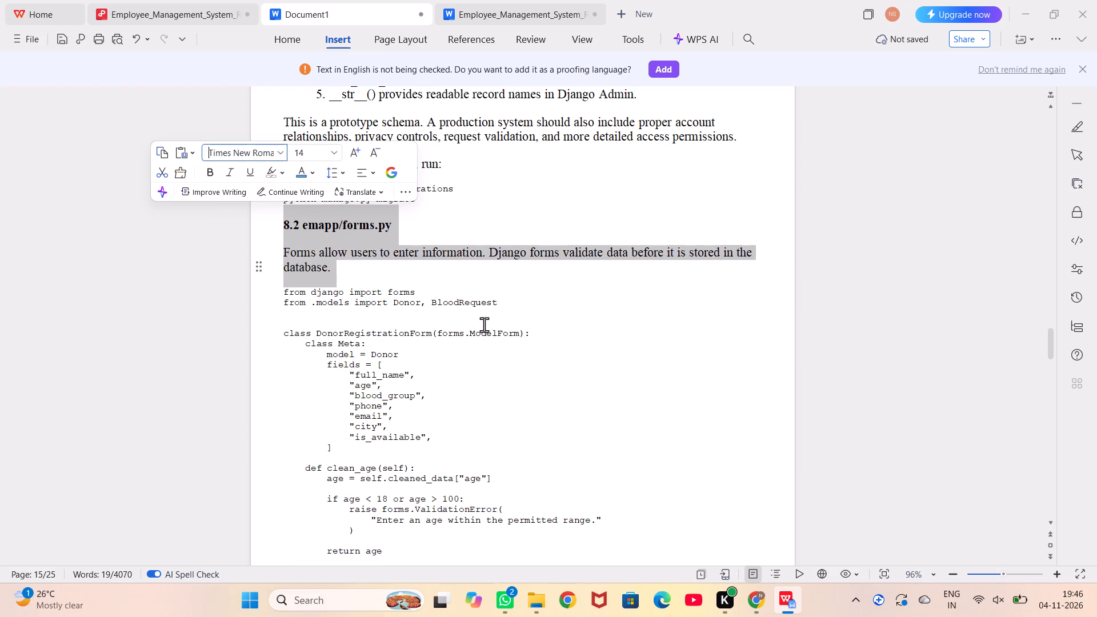
left_click(607, 376)
scroll(607, 376, "down", 6)
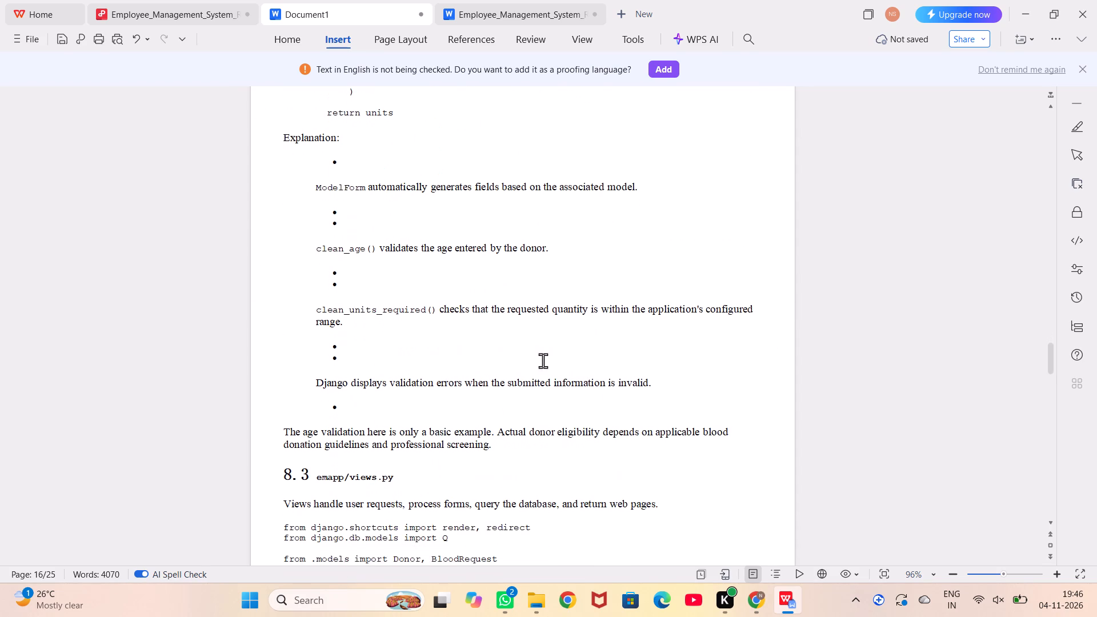
Format the forms.py explanation, from "Explanation:" through the age validation paragraph, as Times New Roman, size 14.
scroll(353, 238, "up", 1)
left_click(282, 162)
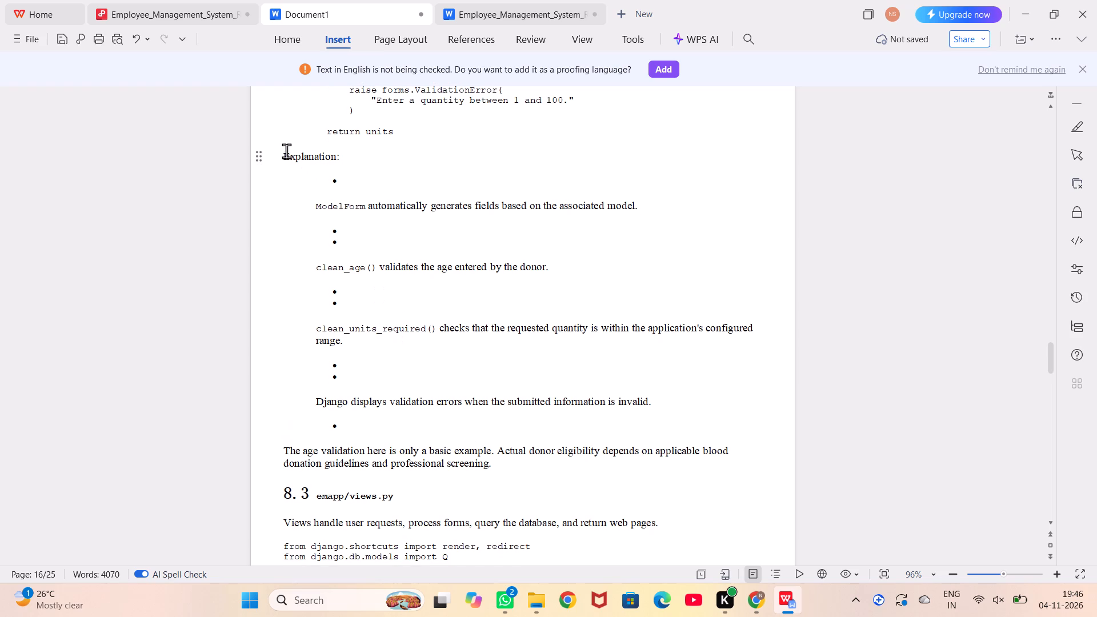
left_click_drag(286, 149, 523, 457)
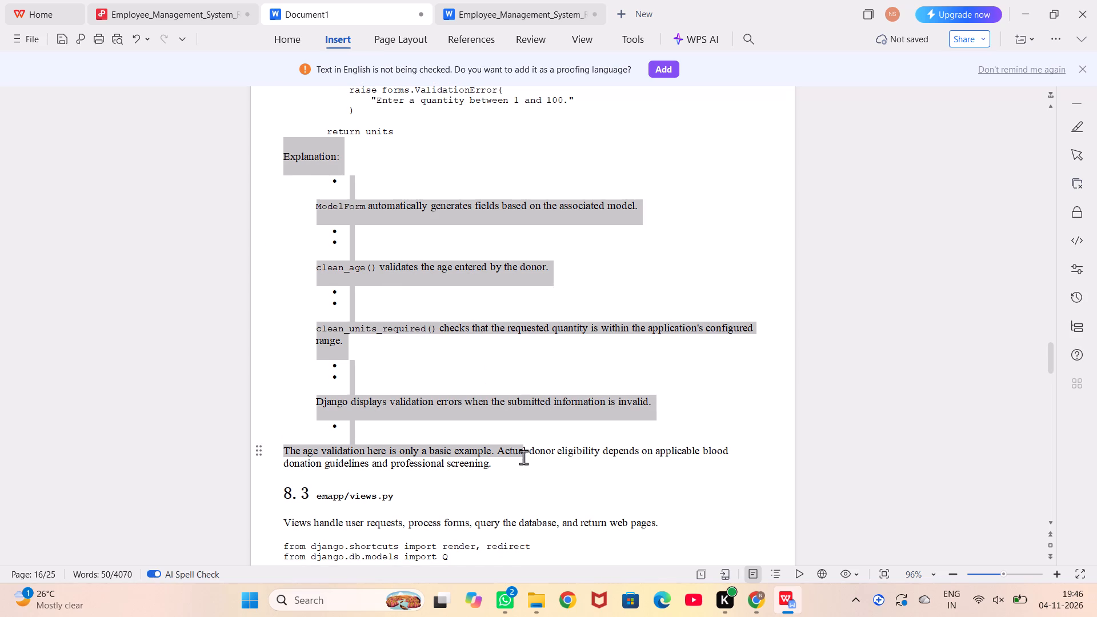
left_click_drag(523, 457, 507, 466)
left_click(449, 495)
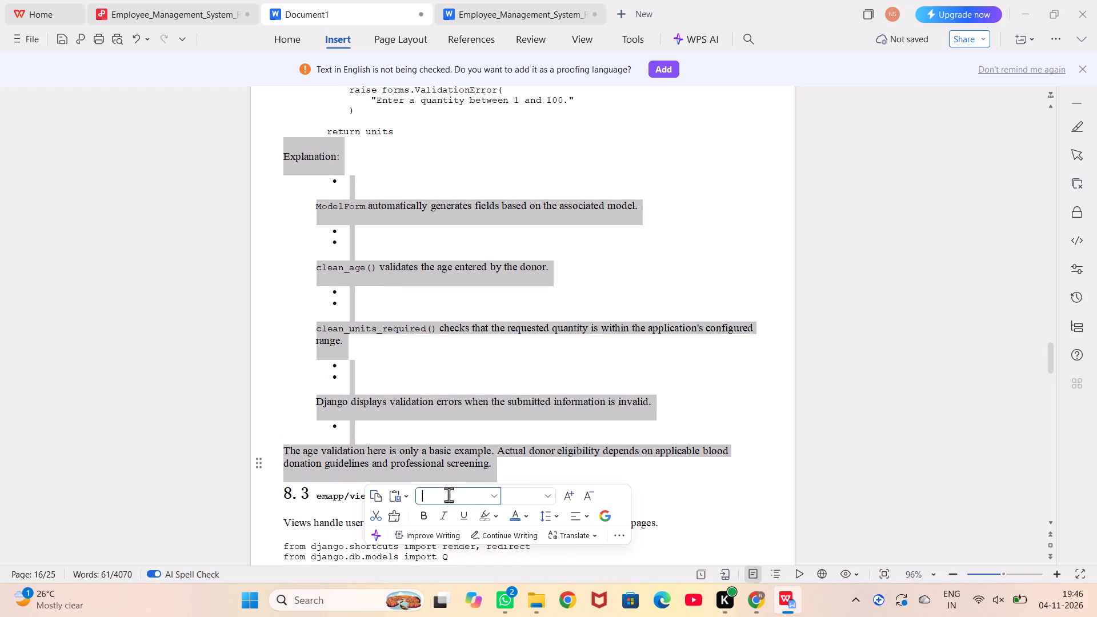
type("tim")
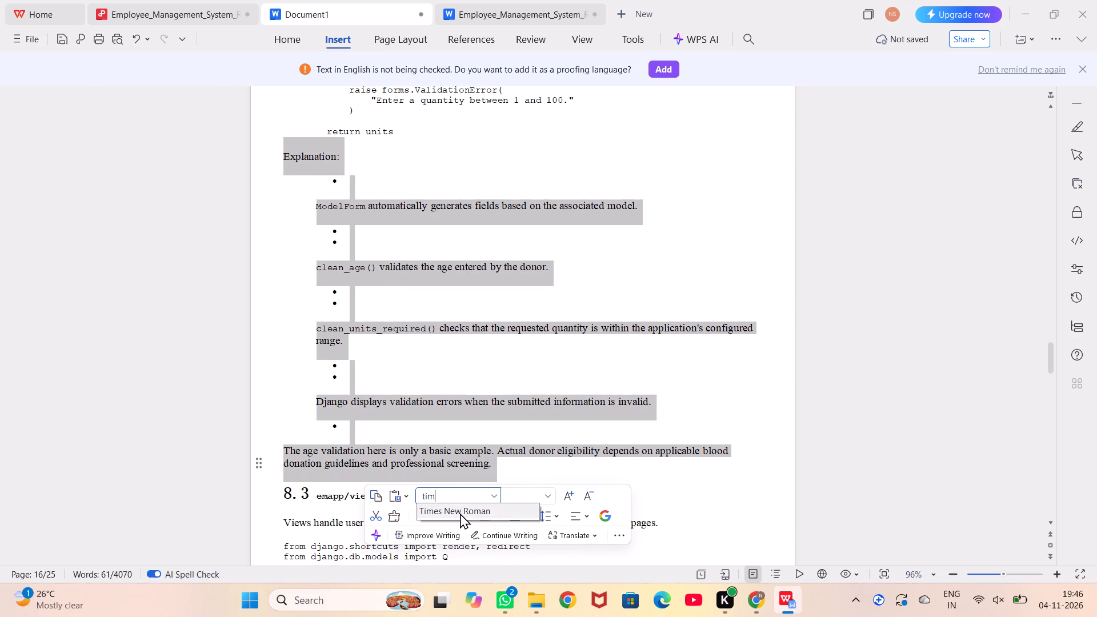
left_click(460, 513)
left_click(551, 499)
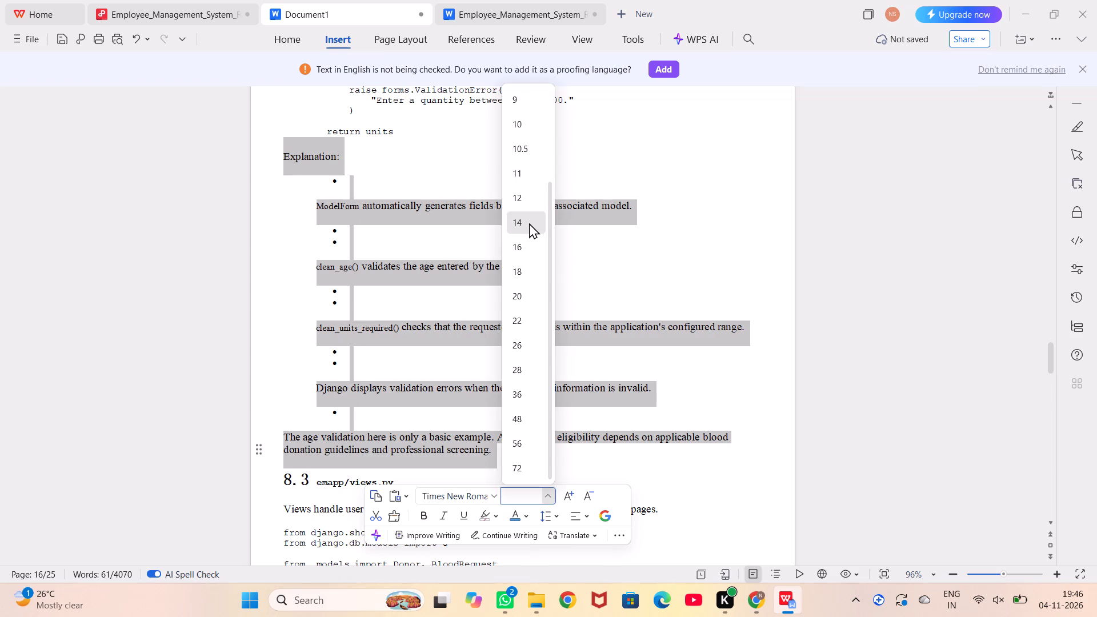
left_click(530, 221)
Remove the empty bullets above and below the "ModelForm" line of the forms.py explanation.
left_click(350, 256)
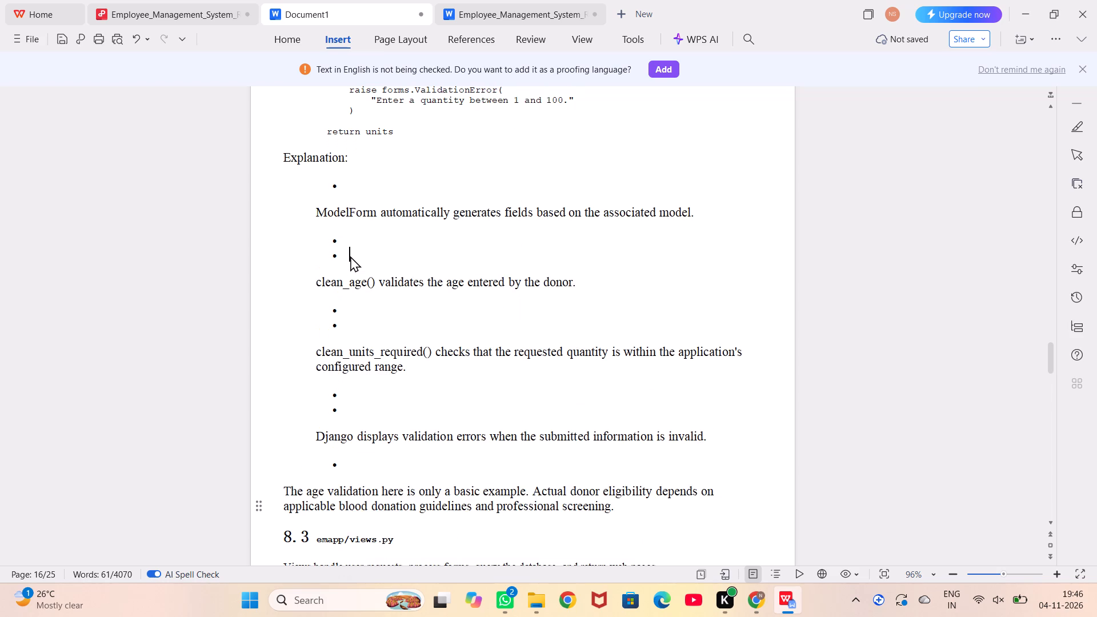
key("BackSpace")
key("BackSpace")
key("BackSpace")
key("BackSpace")
left_click(355, 176)
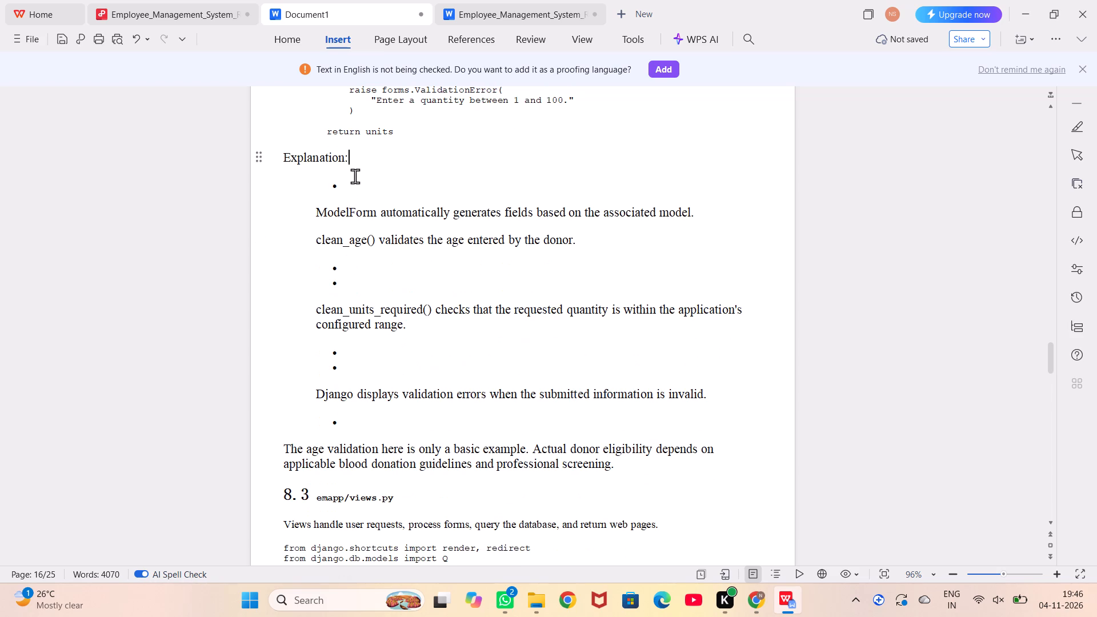
left_click(355, 183)
key("BackSpace")
key("BackSpace")
key("BackSpace")
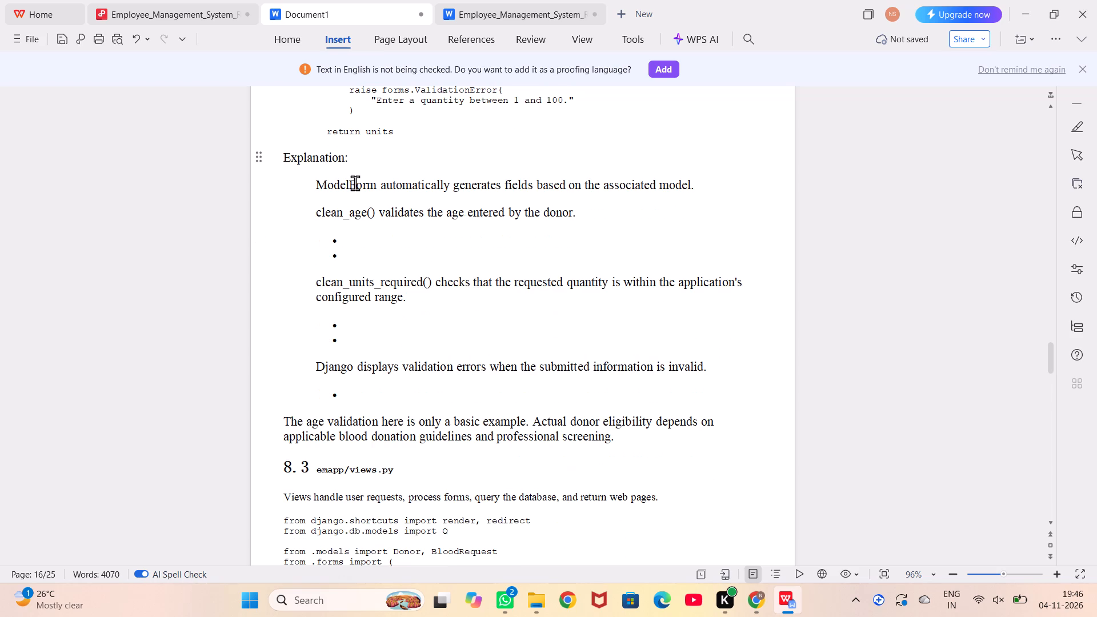
Remove the empty bullets above and below the "clean_units_required()" line and below the "Django displays validation errors" line.
left_click(359, 255)
key("BackSpace")
key("BackSpace")
key("BackSpace")
key("BackSpace")
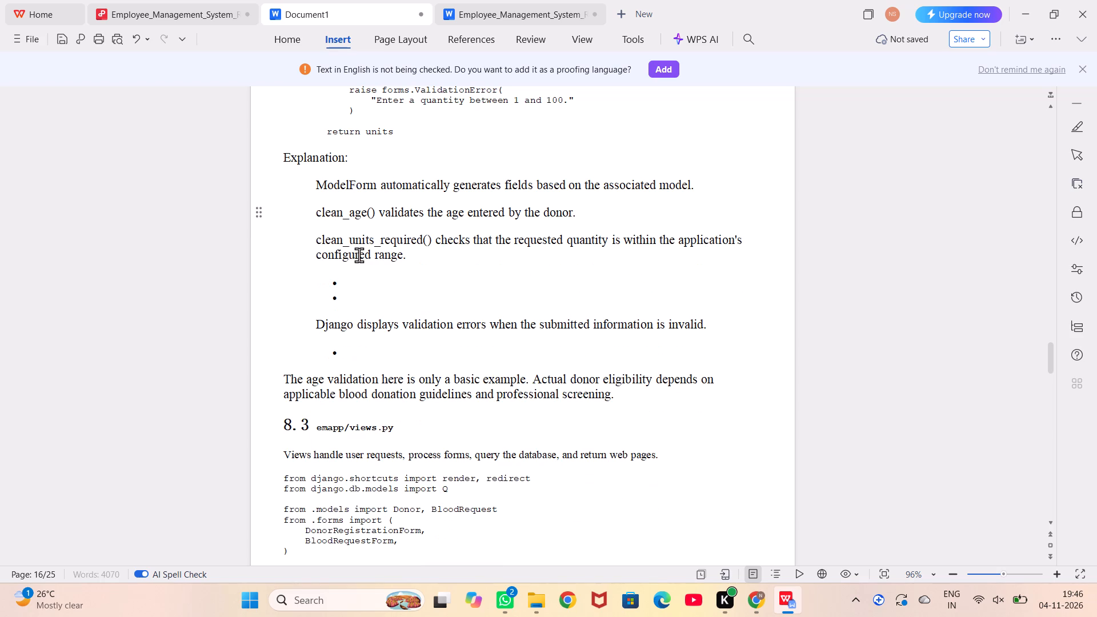
left_click(366, 301)
key("BackSpace")
key("BackSpace")
key("BackSpace")
key("BackSpace")
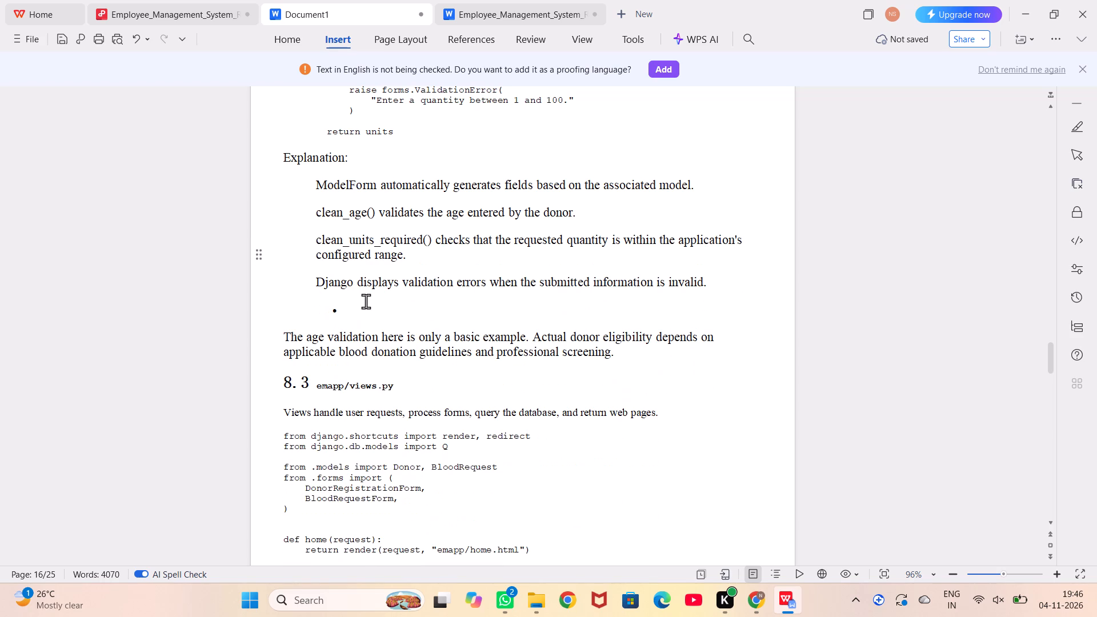
left_click(366, 301)
left_click(365, 316)
key("BackSpace")
key("BackSpace")
key("BackSpace")
Format the heading "8.3 emapp/views.py" and the paragraph below it as Times New Roman, size 14.
scroll(365, 316, "down", 2)
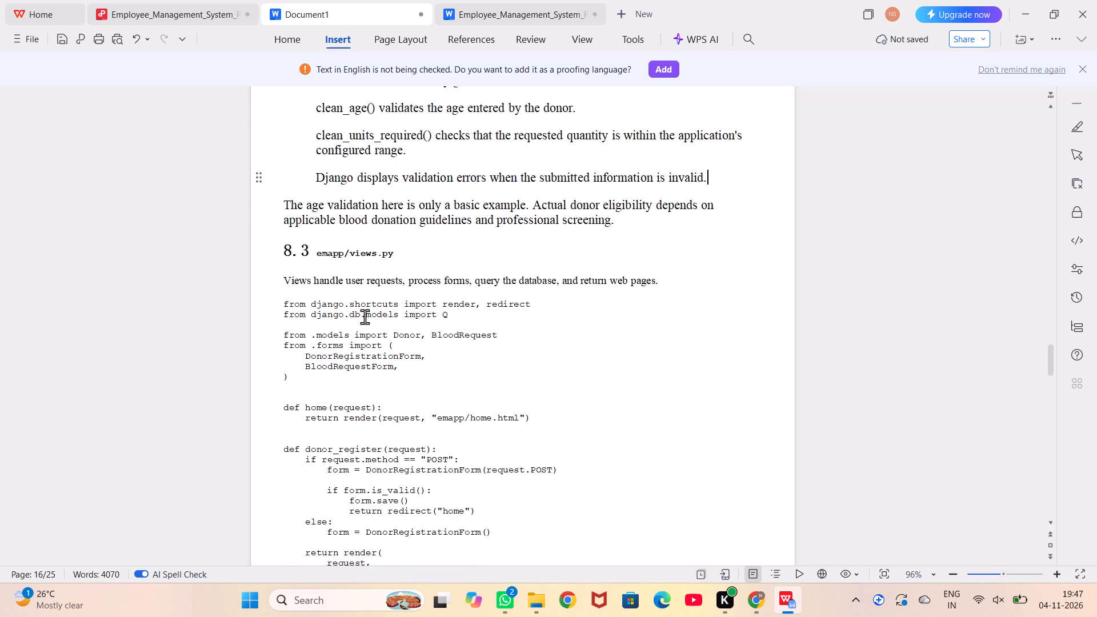
left_click(286, 249)
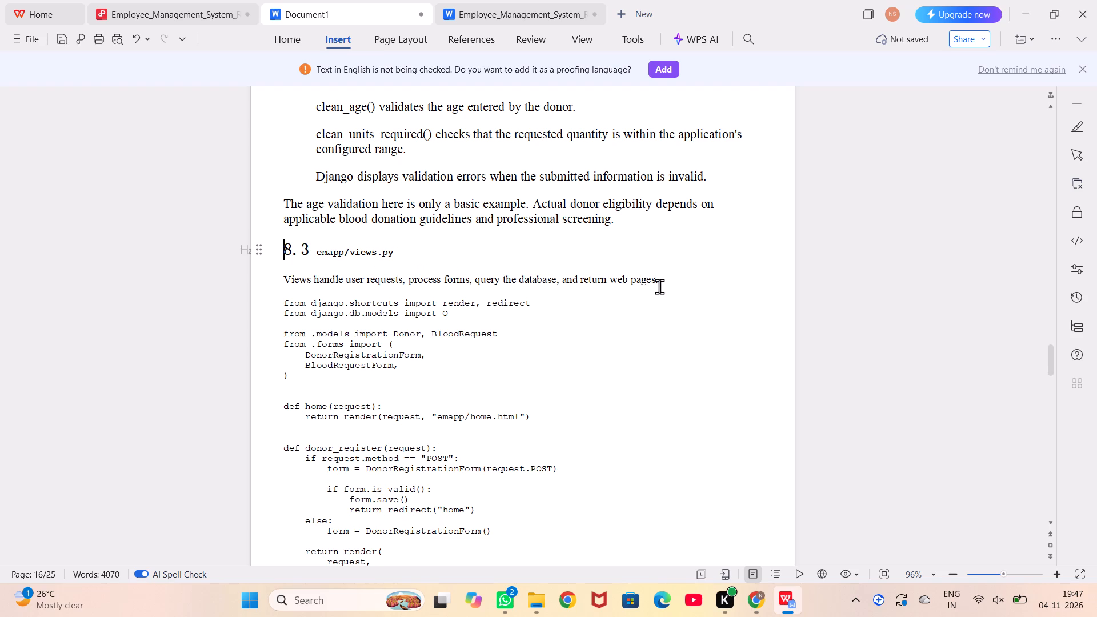
left_click_drag(664, 286, 281, 251)
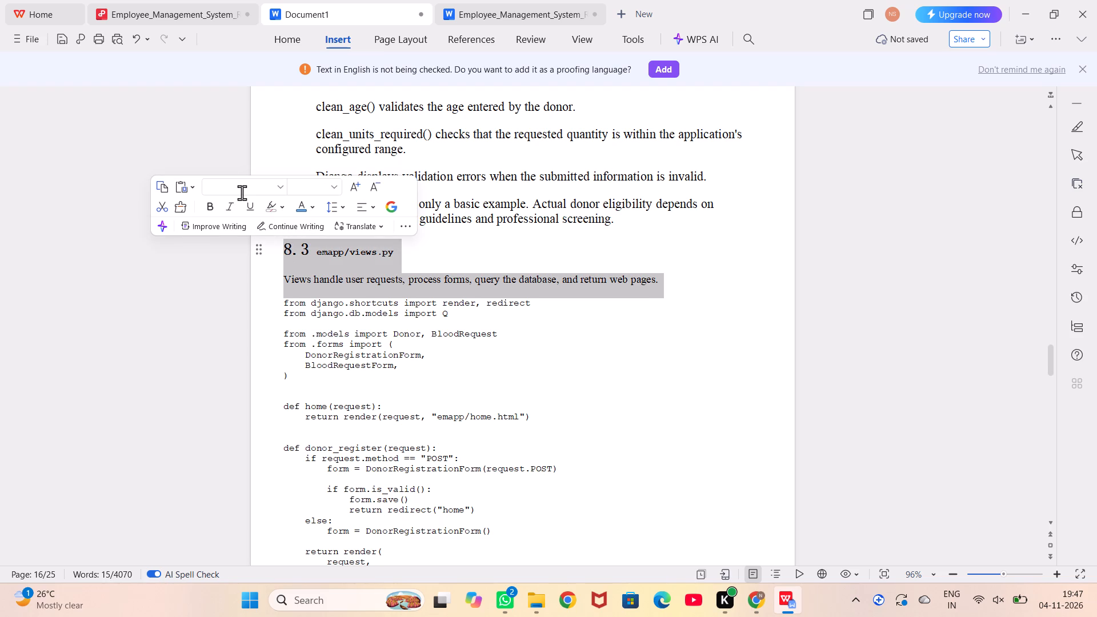
left_click(240, 190)
type("tim")
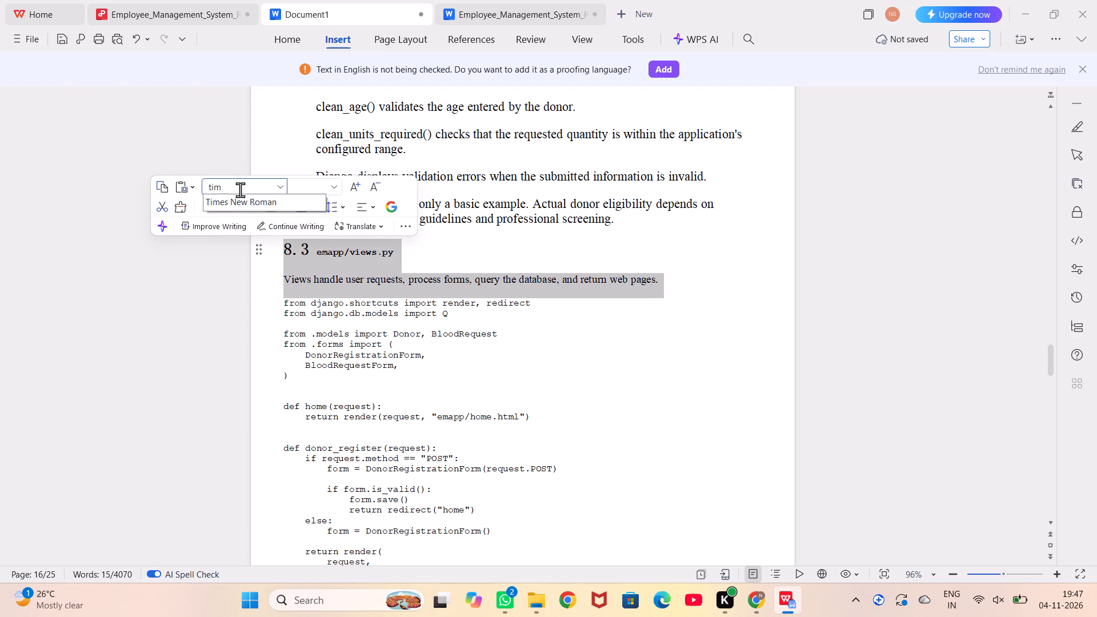
left_click(244, 198)
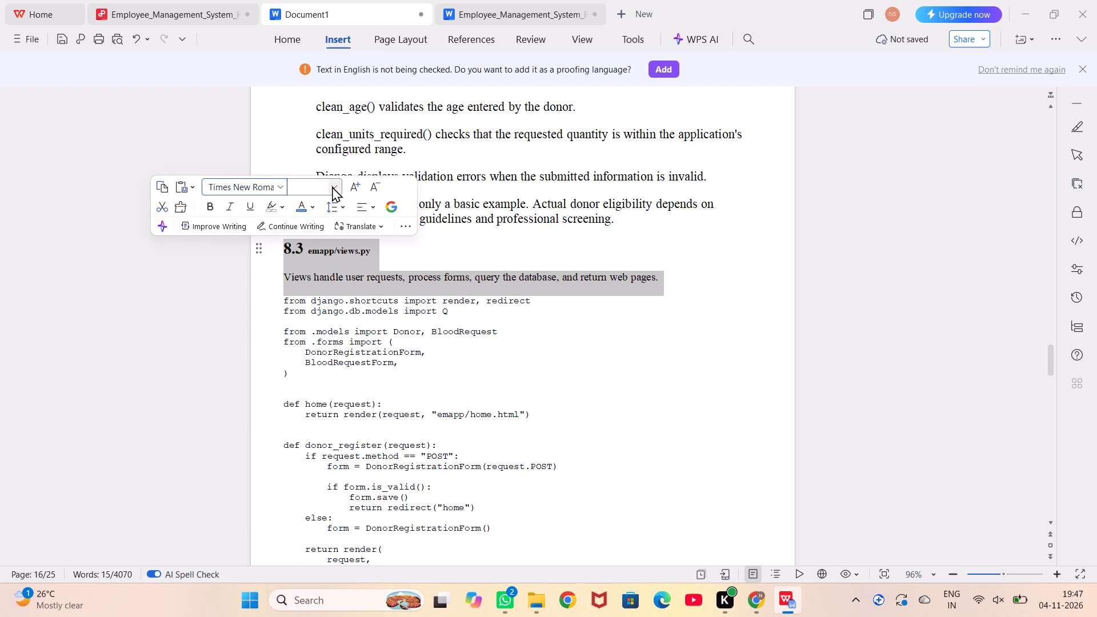
left_click(332, 186)
left_click(315, 336)
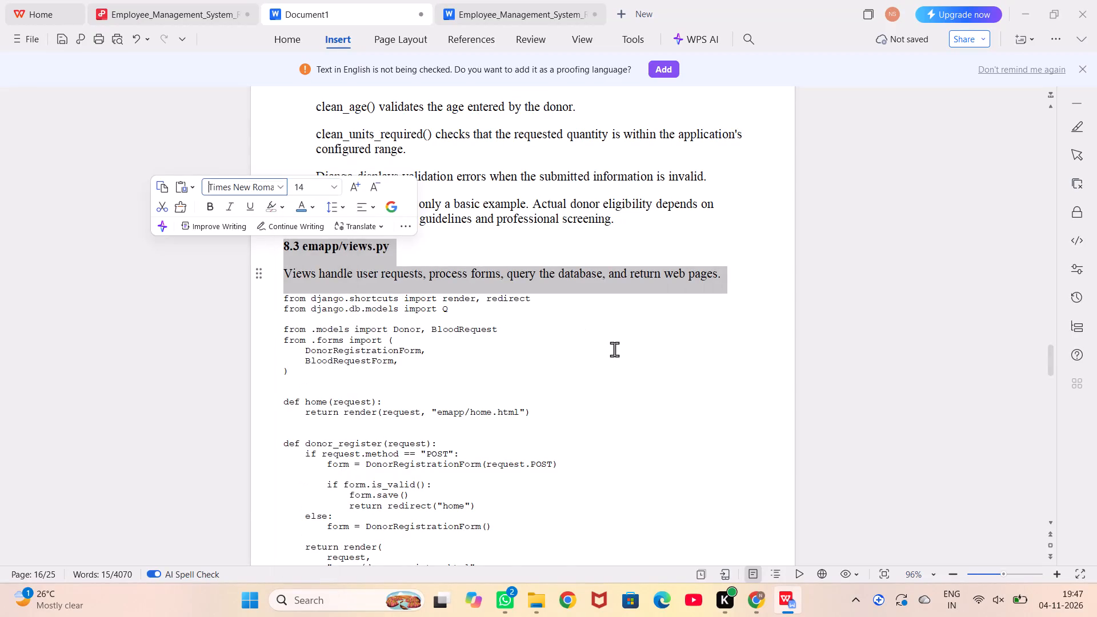
left_click(614, 349)
Remove the empty bullets between the "donor_register()" and "search_donors()" lines of the views.py explanation.
scroll(614, 349, "down", 8)
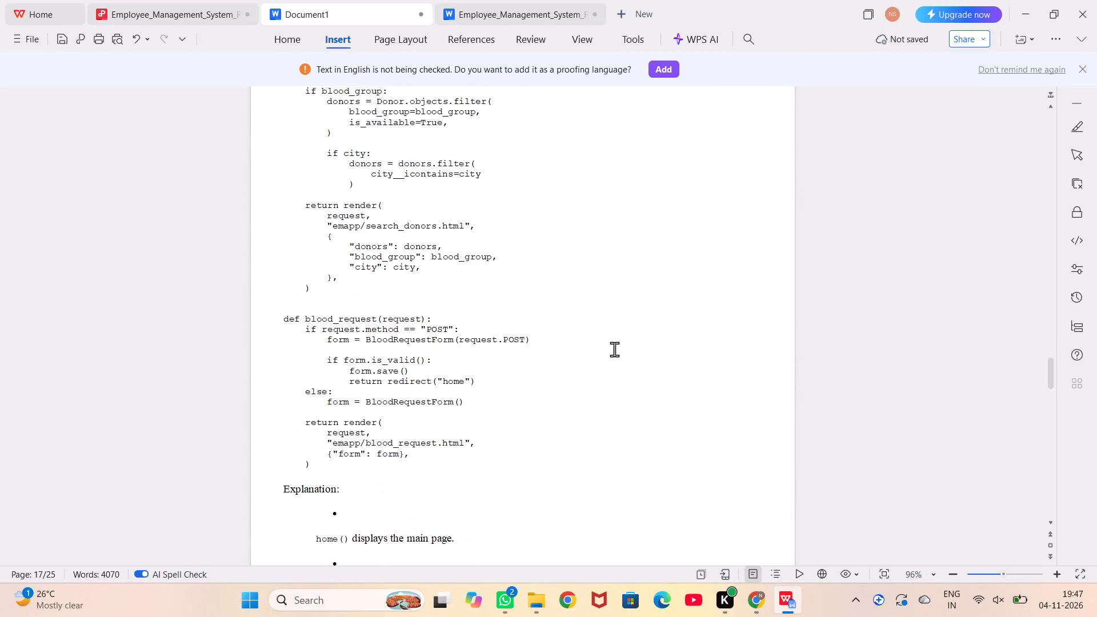
scroll(614, 349, "down", 4)
left_click_drag(370, 370, 334, 371)
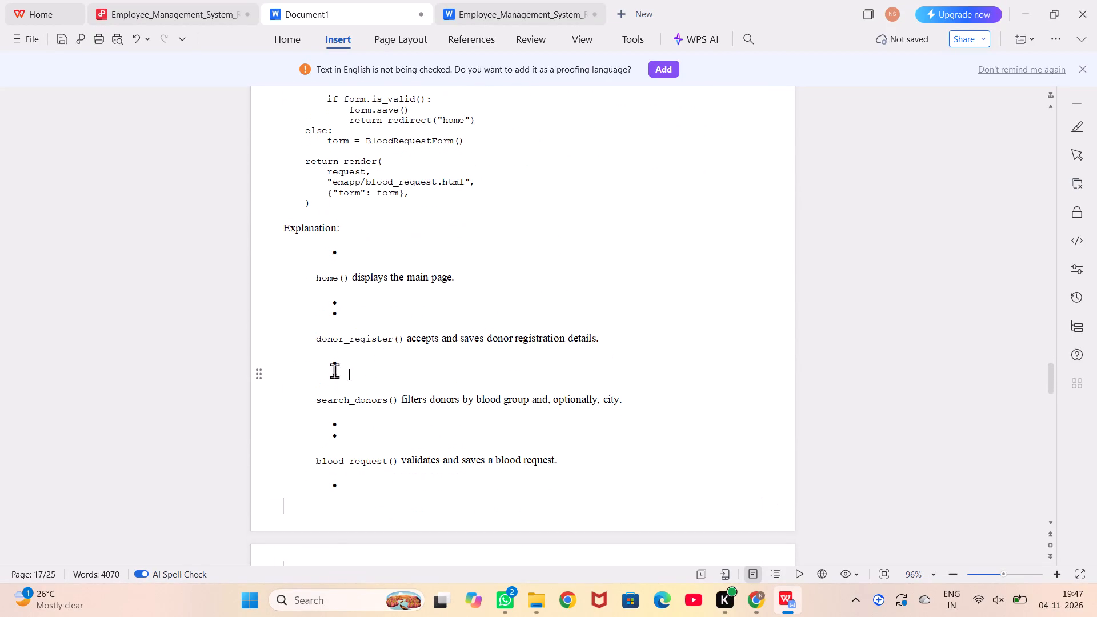
left_click_drag(334, 371, 331, 368)
left_click(331, 368)
key("BackSpace")
key("BackSpace")
key("BackSpace")
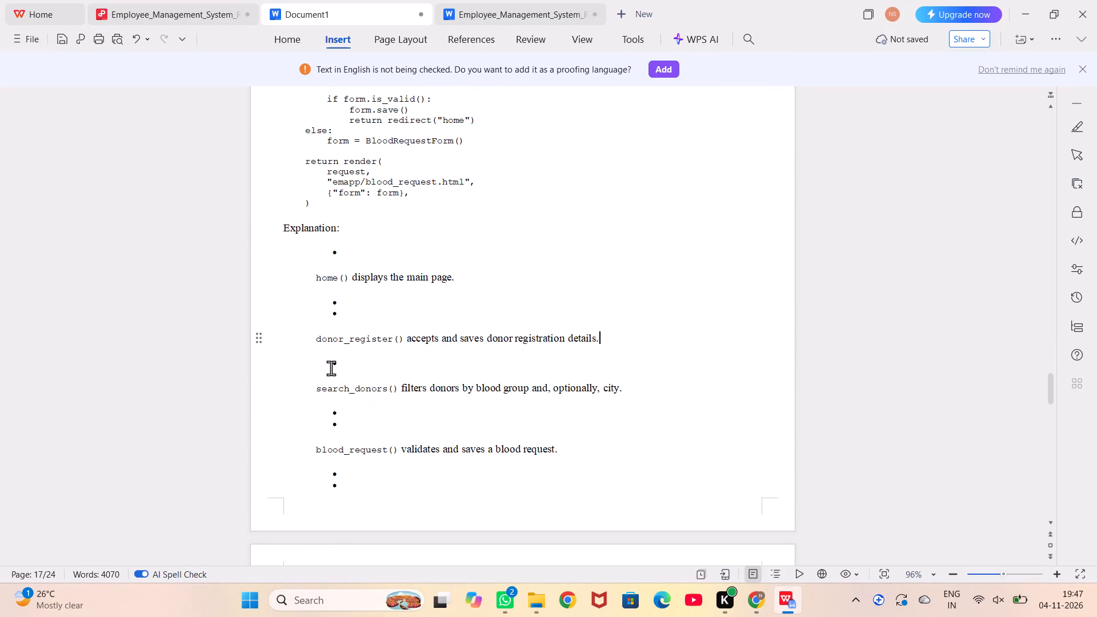
left_click(345, 370)
key("BackSpace")
key("BackSpace")
key("BackSpace")
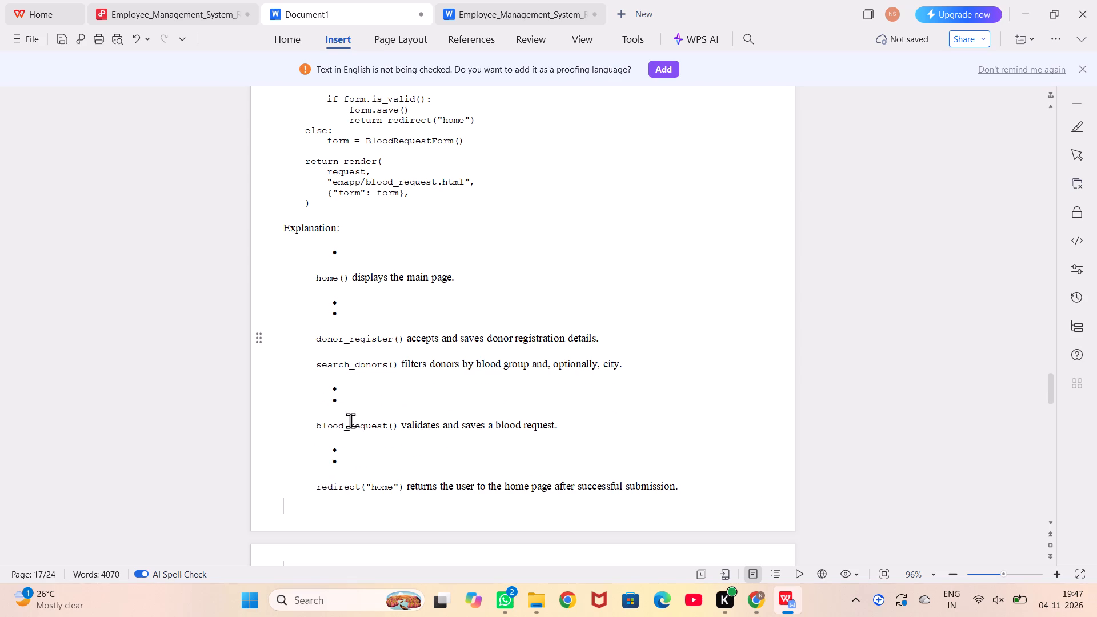
Remove the empty bullets below the "search_donors()", "blood_request()" and "redirect("home")" lines of the views.py explanation.
left_click(347, 407)
key("BackSpace")
key("BackSpace")
key("BackSpace")
key("BackSpace")
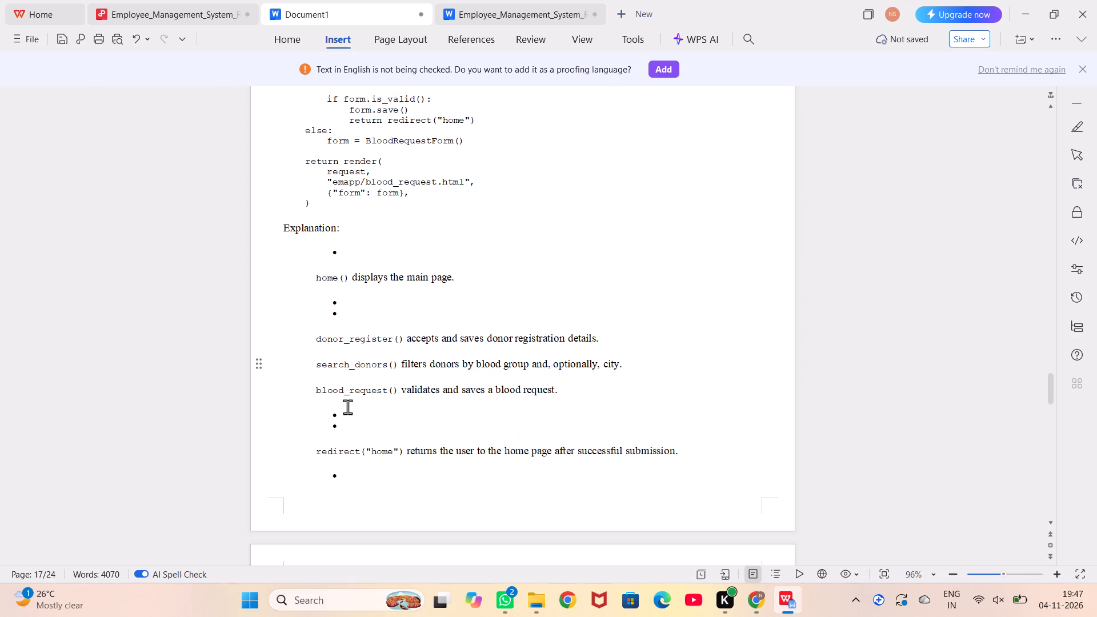
left_click(355, 435)
key("BackSpace")
key("BackSpace")
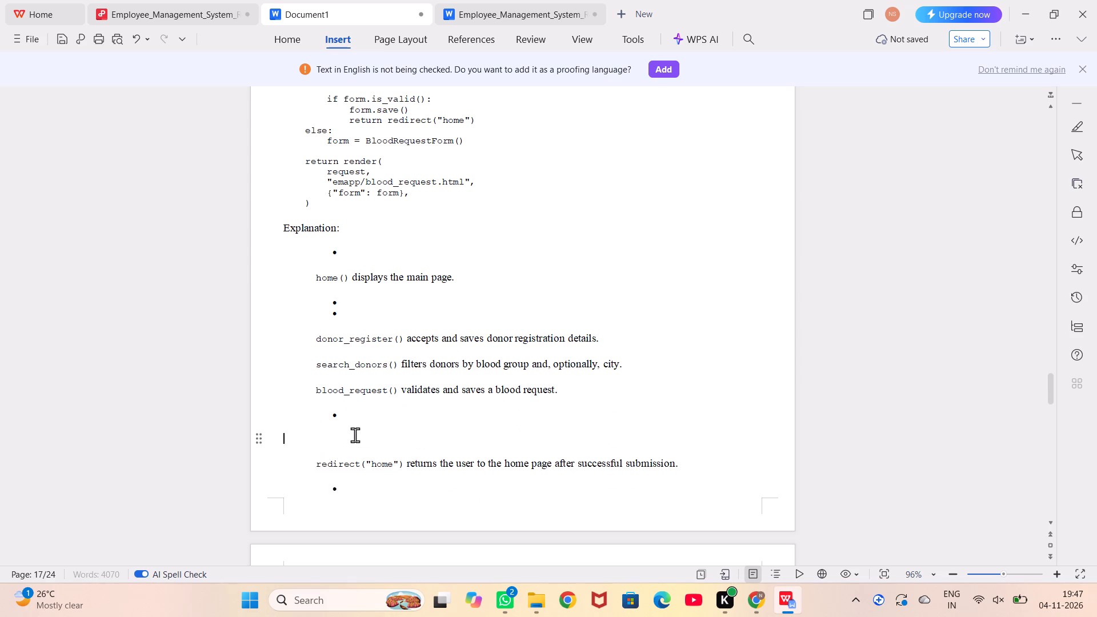
key("BackSpace")
key("BackSpace")
left_click(355, 435)
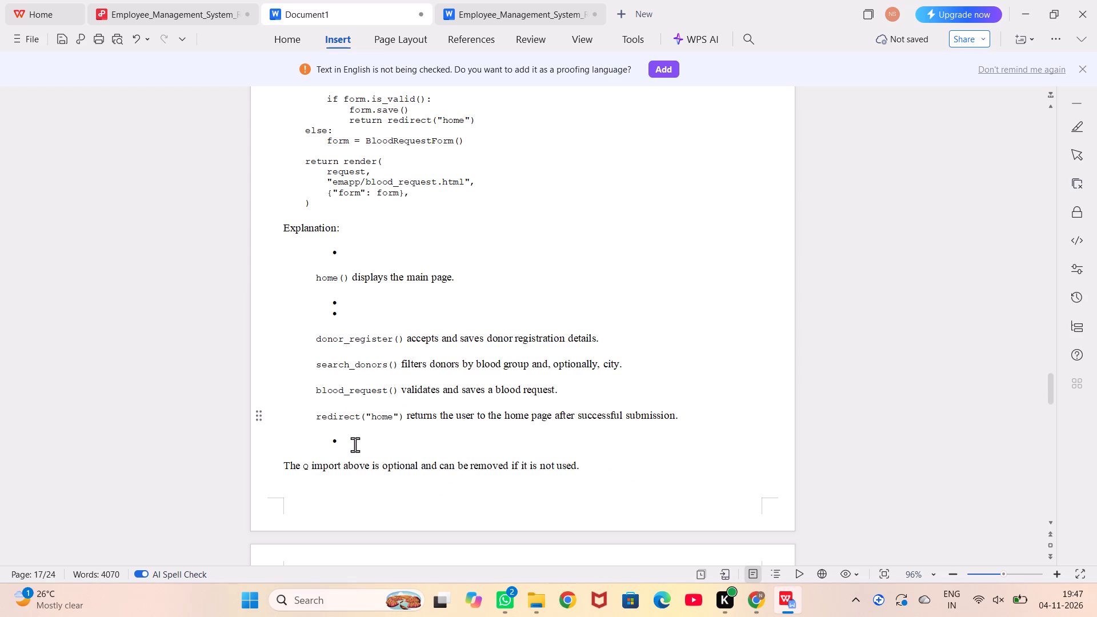
left_click(355, 444)
key("BackSpace")
key("BackSpace")
key("BackSpace")
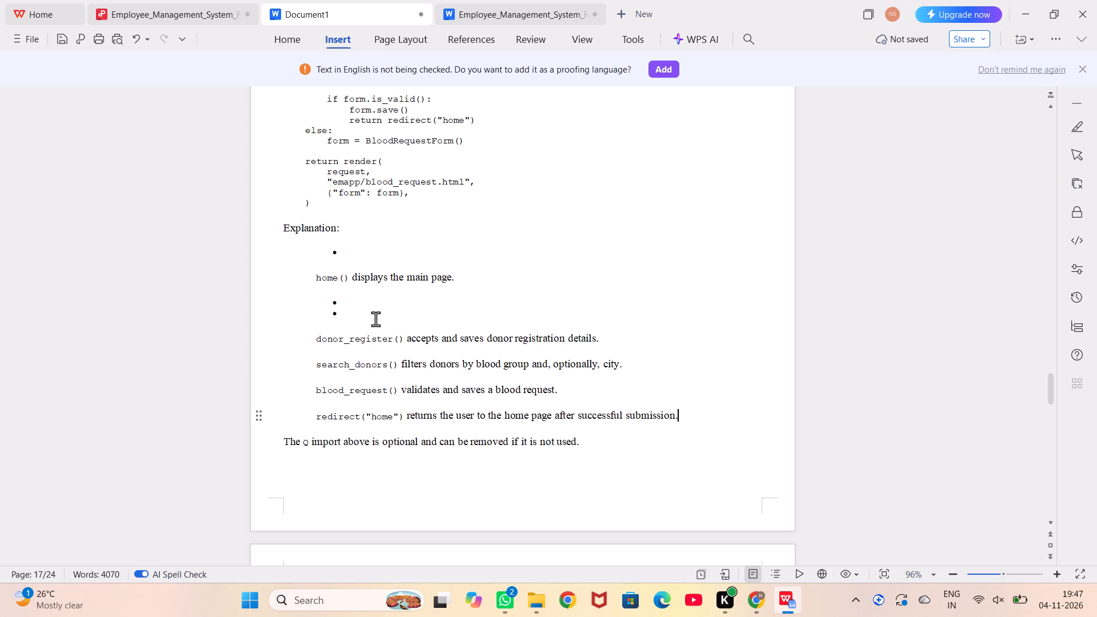
Remove the empty bullets above and below the "home()" line of the views.py explanation.
left_click(375, 318)
key("BackSpace")
key("BackSpace")
key("BackSpace")
key("BackSpace")
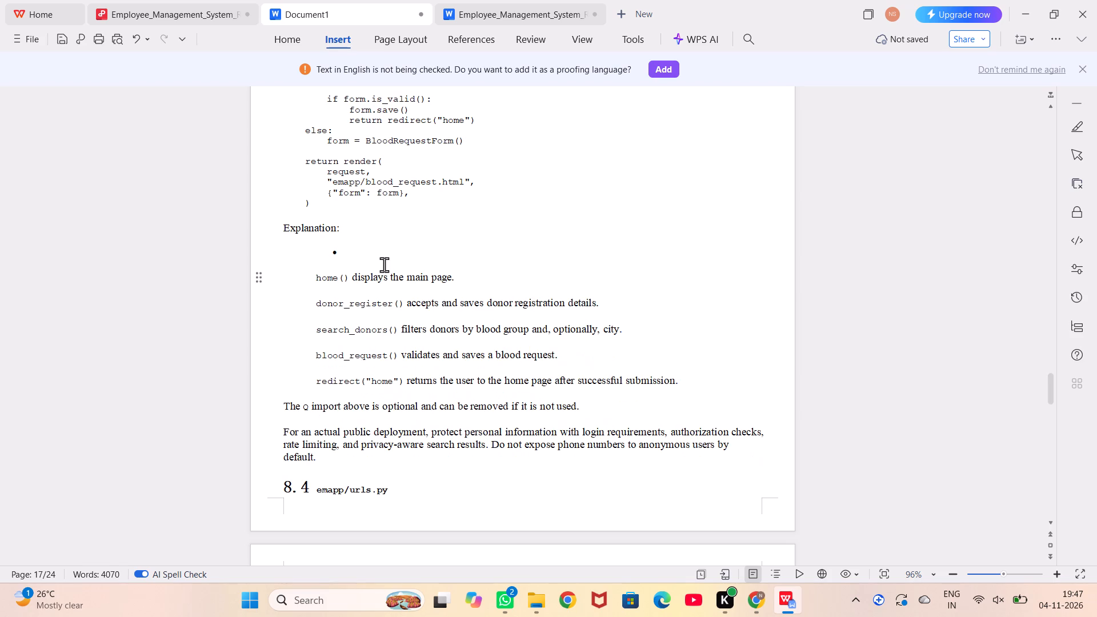
left_click(382, 255)
key("BackSpace")
key("BackSpace")
key("BackSpace")
Format the views.py explanation, the heading "8.4 emapp/urls.py" and the "URL patterns" paragraph as Times New Roman, size 14.
scroll(382, 255, "down", 1)
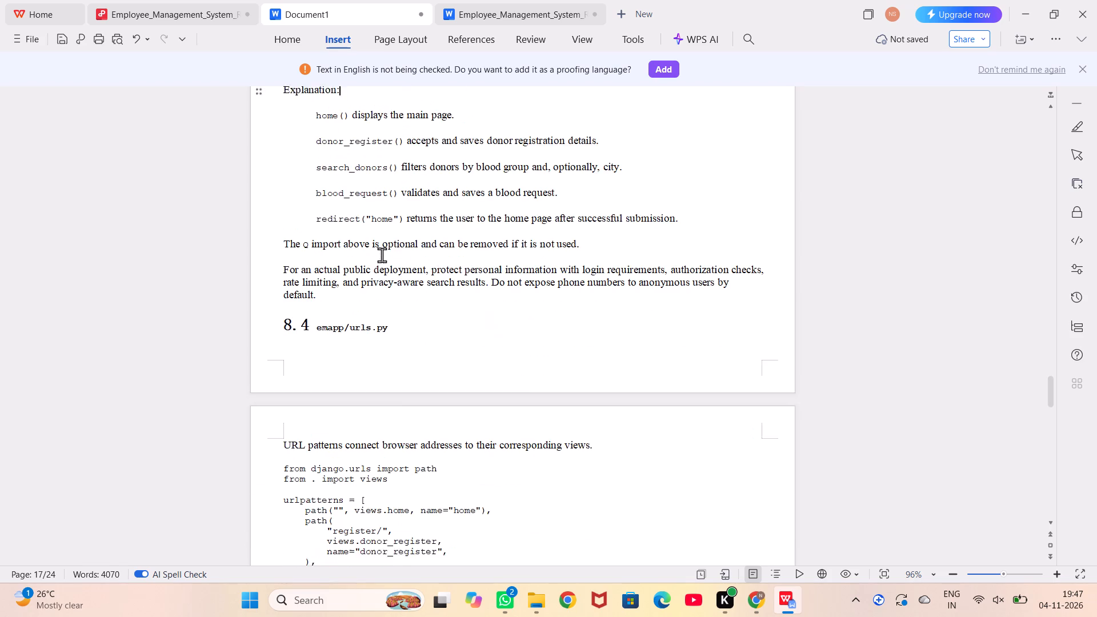
scroll(382, 255, "down", 1)
scroll(382, 255, "up", 1)
left_click_drag(281, 131, 648, 492)
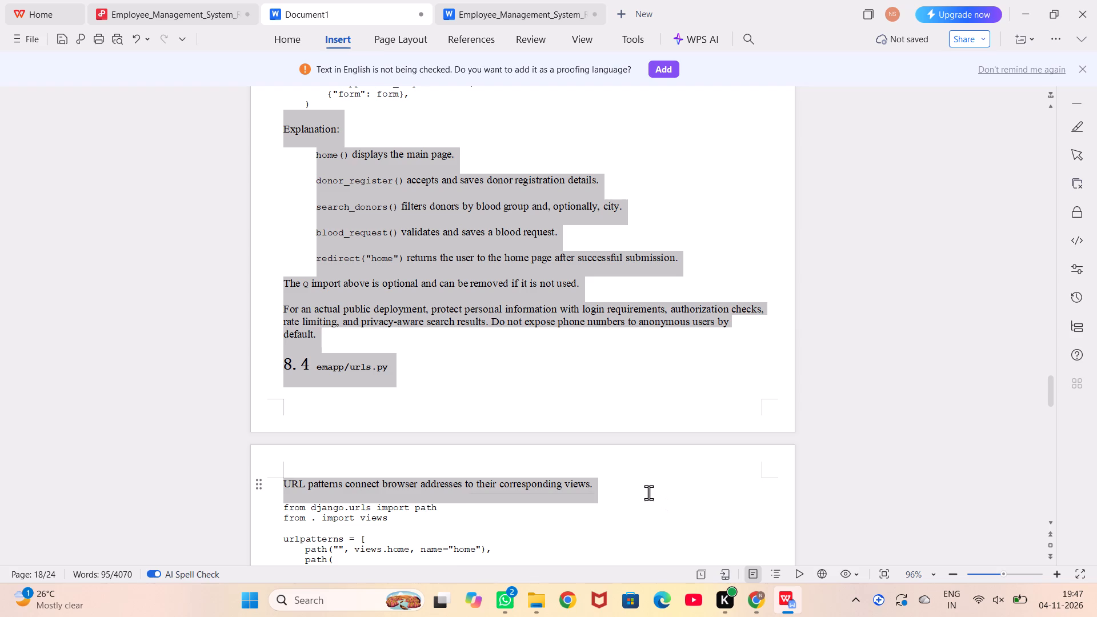
left_click(551, 509)
type("tim")
left_click(555, 519)
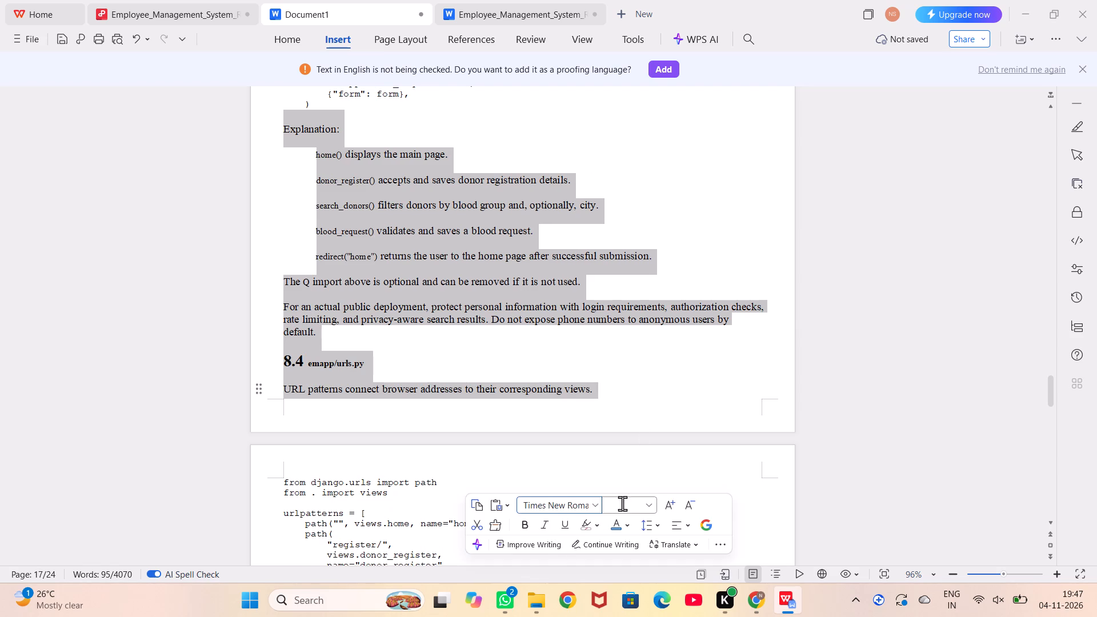
left_click(651, 504)
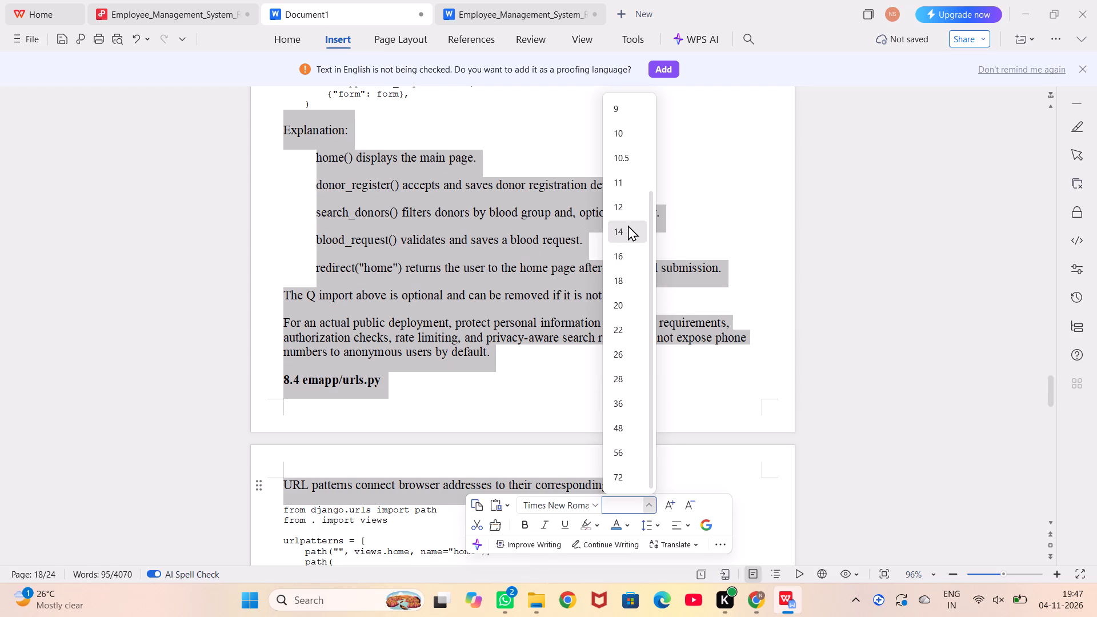
left_click(628, 225)
left_click(588, 419)
Format the "The main application URLs are:" line, the URL table and the heading "8.5 emapp/admin.py" as Times New Roman, size 14.
scroll(588, 419, "down", 1)
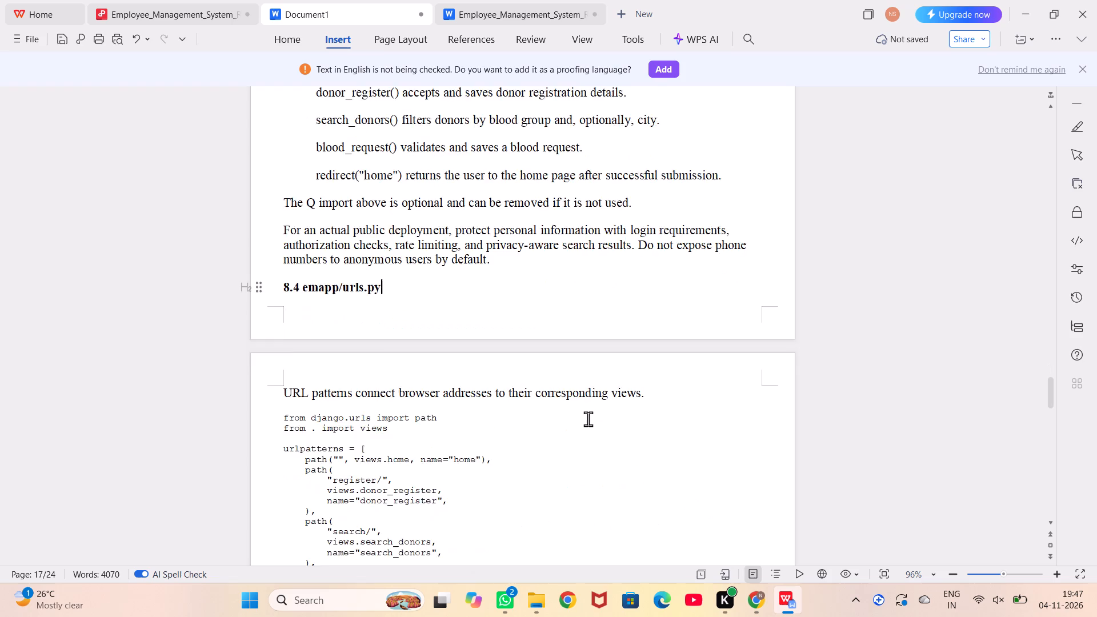
scroll(588, 419, "down", 5)
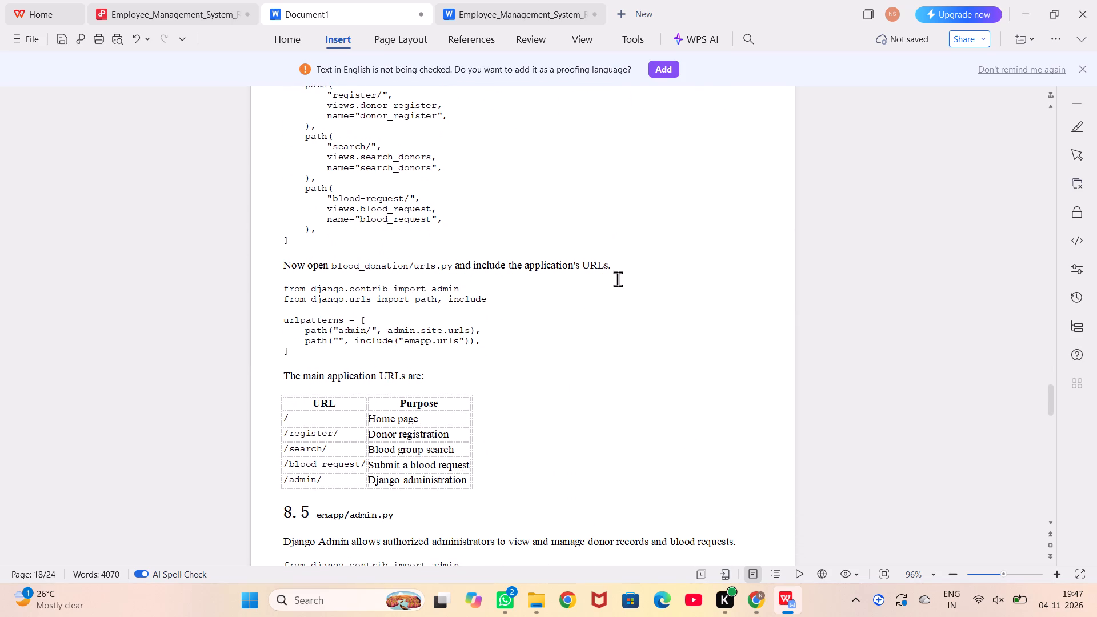
scroll(618, 279, "down", 2)
left_click_drag(282, 230, 500, 351)
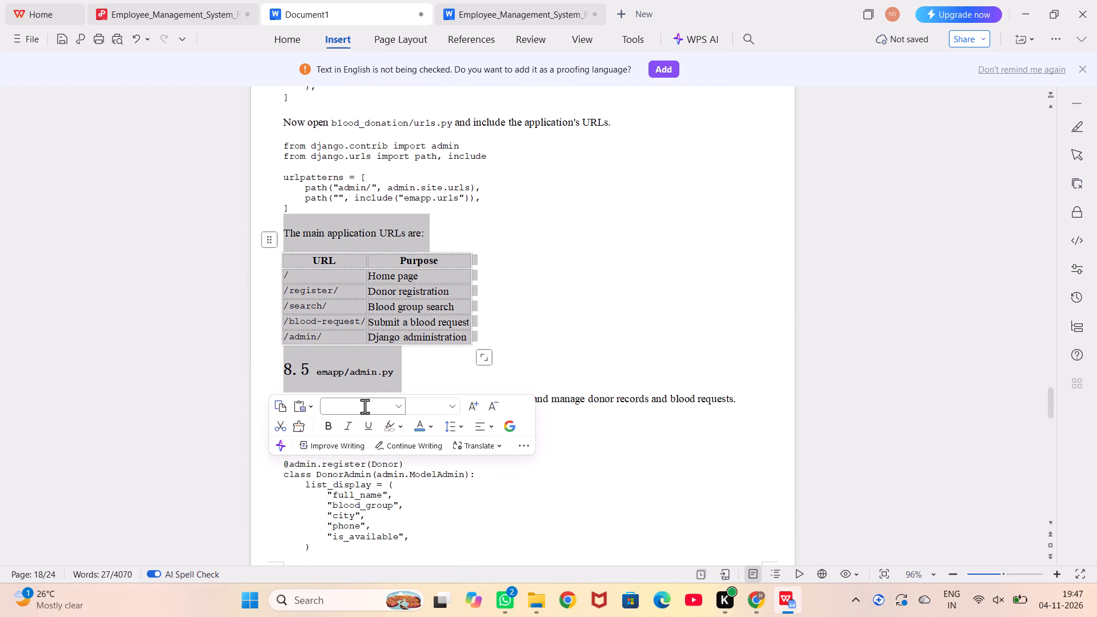
left_click(365, 406)
type("tim")
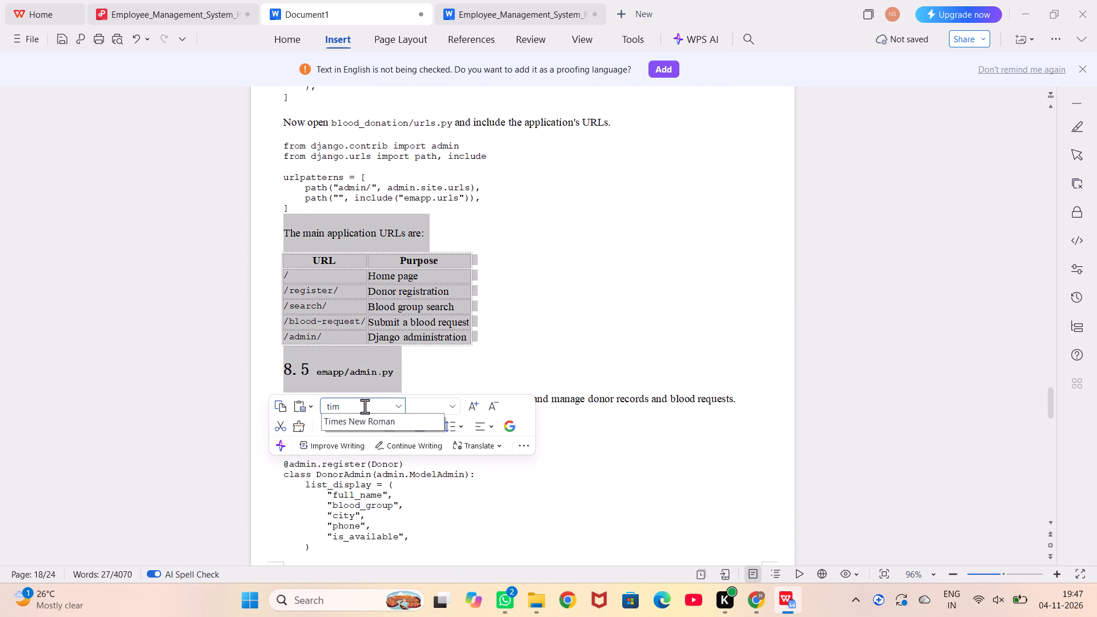
left_click(367, 418)
left_click(453, 412)
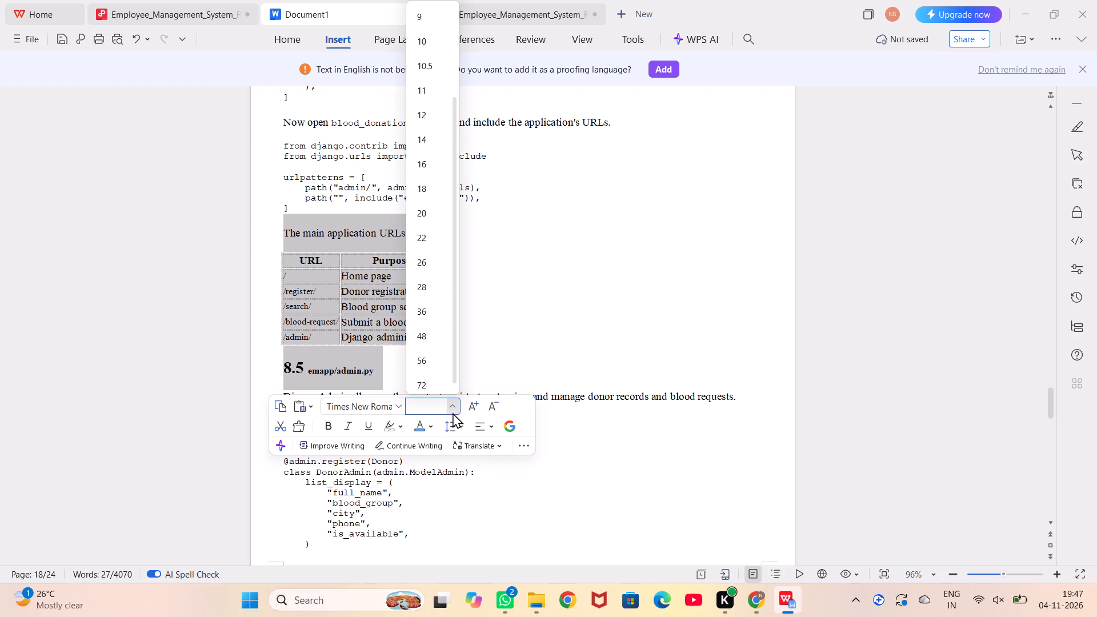
left_click(436, 131)
left_click(538, 323)
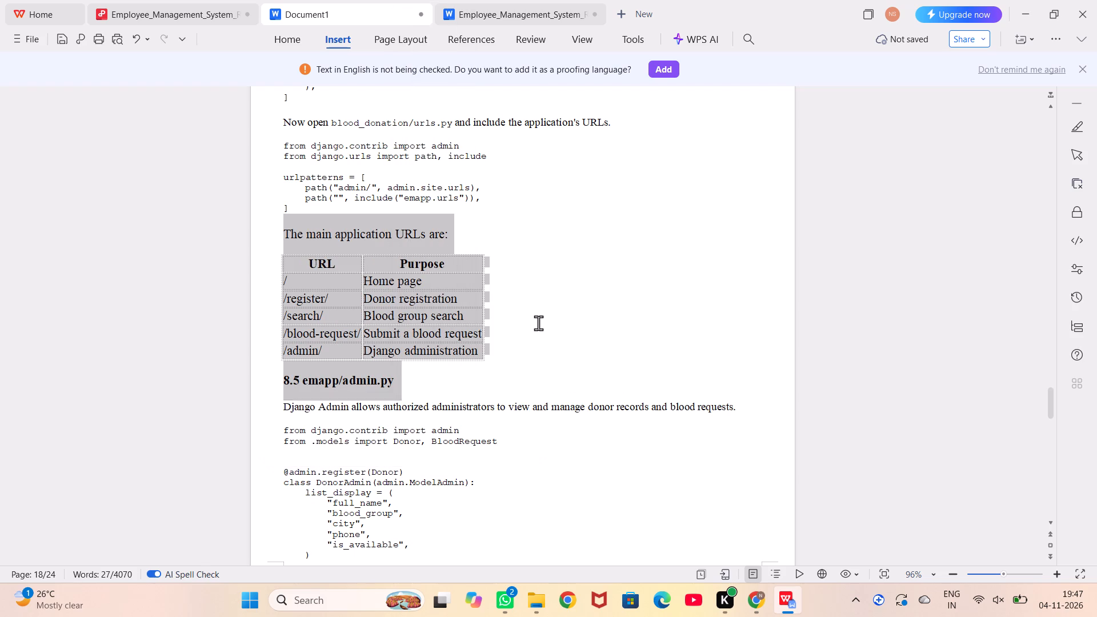
Apply borders to all cells of the URL and Purpose table.
left_click_drag(489, 352, 297, 262)
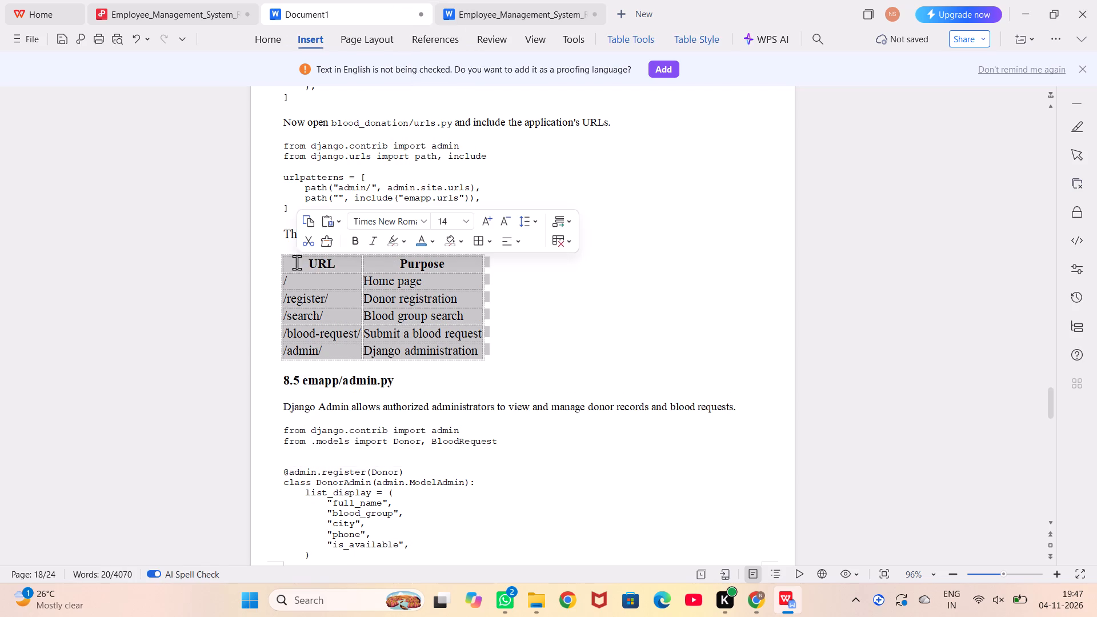
left_click(475, 243)
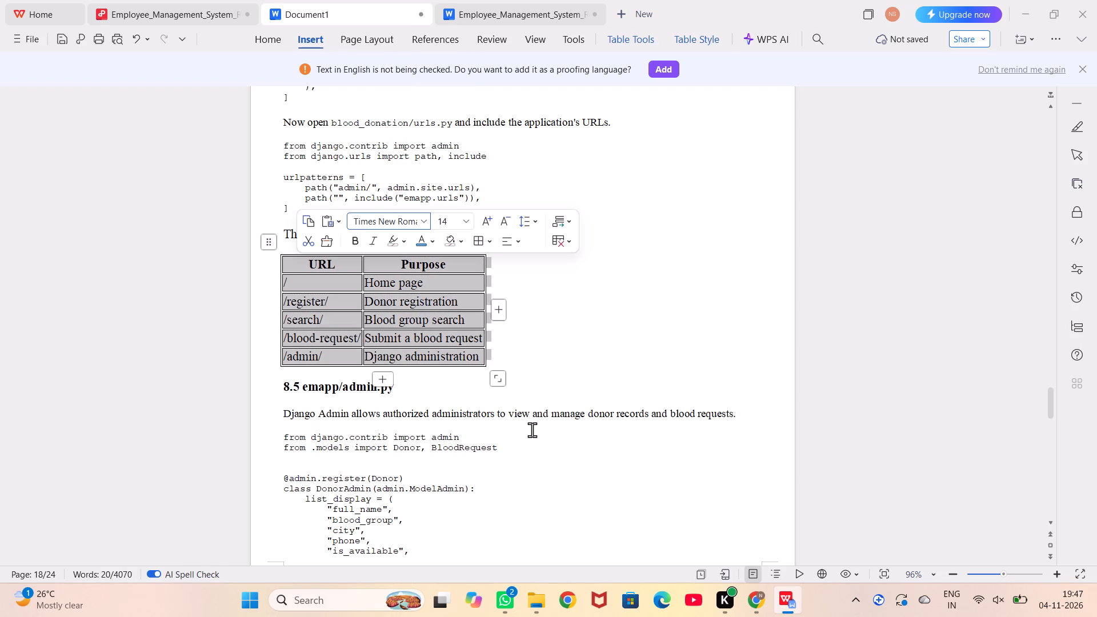
Set the "Django Admin allows authorized administrators" paragraph under heading 8.5 to size 14.
left_click_drag(283, 411, 720, 397)
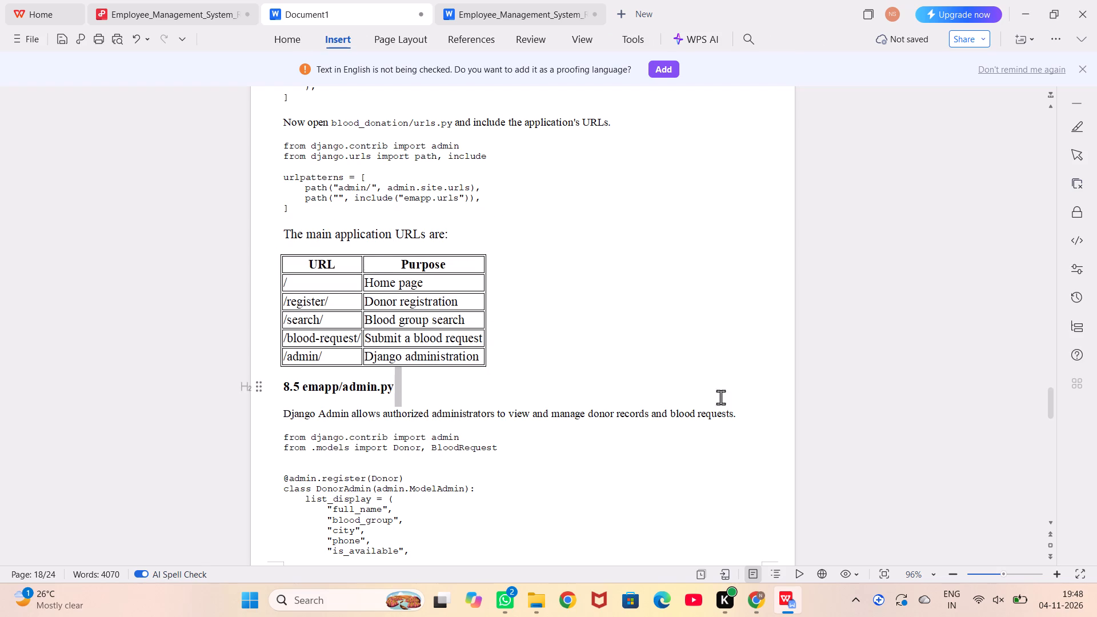
left_click_drag(720, 397, 748, 414)
left_click(729, 359)
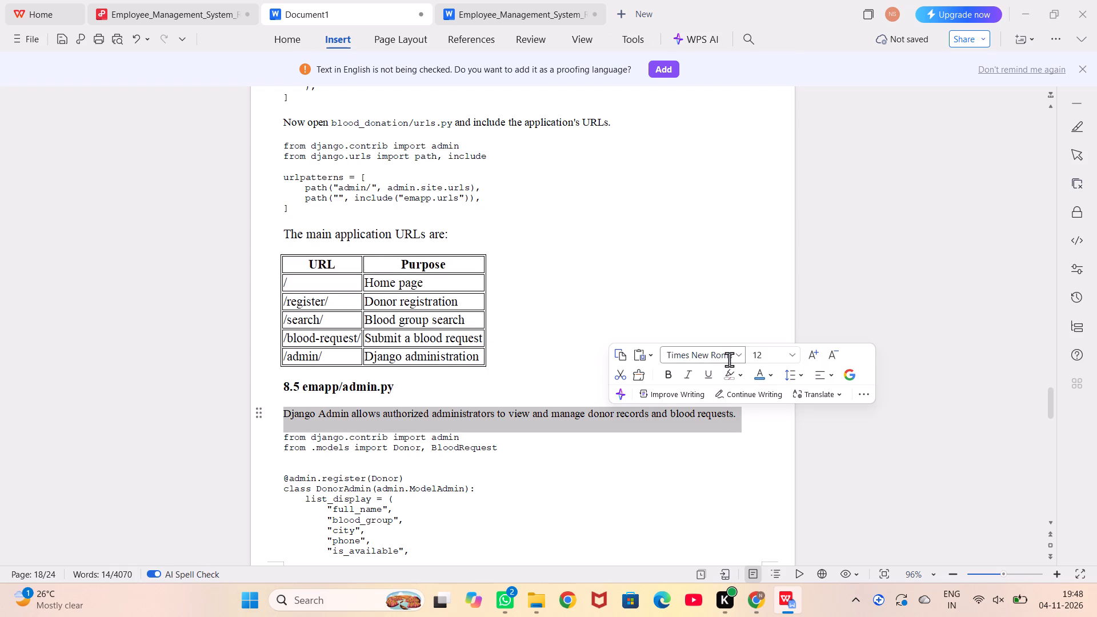
left_click(795, 357)
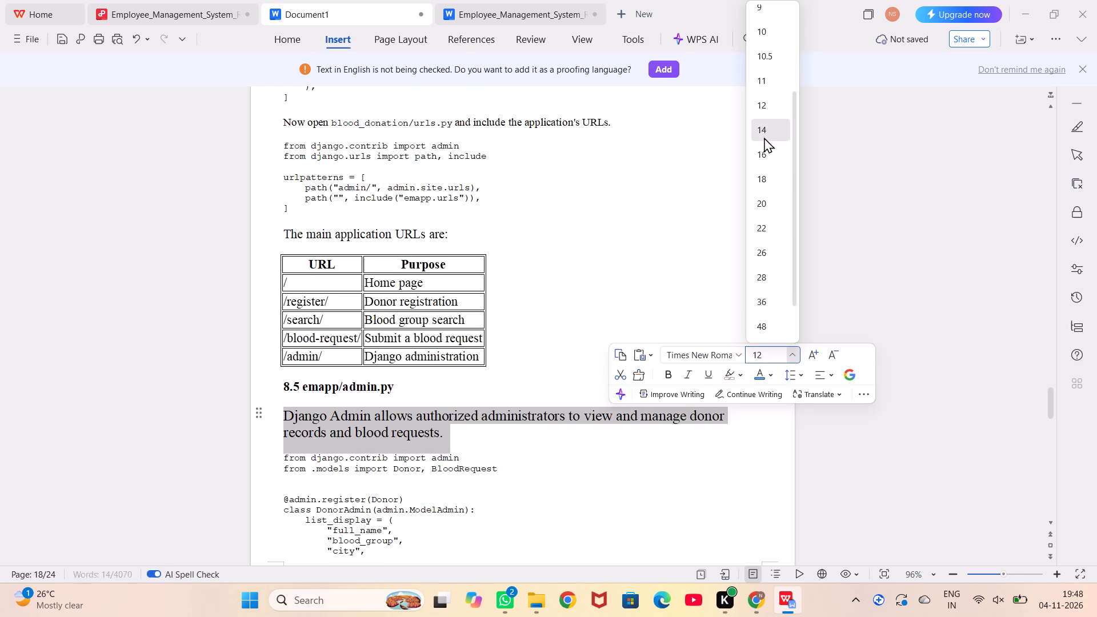
left_click(764, 137)
left_click(661, 460)
Format the text from "Create an administrator account:" through "This is the common layout shared by other pages." as Times New Roman, size 14.
scroll(661, 460, "down", 3)
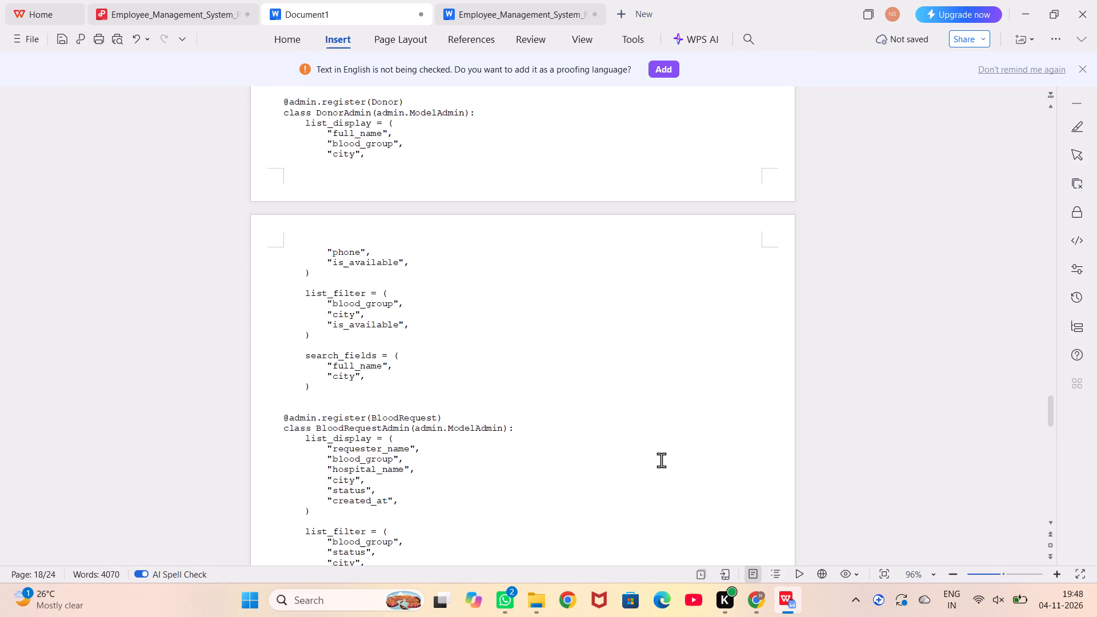
scroll(661, 460, "down", 6)
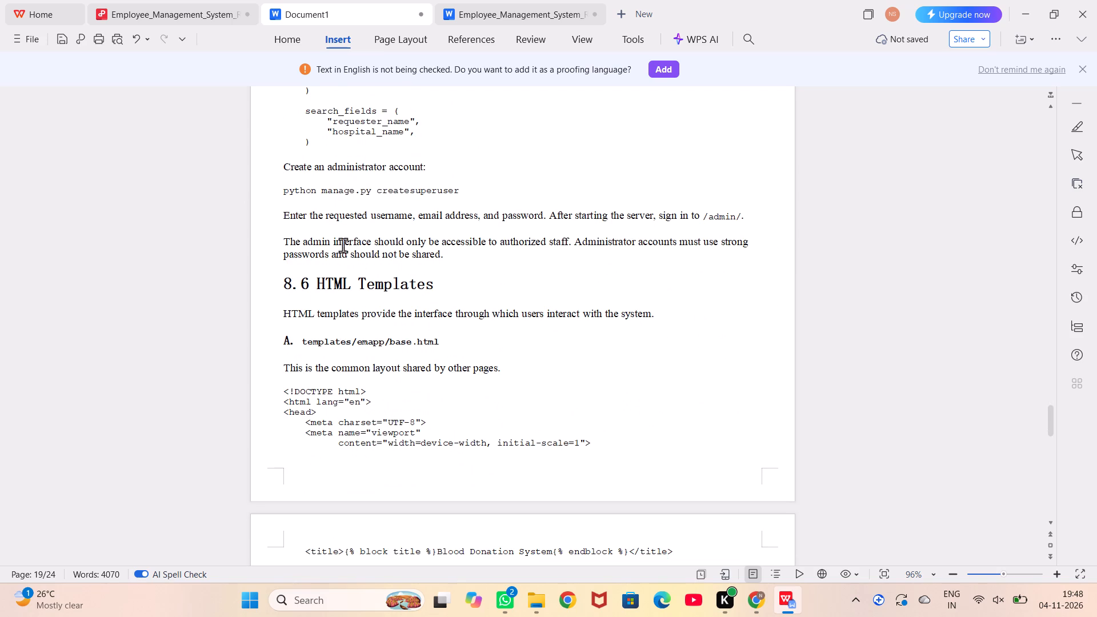
left_click_drag(278, 161, 594, 309)
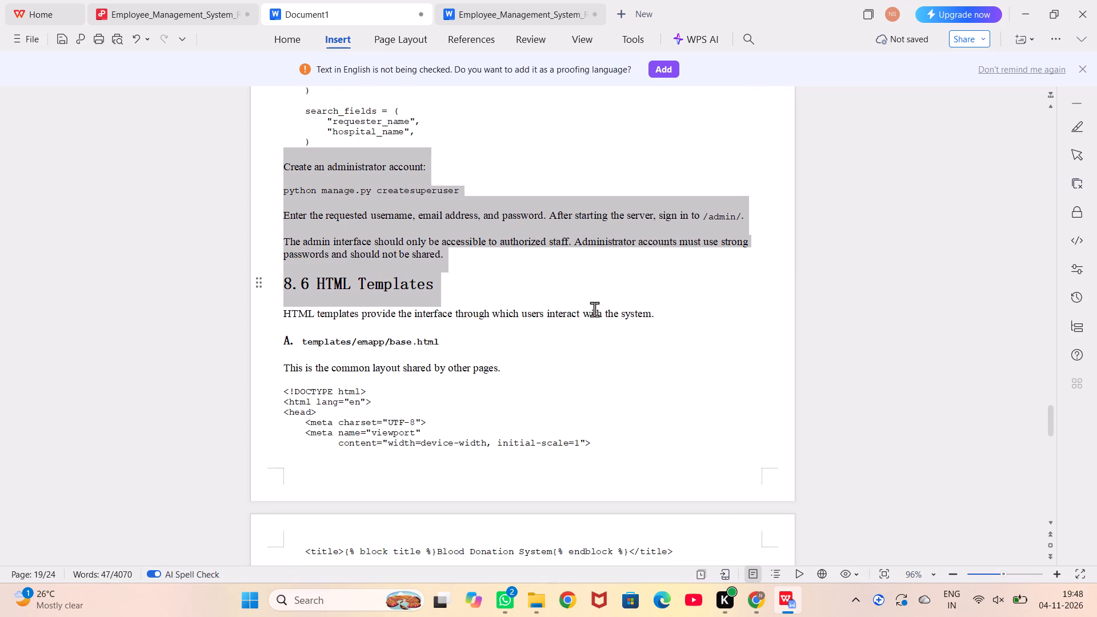
left_click_drag(594, 309, 607, 372)
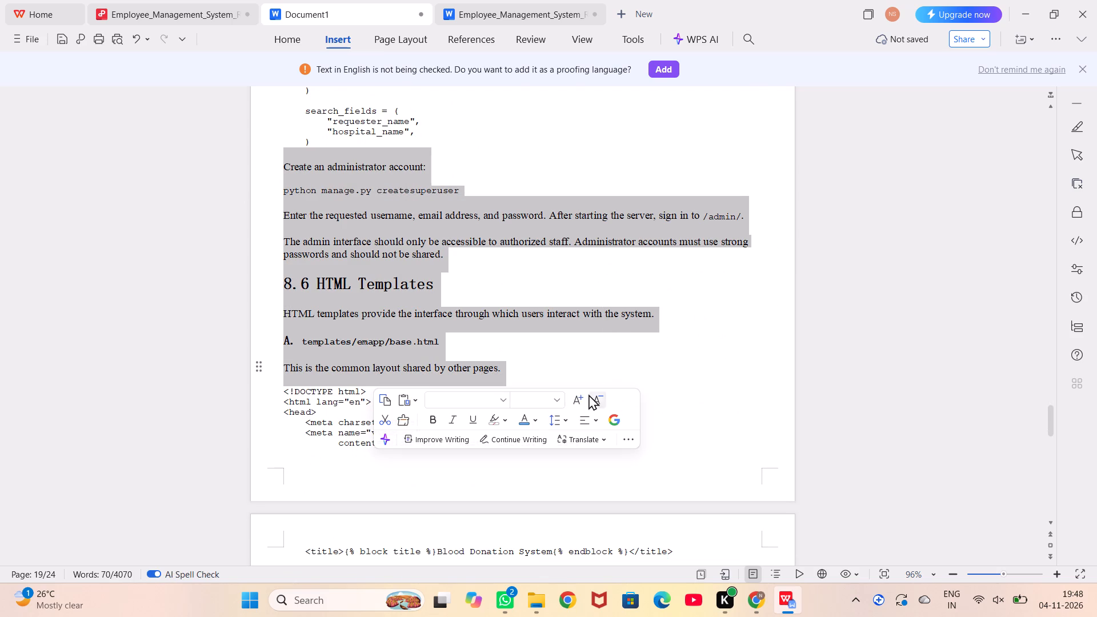
left_click(557, 400)
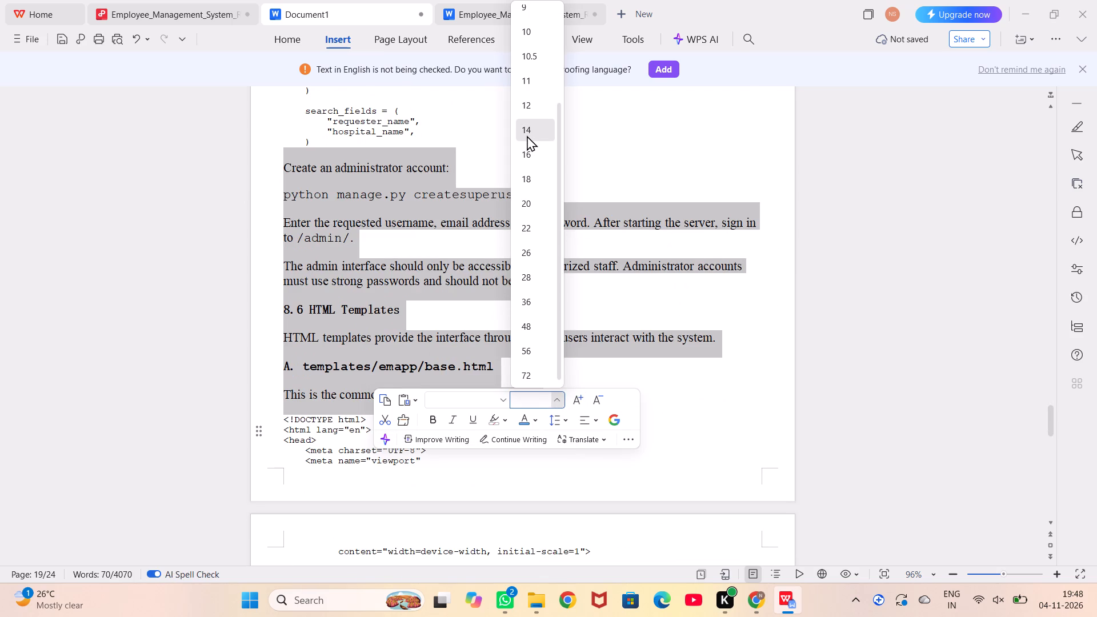
left_click(527, 135)
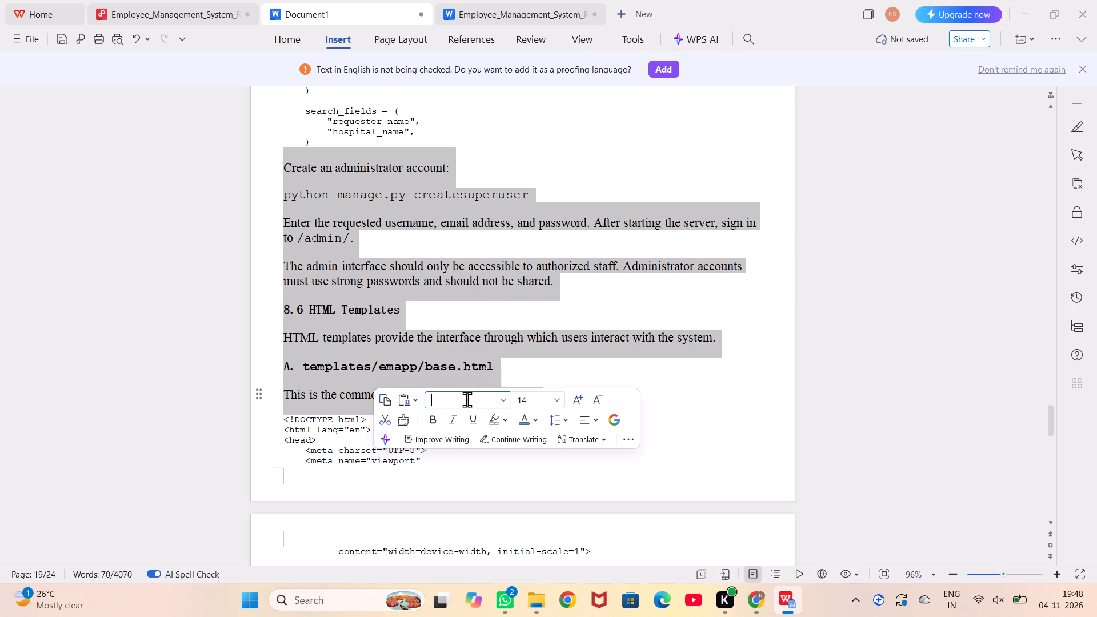
type("ti")
left_click(467, 416)
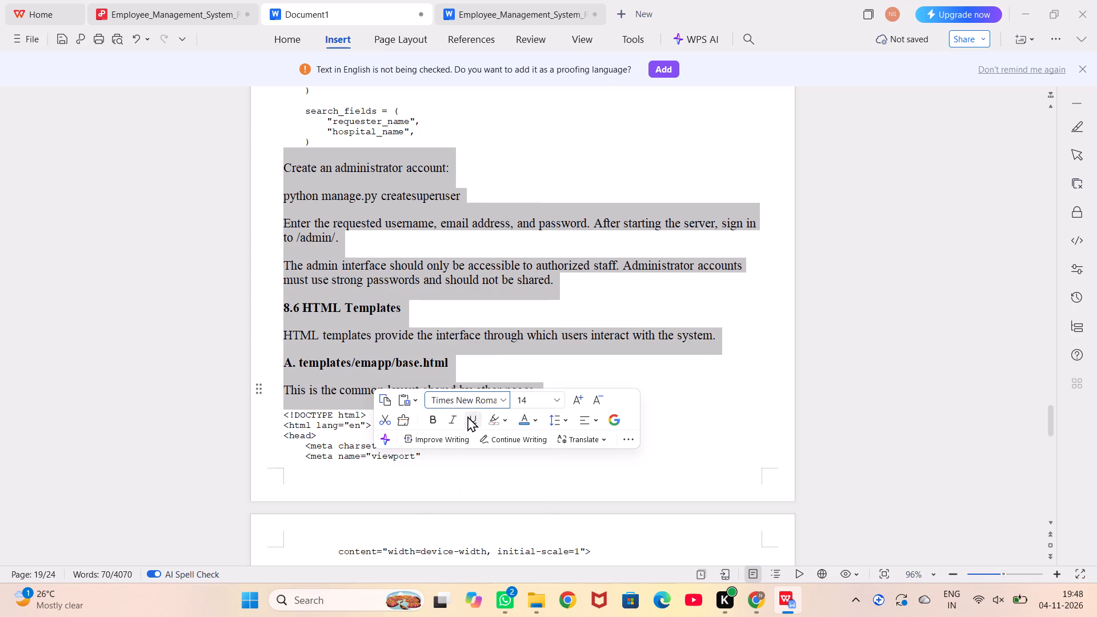
left_click(632, 370)
Format everything from the heading "9. Running the Project" to the end of the document as Times New Roman, size 14.
scroll(632, 370, "down", 7)
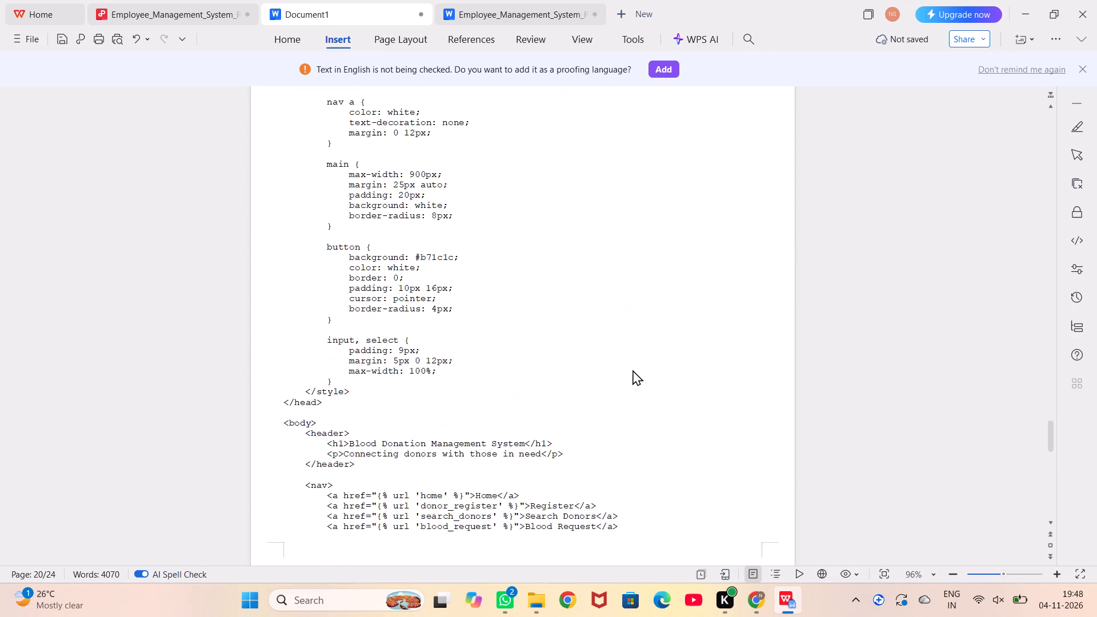
scroll(632, 370, "down", 7)
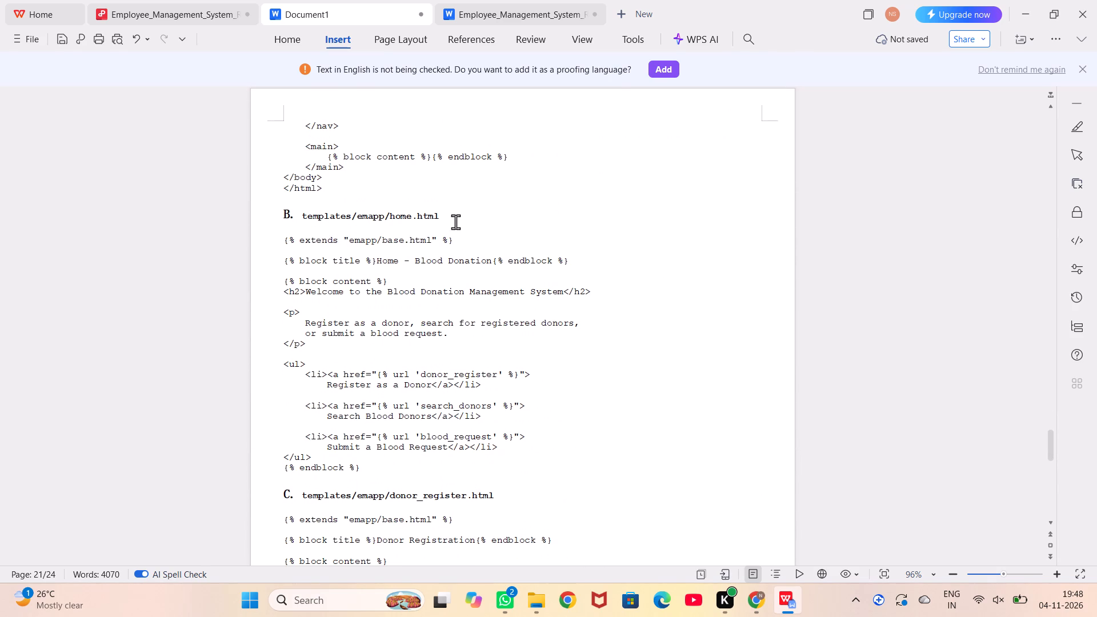
scroll(455, 222, "down", 8)
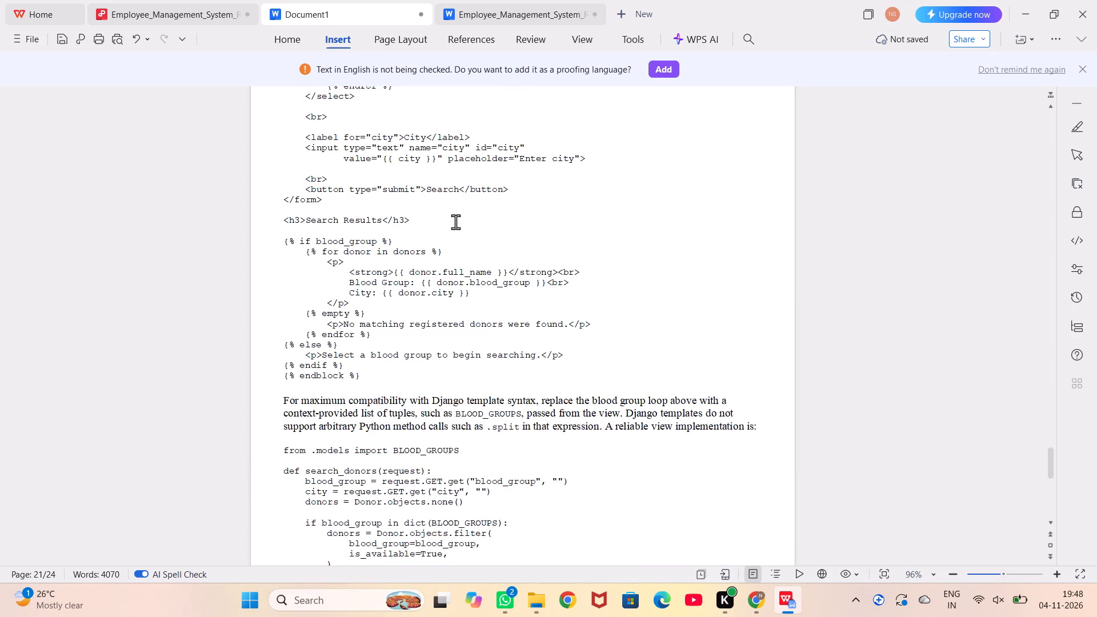
scroll(455, 222, "down", 7)
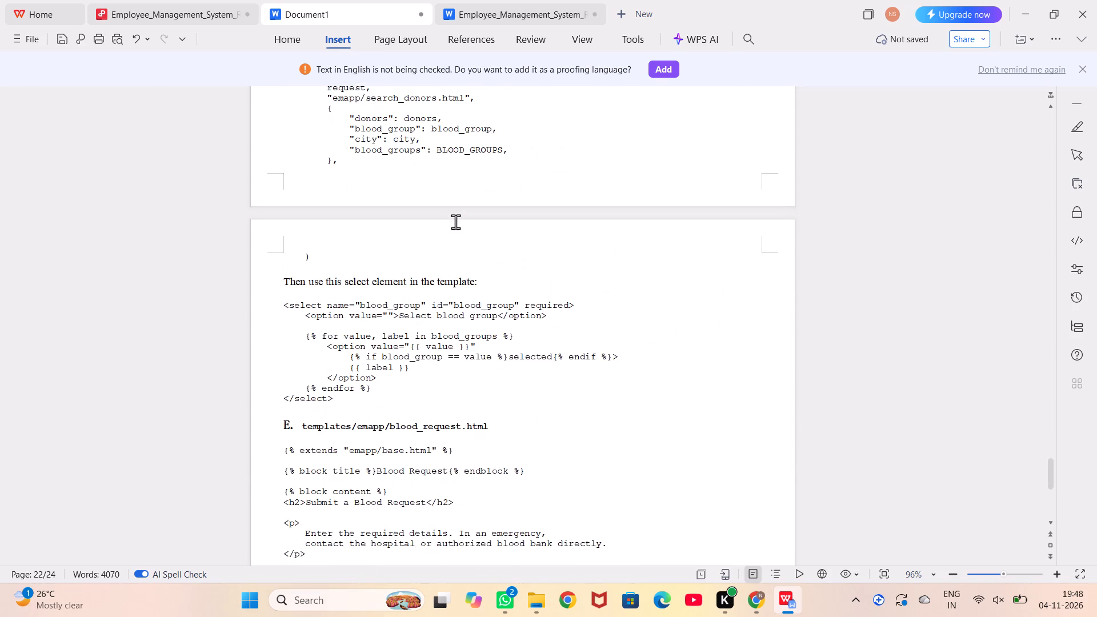
scroll(455, 222, "down", 6)
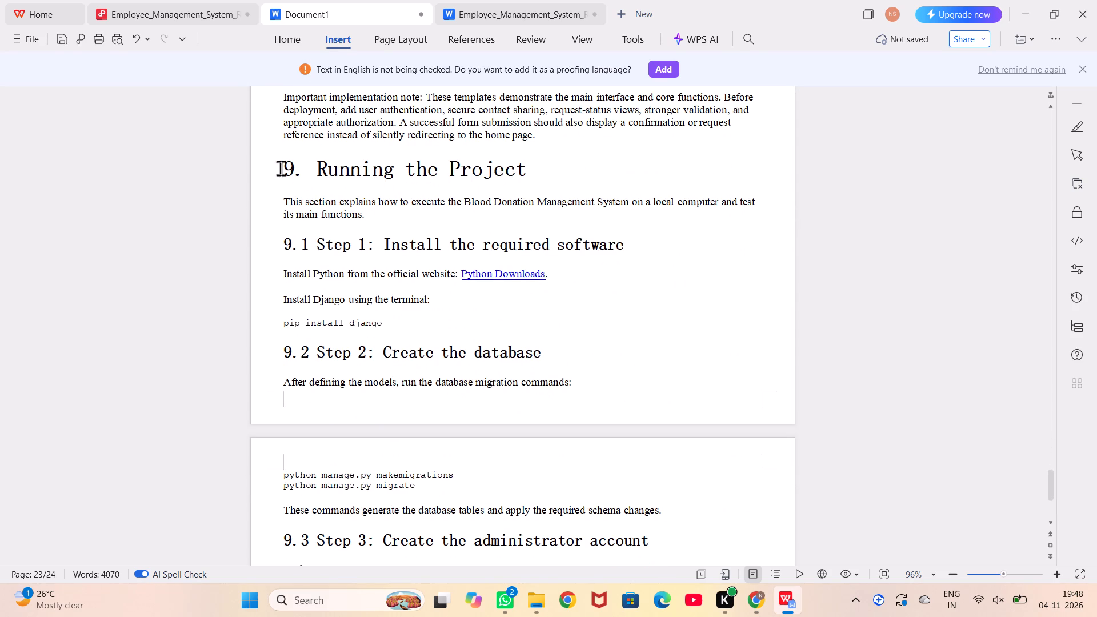
left_click_drag(281, 168, 572, 383)
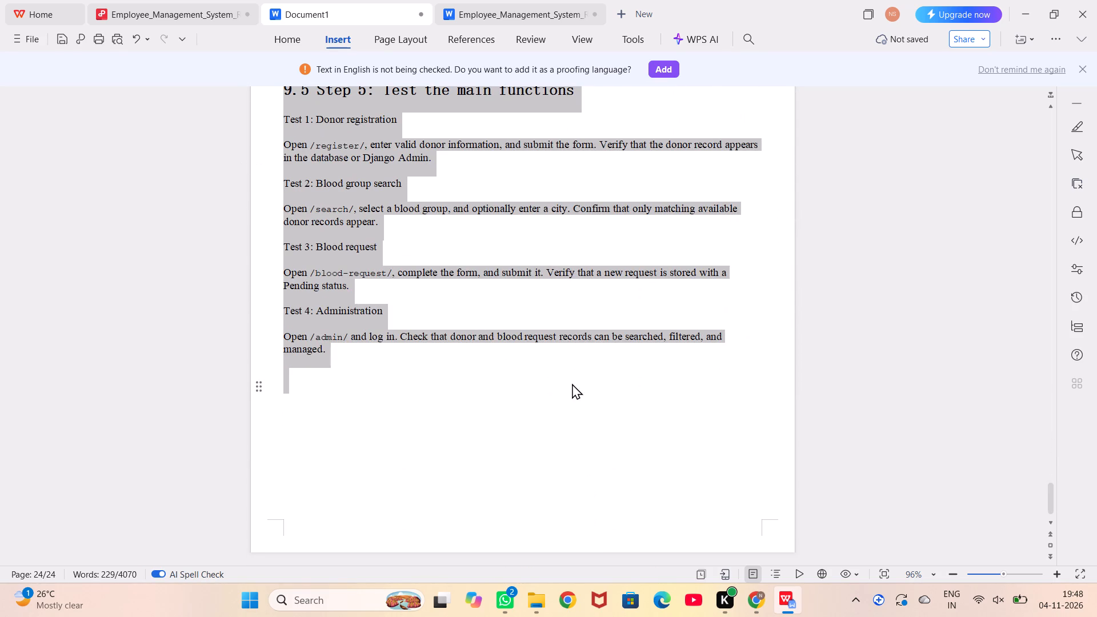
left_click_drag(572, 383, 572, 383)
left_click(268, 406)
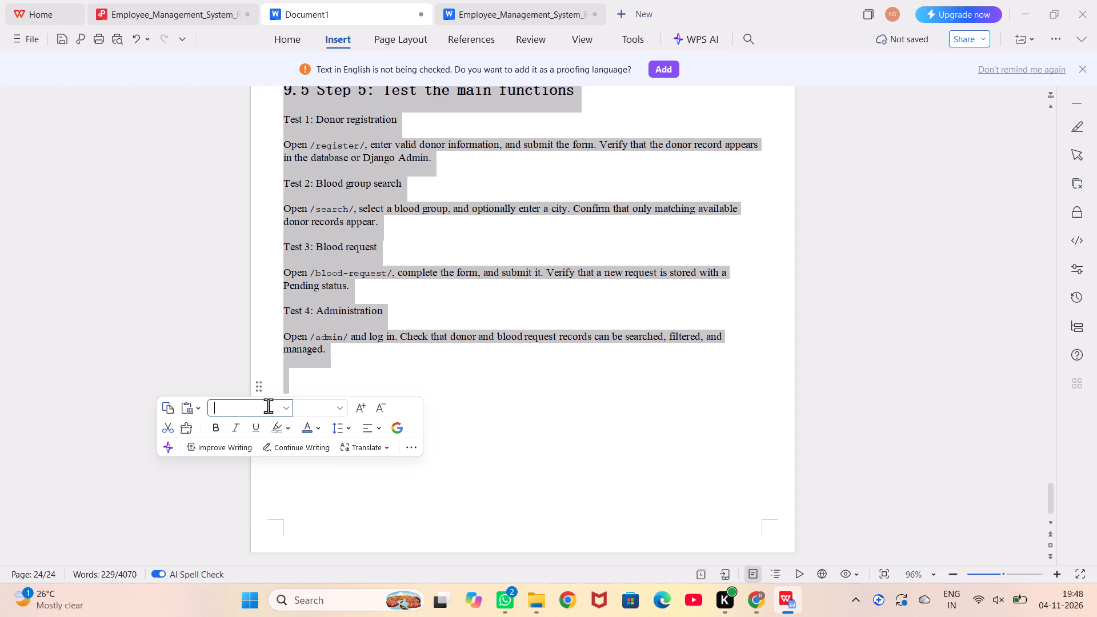
type("ti")
left_click(274, 419)
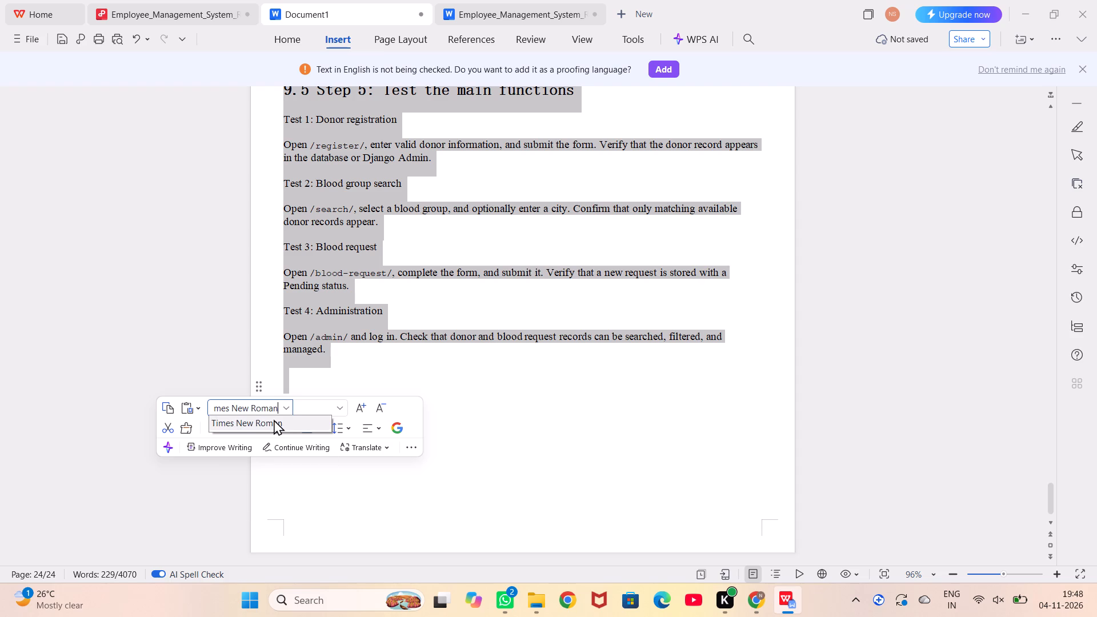
left_click(342, 411)
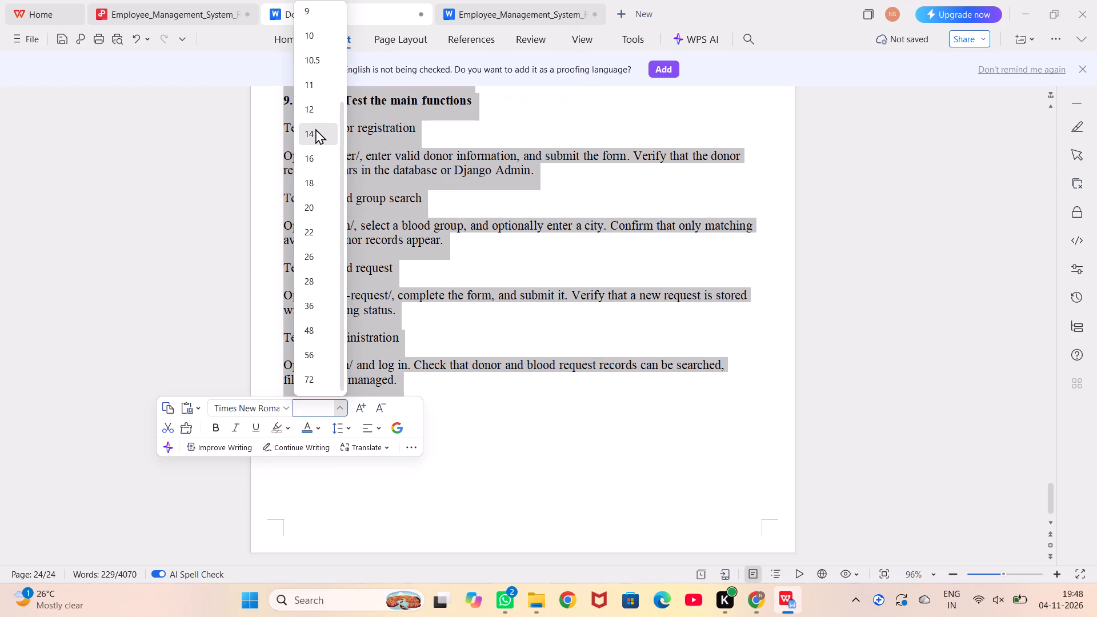
left_click(315, 130)
left_click(479, 468)
Make the heading "9. Running the Project" blue and set it to size 18.
scroll(479, 468, "up", 2)
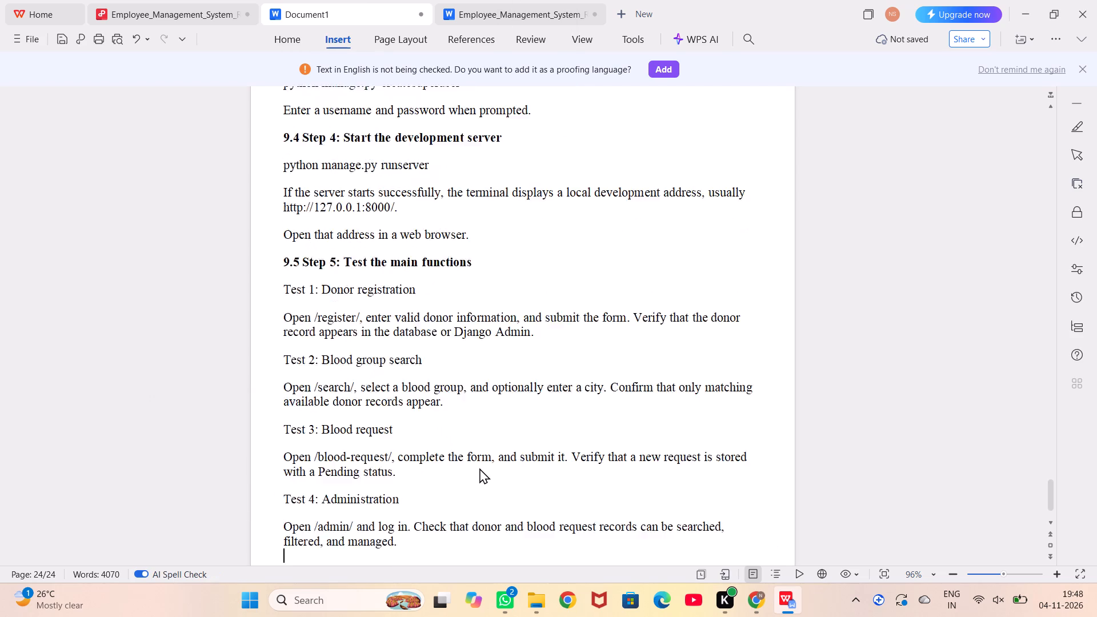
scroll(479, 468, "up", 5)
left_click_drag(427, 367, 246, 354)
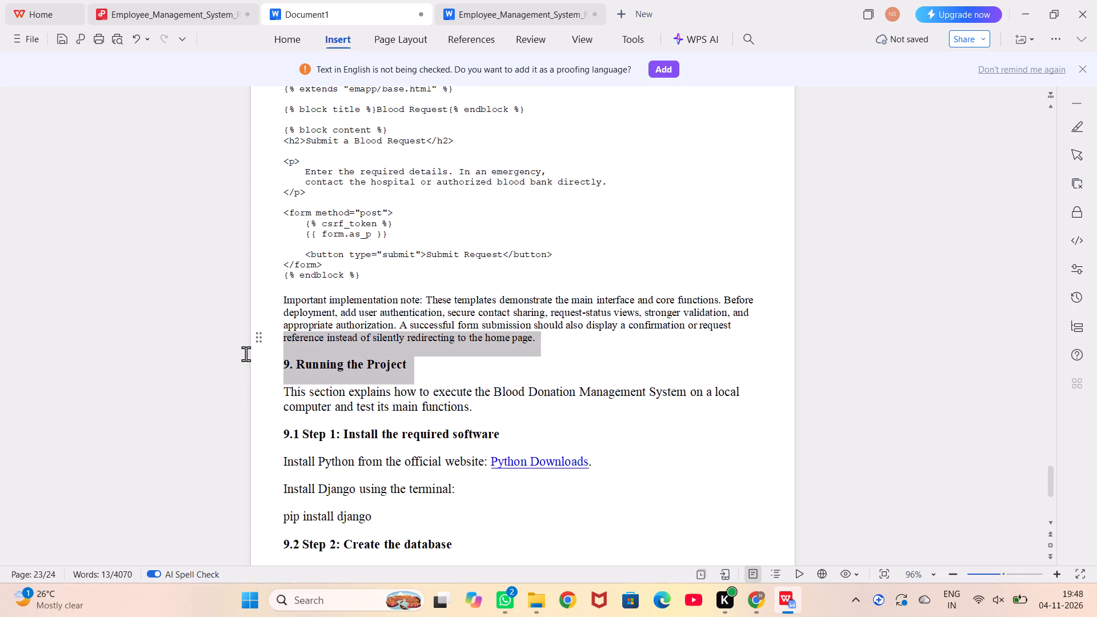
left_click_drag(246, 354, 246, 354)
left_click_drag(434, 368, 387, 372)
left_click_drag(387, 372, 331, 377)
left_click(405, 364)
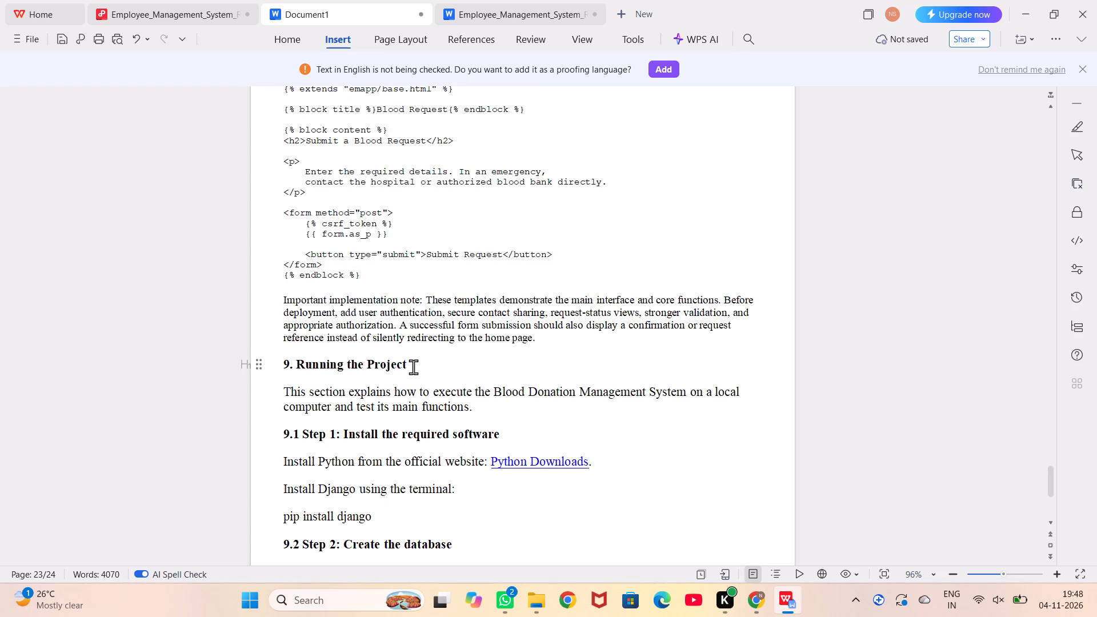
left_click_drag(413, 367, 271, 365)
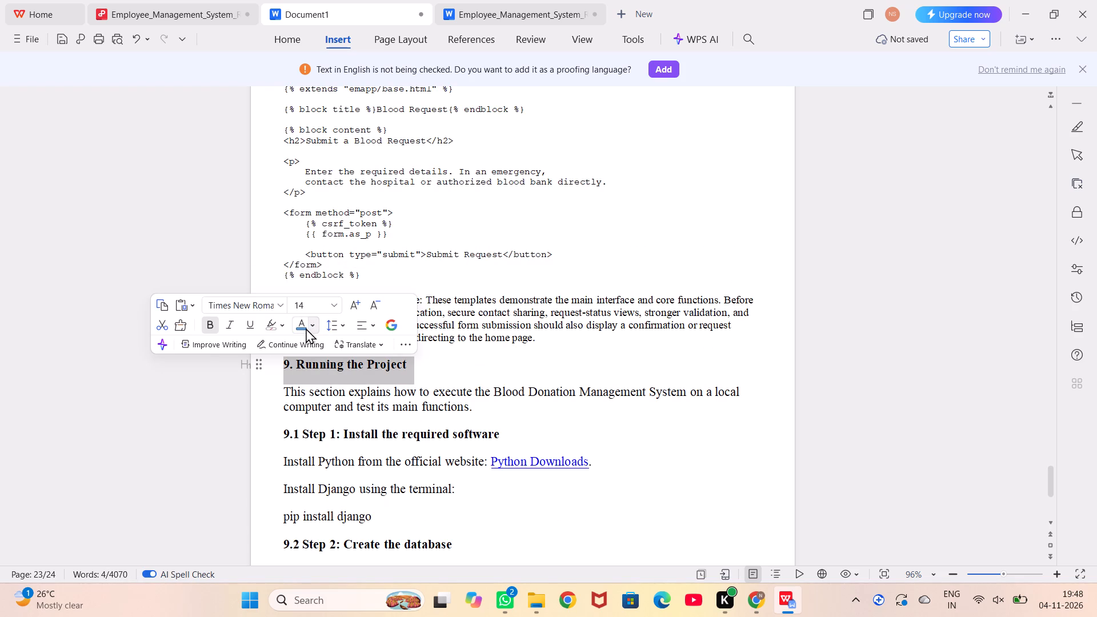
left_click(301, 327)
left_click(334, 307)
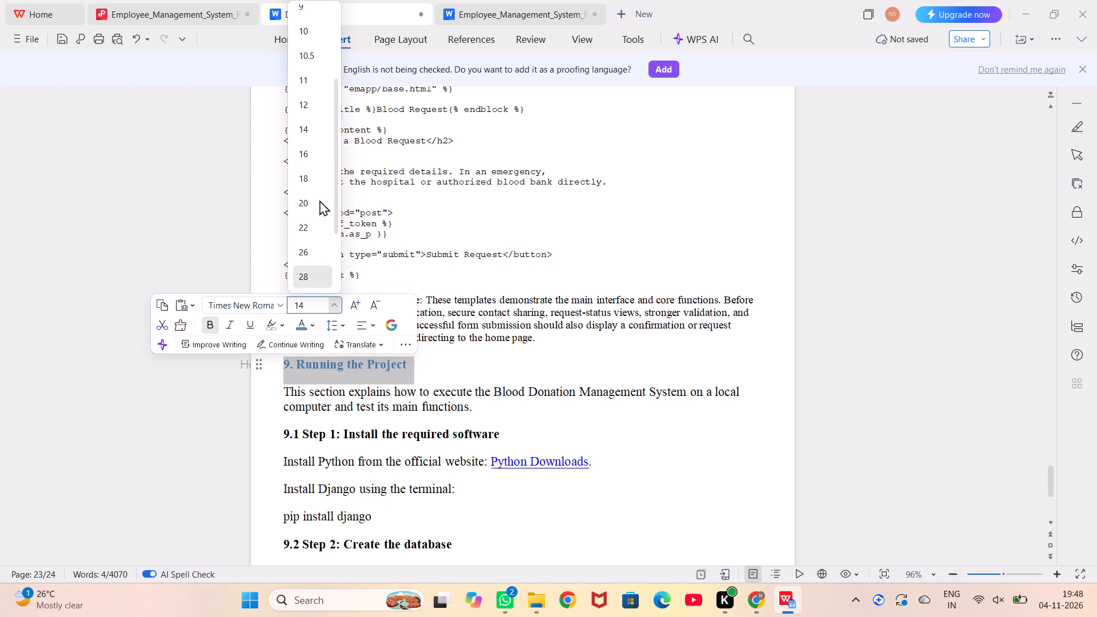
left_click(318, 179)
left_click(561, 276)
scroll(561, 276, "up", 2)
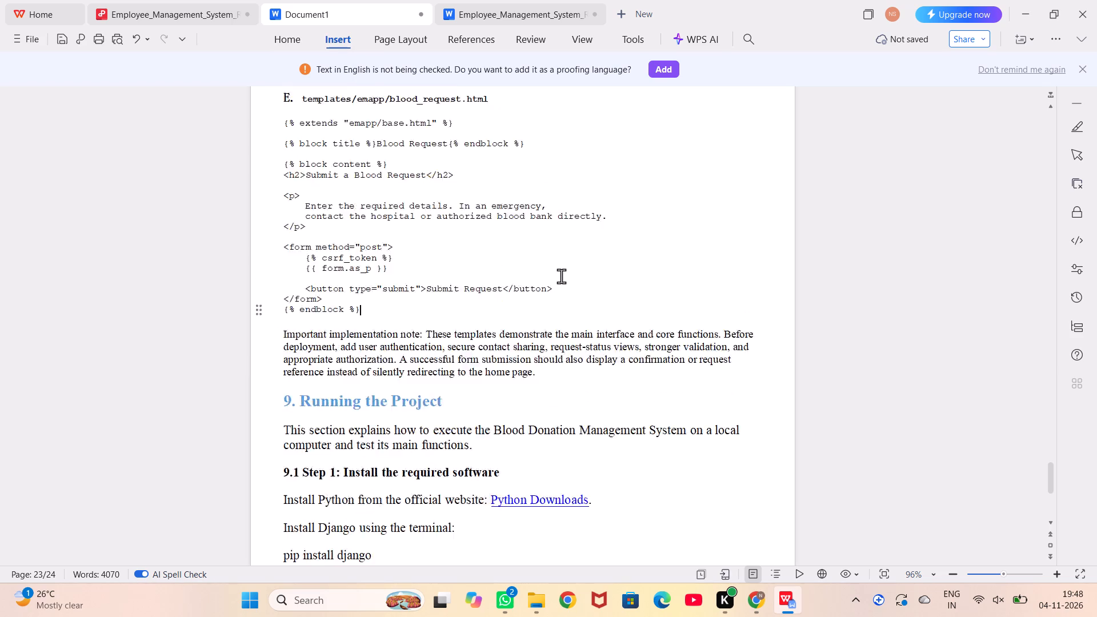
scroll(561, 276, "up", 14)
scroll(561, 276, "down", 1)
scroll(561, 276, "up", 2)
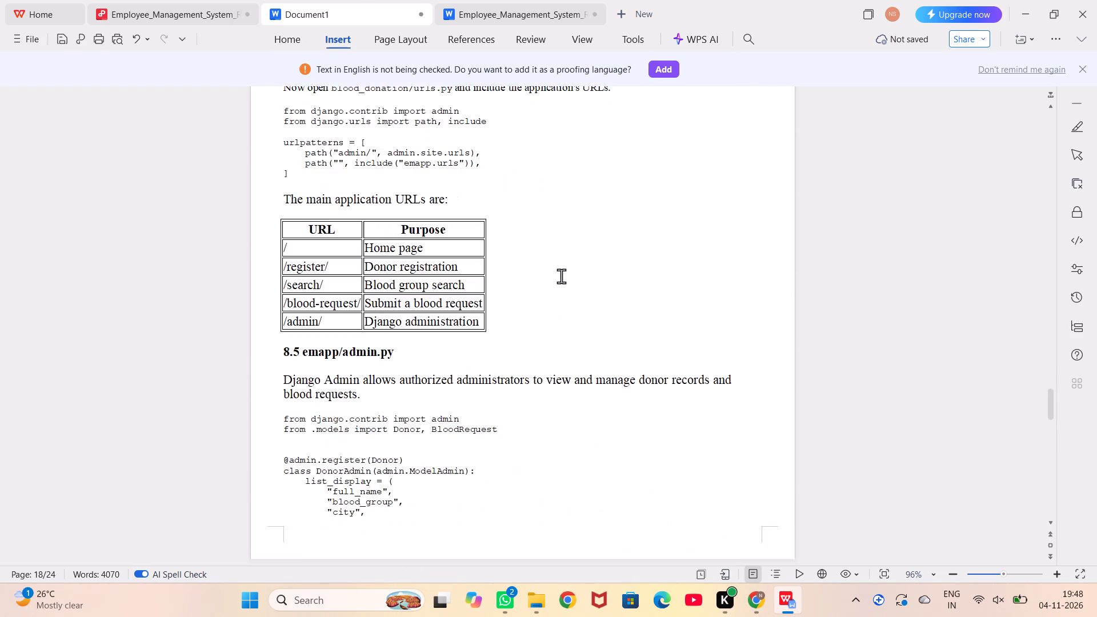
scroll(561, 276, "up", 14)
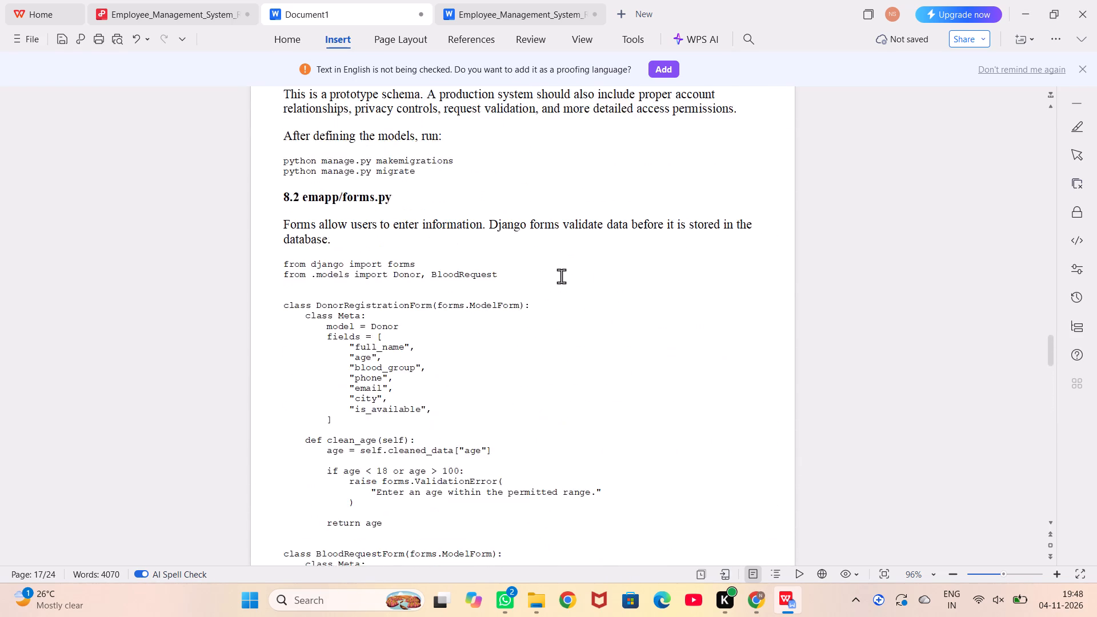
scroll(561, 276, "down", 13)
scroll(561, 276, "down", 9)
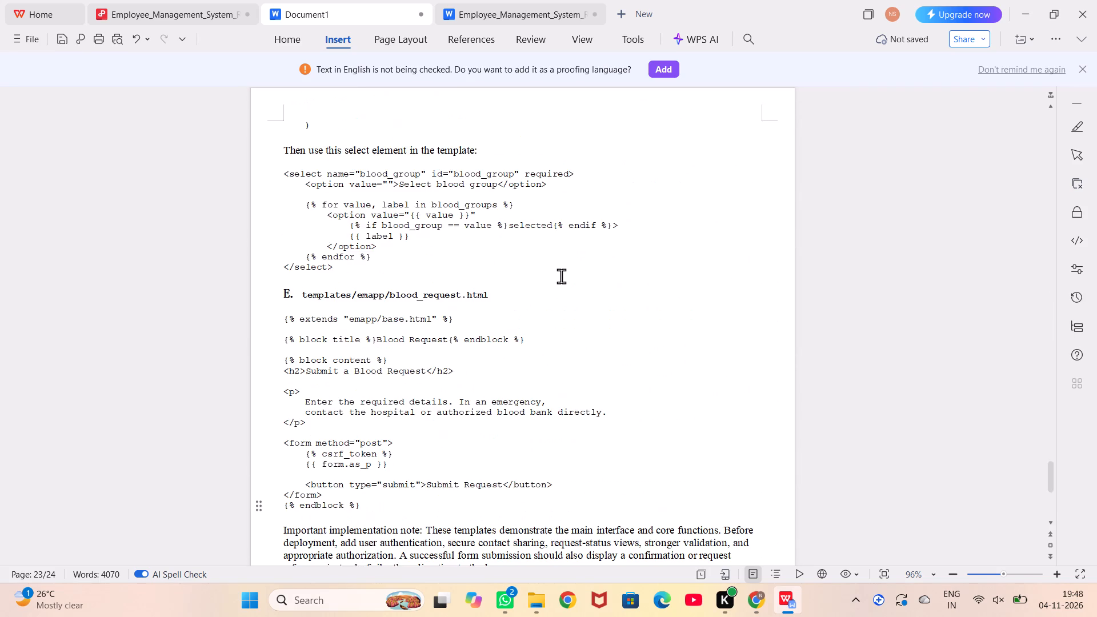
scroll(561, 276, "down", 12)
scroll(561, 276, "down", 10)
left_click(421, 390)
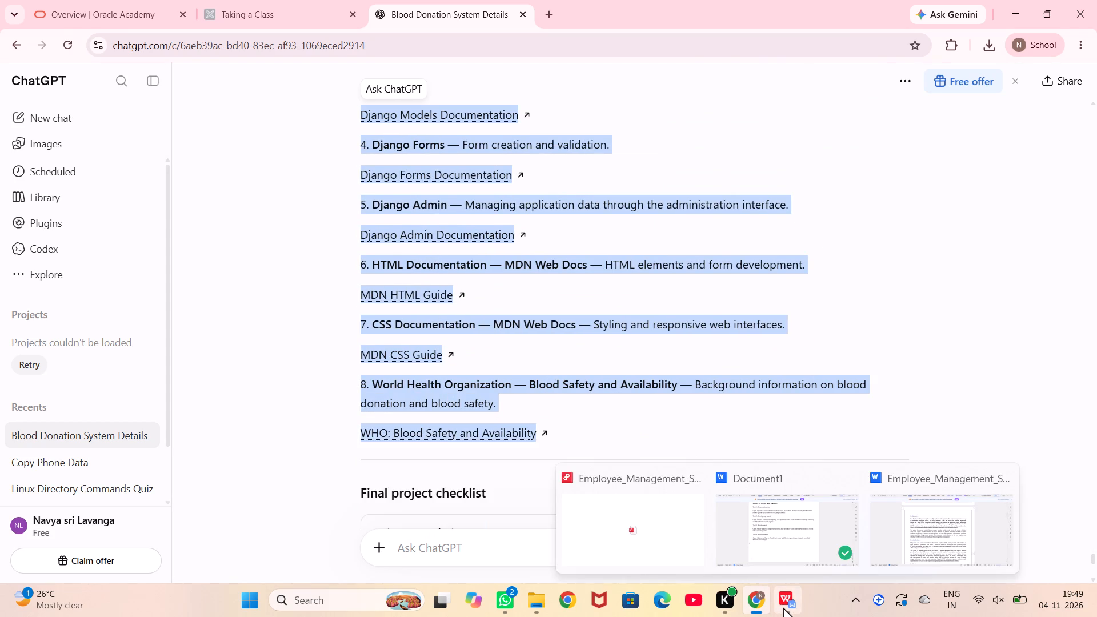
Switch to WPS Office and paste the copied sections 10 to 13 at the end of Document1.
left_click(783, 607)
key("ctrl+v")
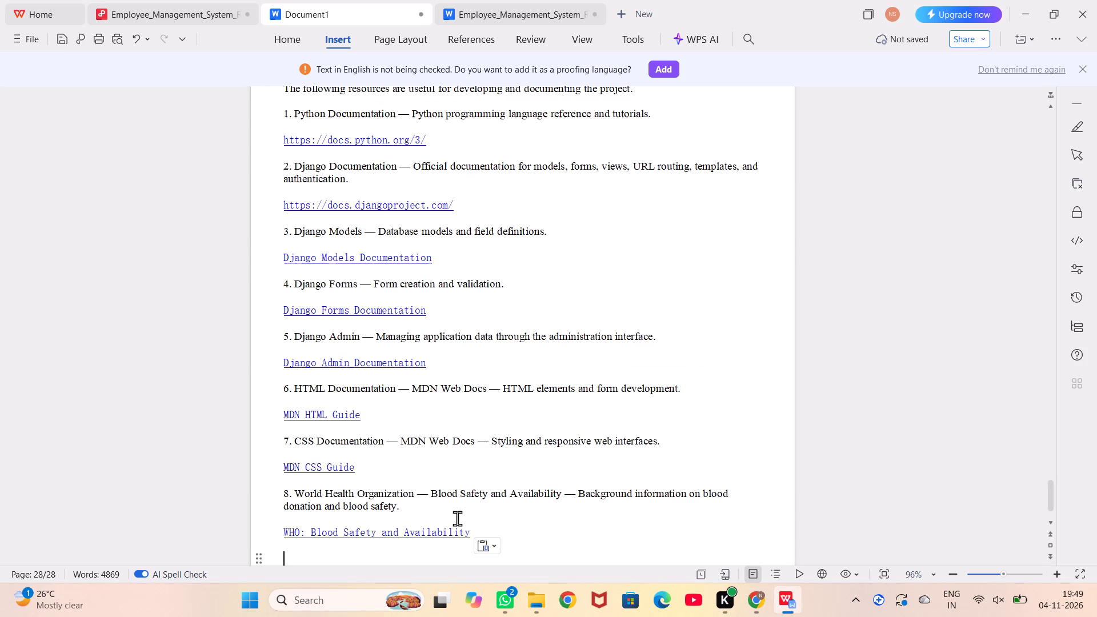
Format everything from the heading "10. Output Screenshots" to the end of the document as Times New Roman, size 14.
scroll(471, 382, "up", 10)
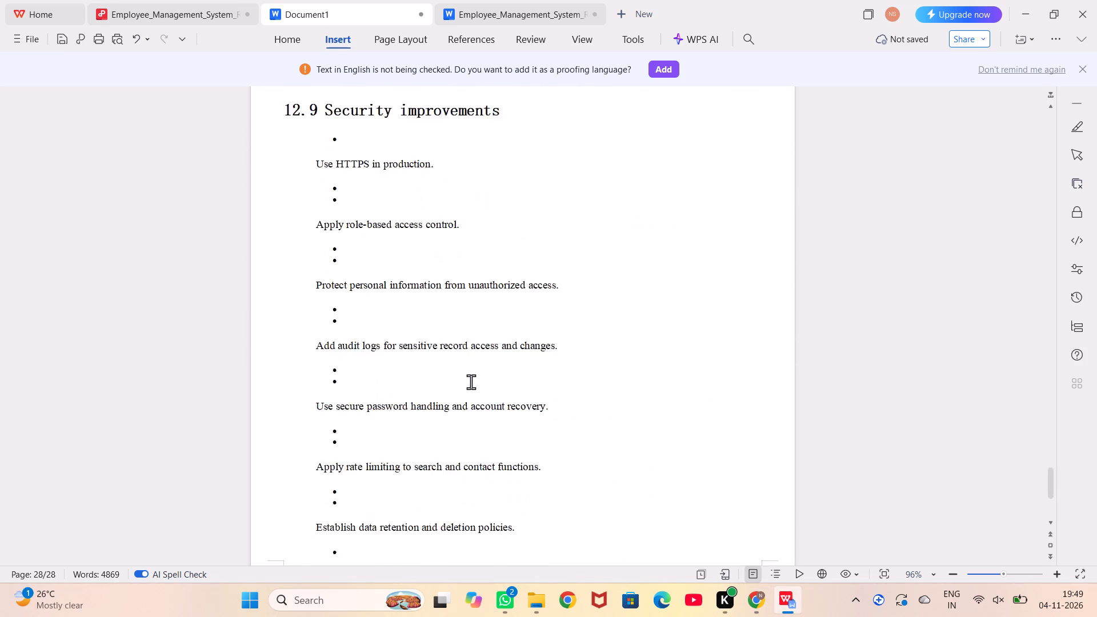
scroll(471, 382, "up", 15)
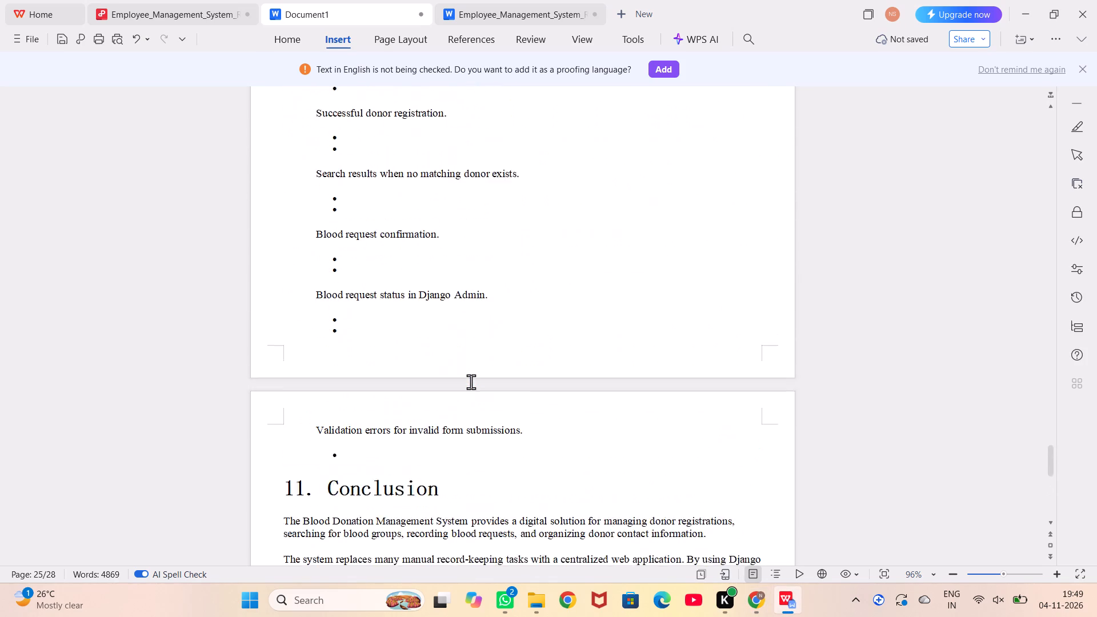
scroll(471, 382, "up", 11)
scroll(471, 382, "down", 1)
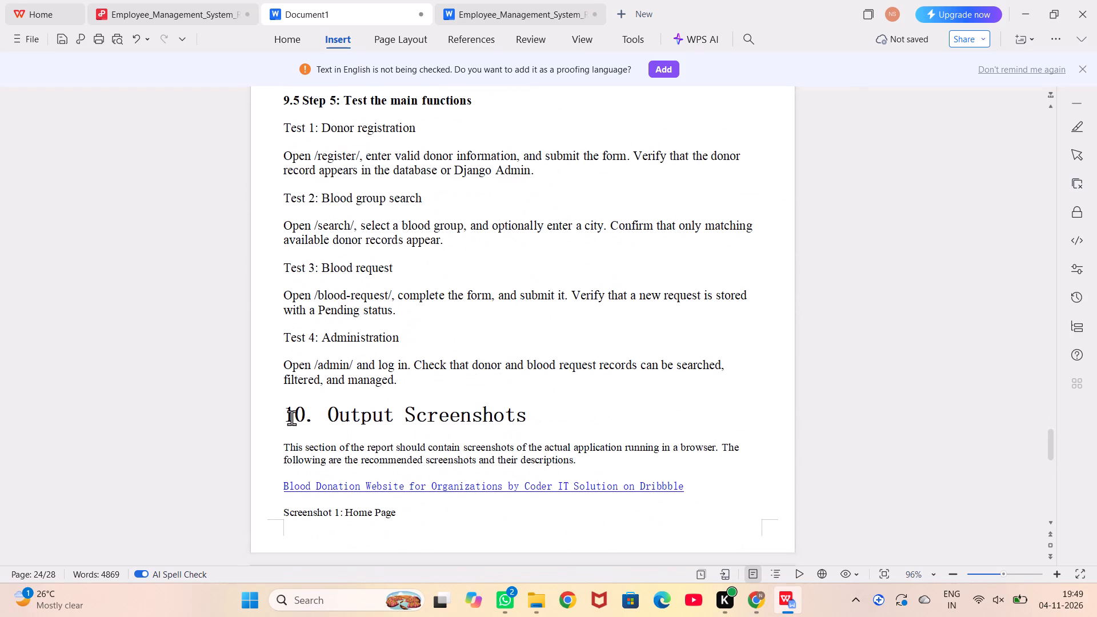
scroll(291, 418, "up", 1)
left_click_drag(286, 438, 543, 425)
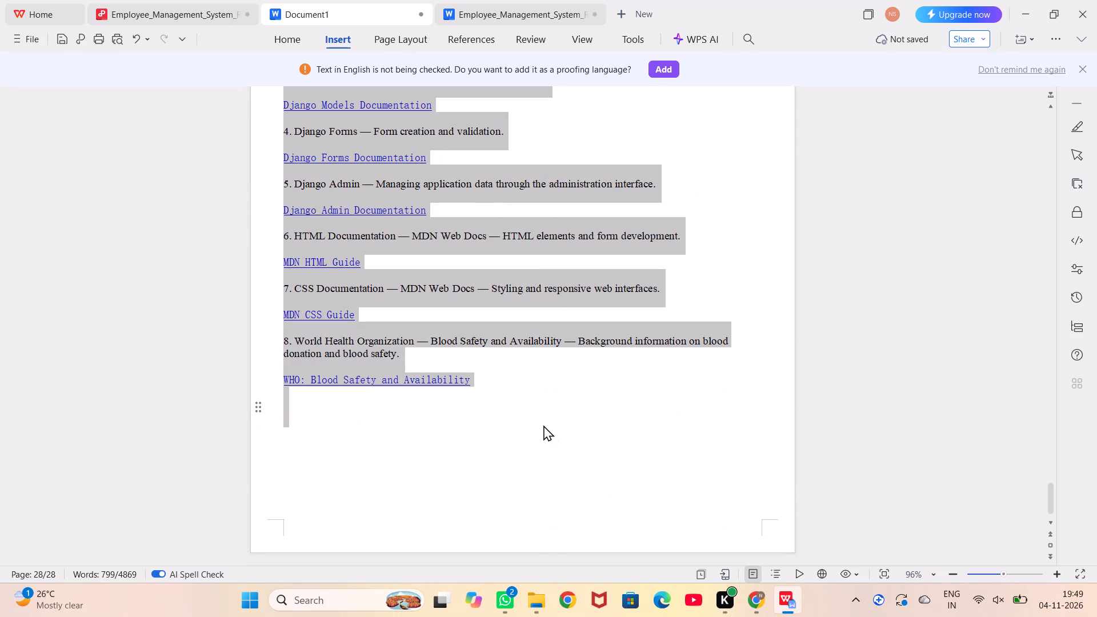
left_click_drag(543, 425, 543, 425)
left_click(265, 435)
type("ti")
left_click(263, 454)
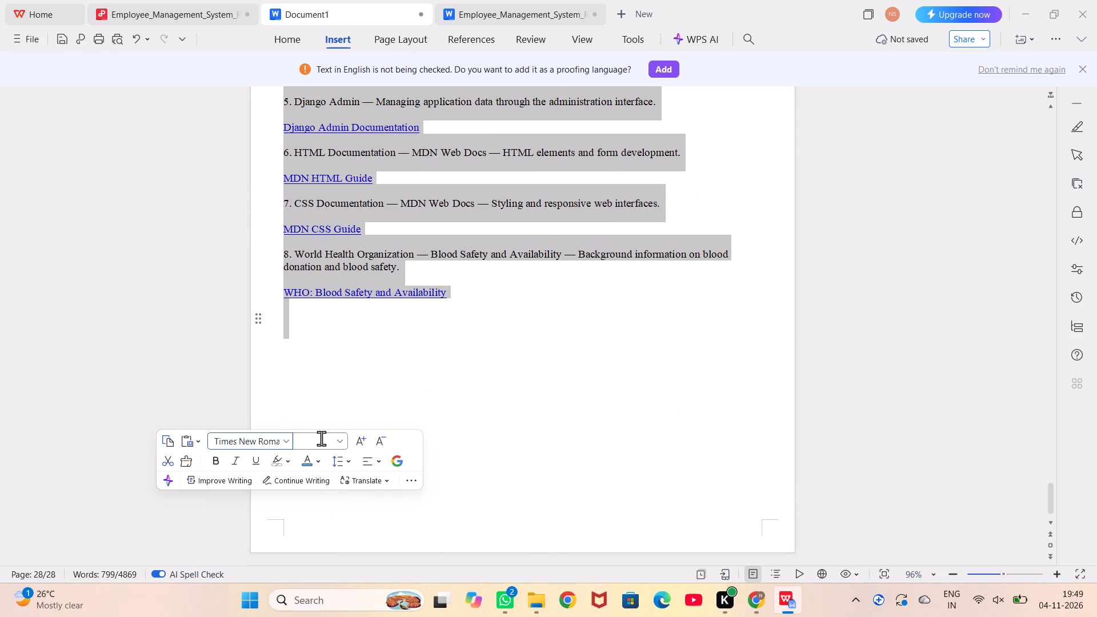
left_click(335, 443)
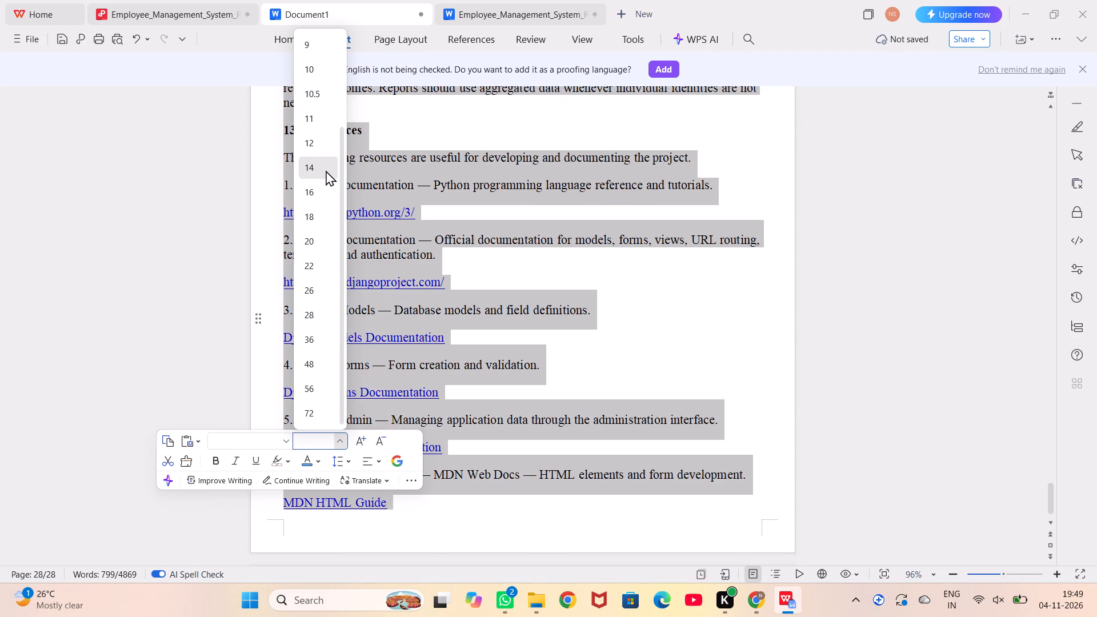
left_click(326, 170)
left_click(550, 274)
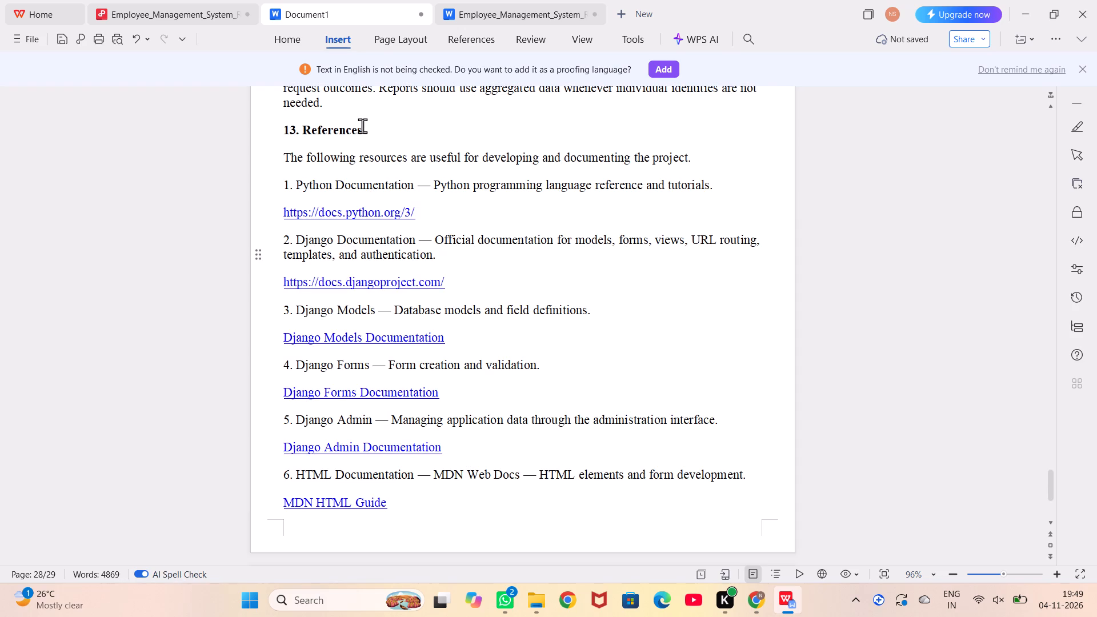
Make the heading "13. References" blue and set it to size 18.
left_click_drag(362, 126, 278, 138)
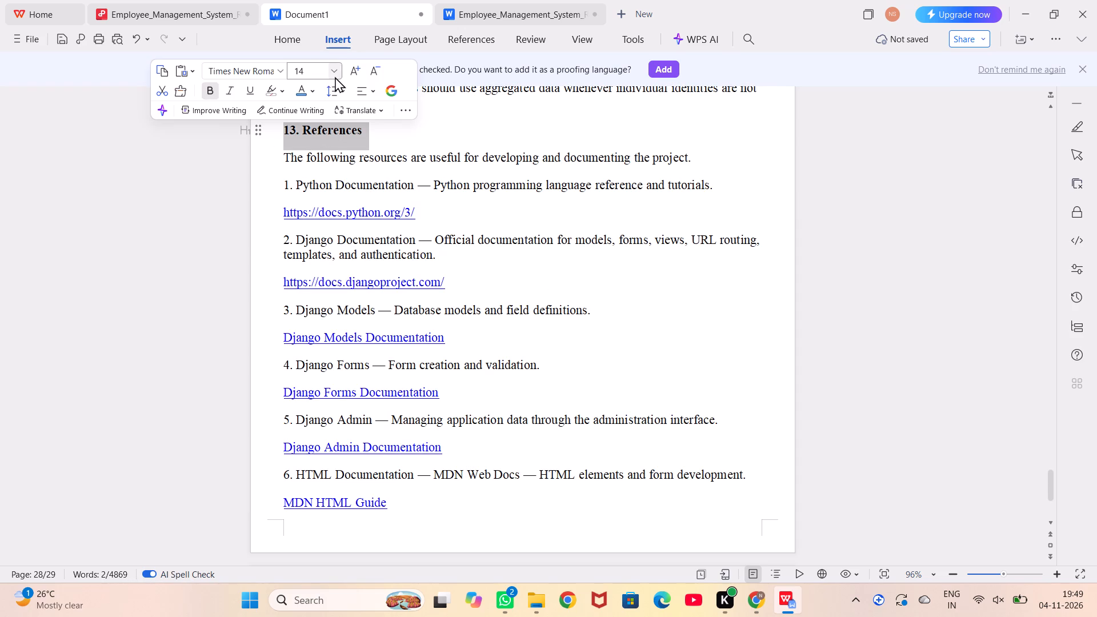
left_click(302, 95)
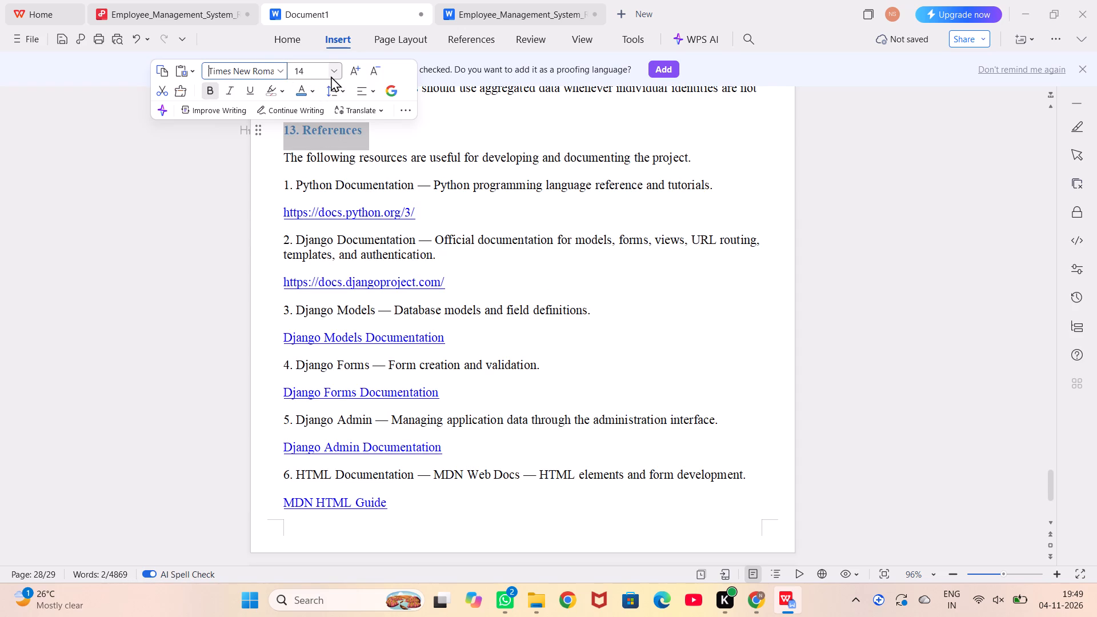
left_click(331, 76)
left_click(308, 270)
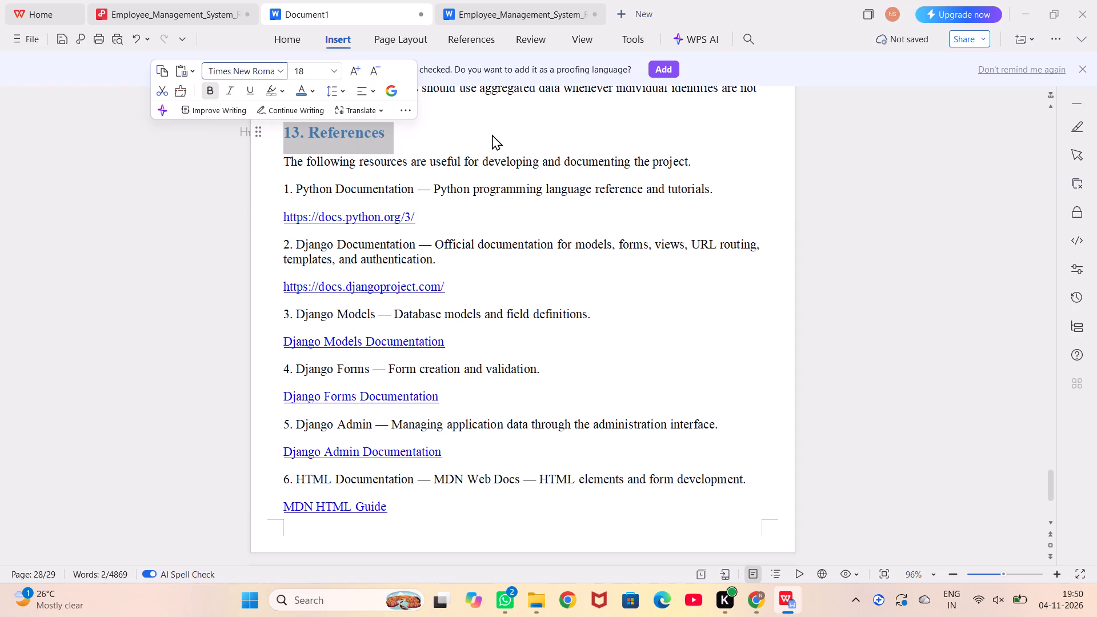
left_click(489, 129)
Delete the empty bullets between "Use secure password handling and account recovery." and the heading "12.10 Reports and analytics".
scroll(489, 129, "up", 3)
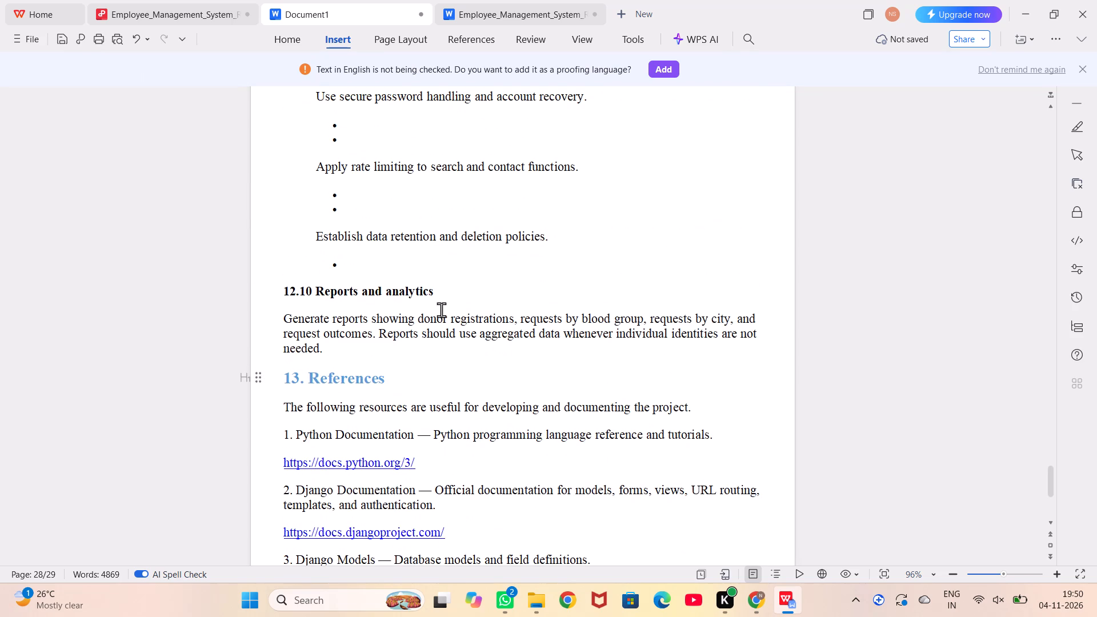
scroll(444, 302, "up", 1)
left_click(409, 316)
key("BackSpace")
key("BackSpace")
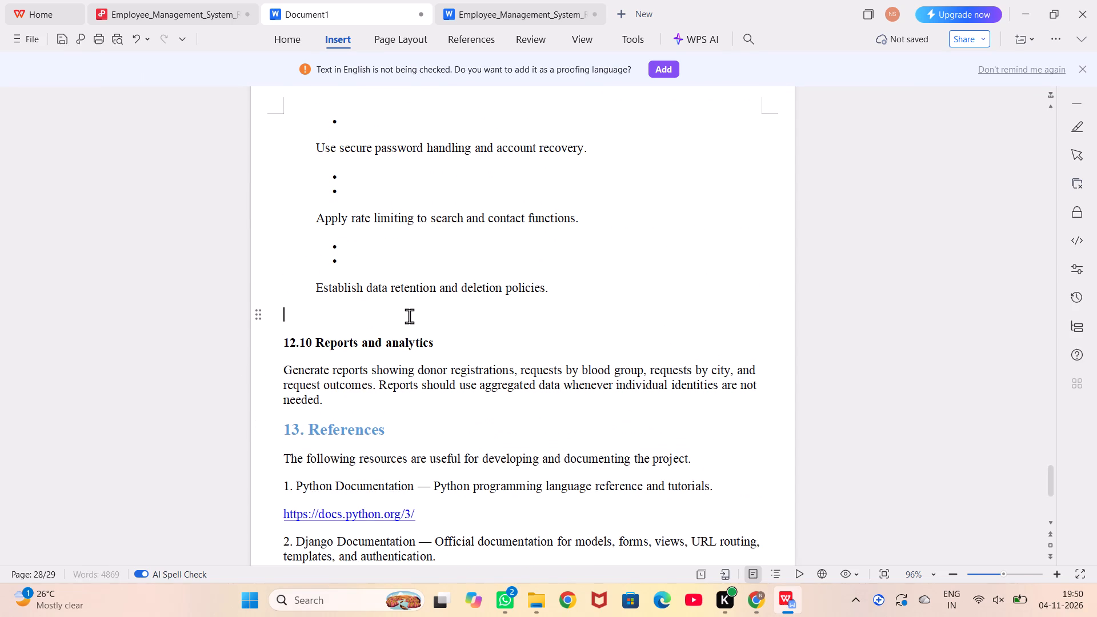
key("BackSpace")
left_click(408, 265)
key("BackSpace")
key("BackSpace")
key("BackSpace")
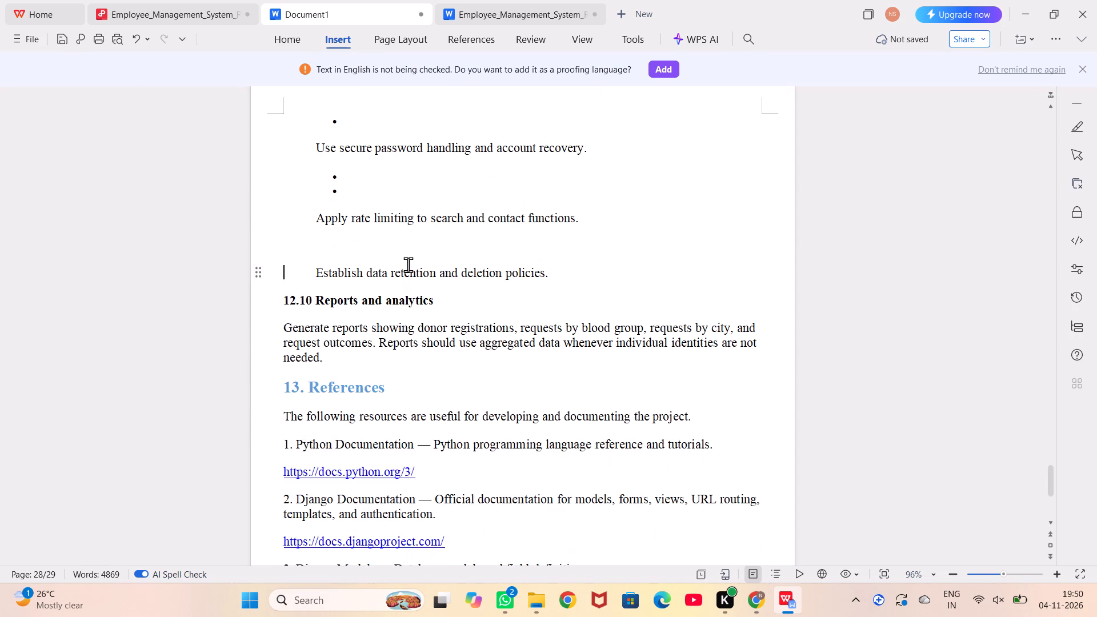
key("BackSpace")
left_click(394, 191)
key("BackSpace")
key("BackSpace")
key("BackSpace")
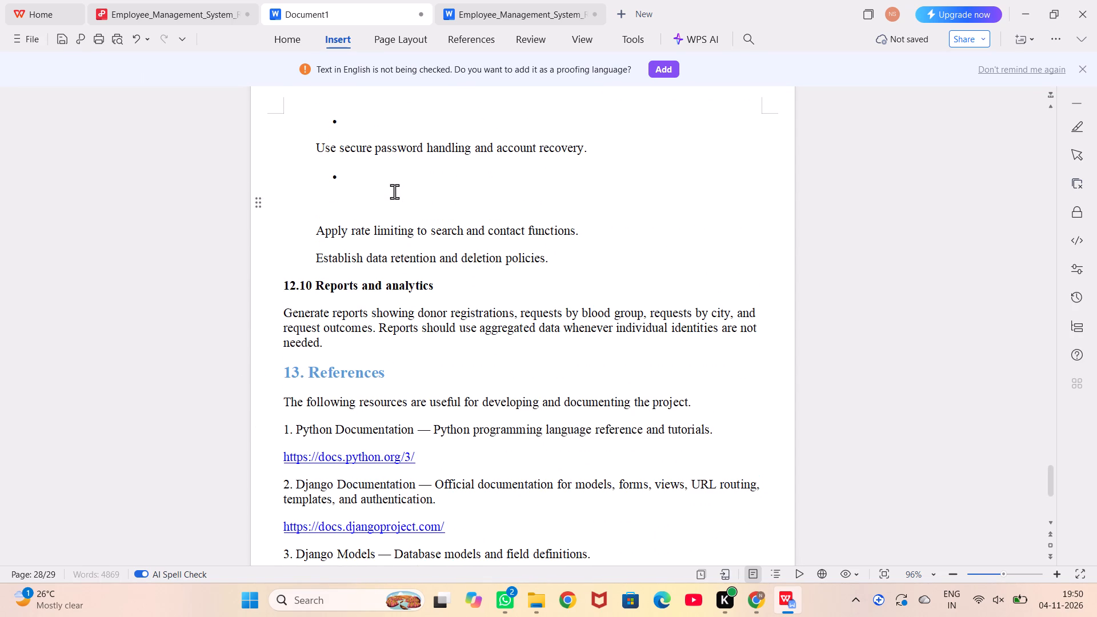
key("BackSpace")
key("BackSpace")
Delete the empty bullets between "Protect personal information from unauthorized access." and "Use secure password handling and account recovery.".
scroll(386, 187, "up", 1)
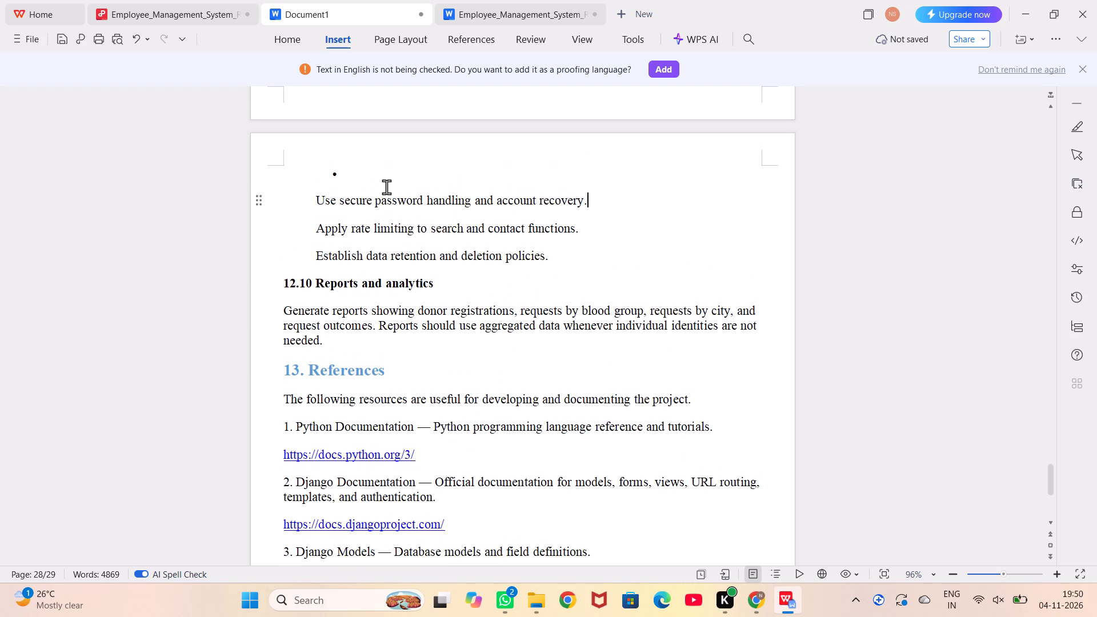
scroll(386, 187, "up", 1)
left_click(392, 178)
key("BackSpace")
key("BackSpace")
key("BackSpace")
scroll(392, 178, "up", 1)
left_click(390, 178)
key("BackSpace")
key("BackSpace")
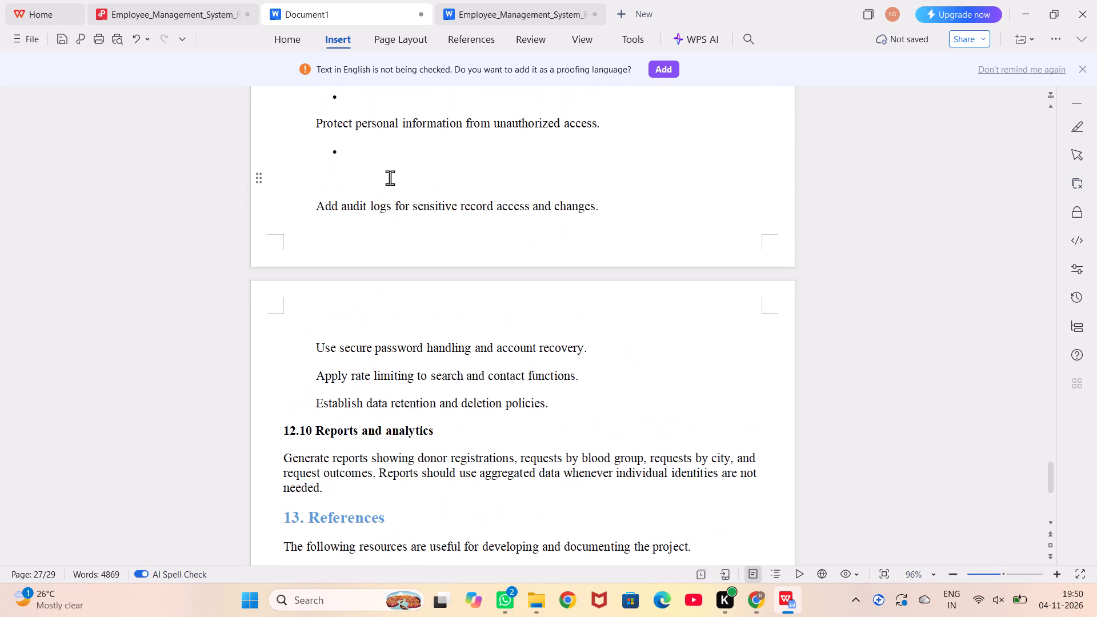
key("BackSpace")
key("BackSpace")
Delete the remaining empty bullets between the heading "12.9 Security improvements" and "Protect personal information from unauthorized access.".
scroll(390, 178, "up", 1)
left_click(390, 178)
key("BackSpace")
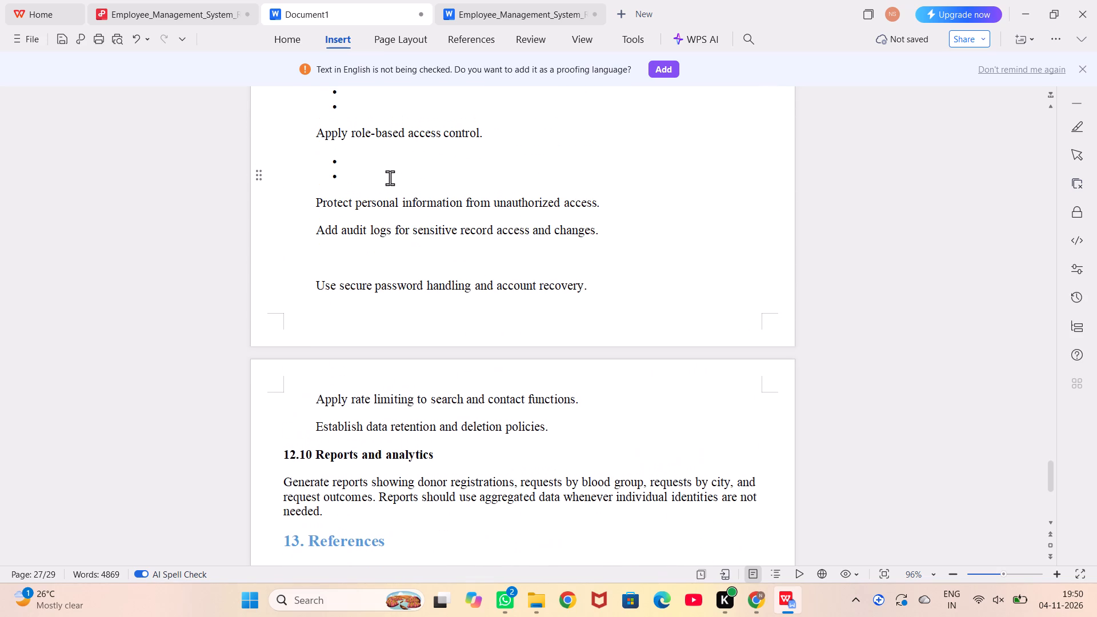
key("BackSpace")
key("BackSpace")
key("BackSpace")
scroll(390, 178, "up", 1)
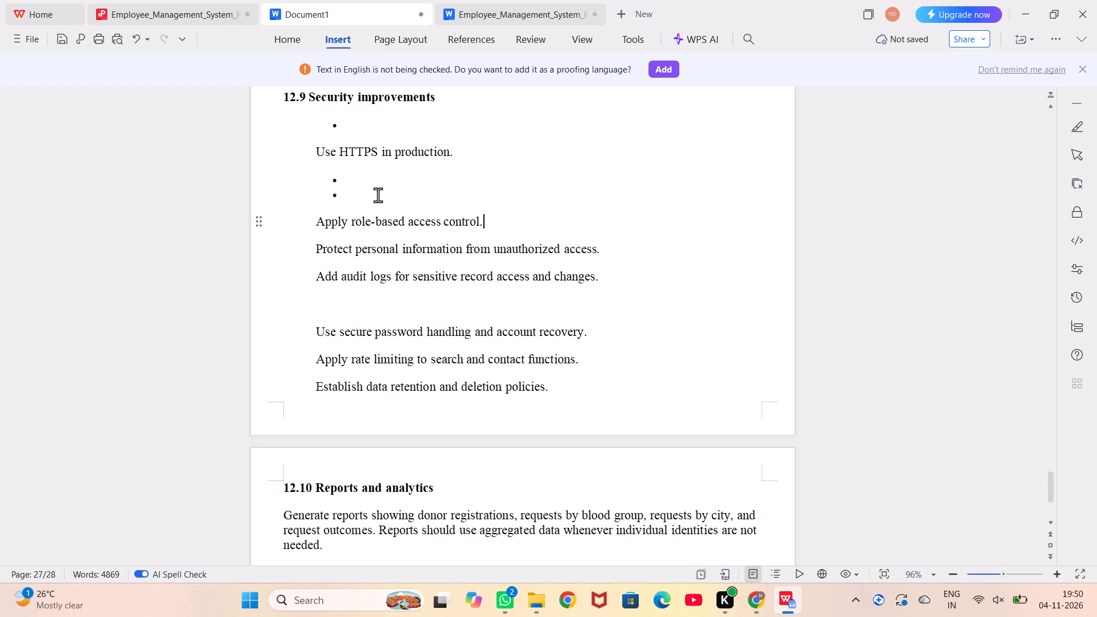
left_click(378, 195)
key("BackSpace")
key("BackSpace")
key("BackSpace")
key("BackSpace")
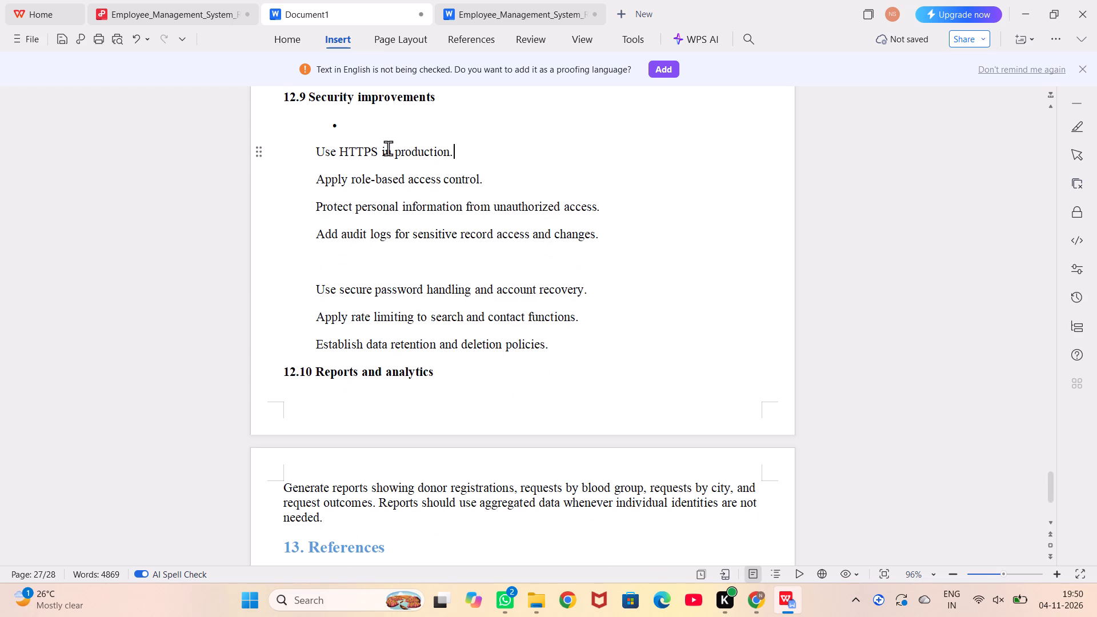
left_click(381, 118)
key("BackSpace")
key("BackSpace")
key("BackSpace")
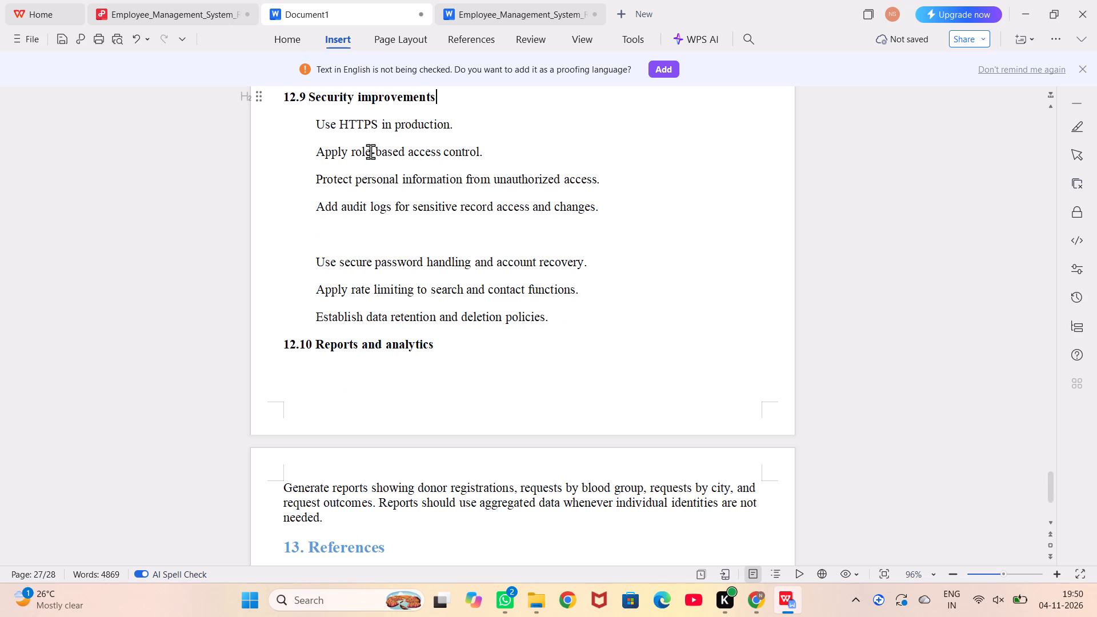
Start numbering the items under 12.9 by putting "1." before "Use HTTPS in production.".
left_click(313, 127)
type("1.")
key("space")
key("2")
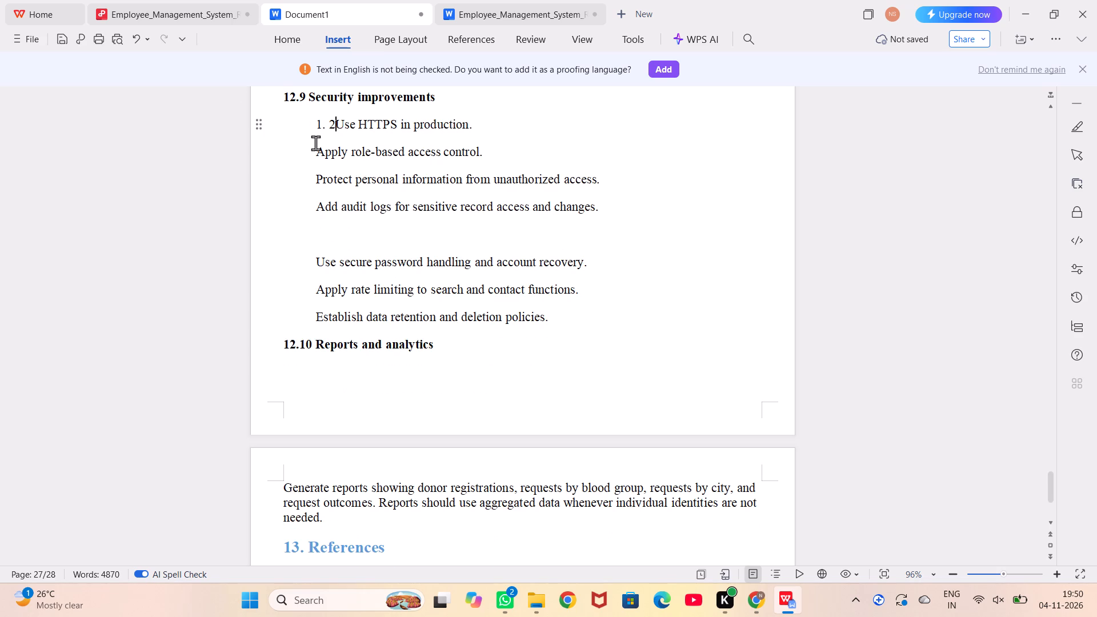
key("BackSpace")
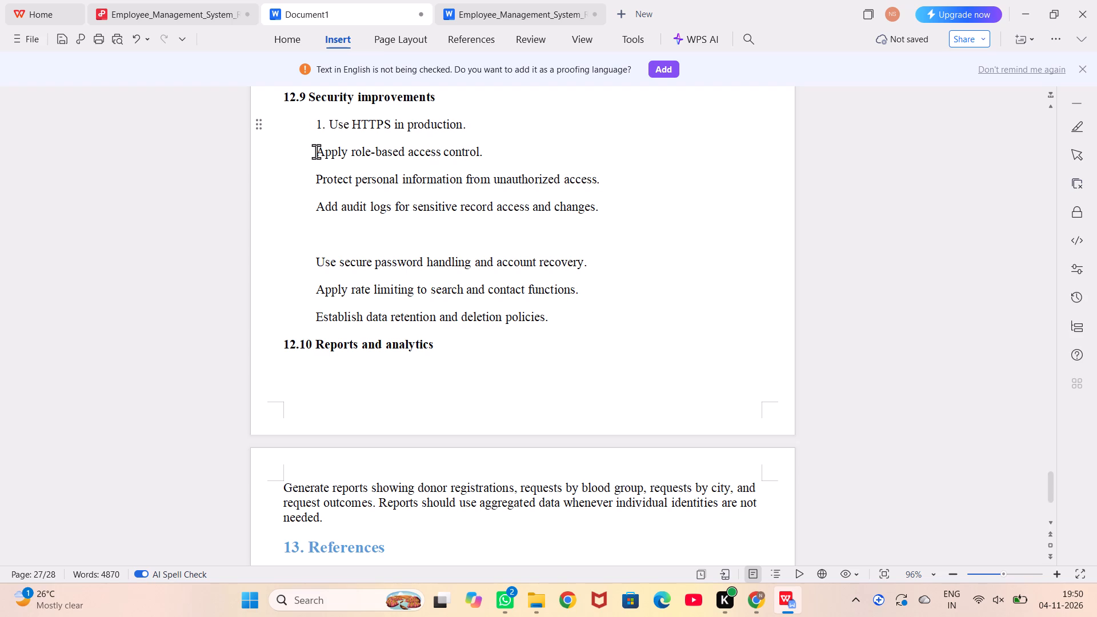
left_click(316, 151)
key("BackSpace")
key("BackSpace")
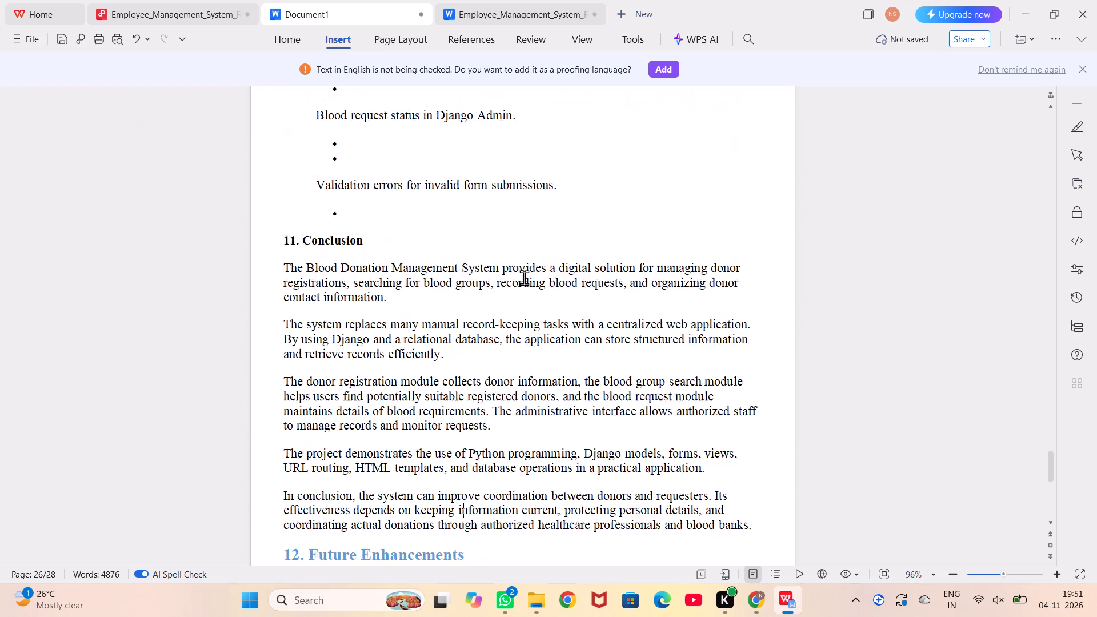
Set the heading "11. Conclusion" to size 18 and colour it blue.
scroll(524, 278, "up", 1)
left_click_drag(391, 297, 272, 278)
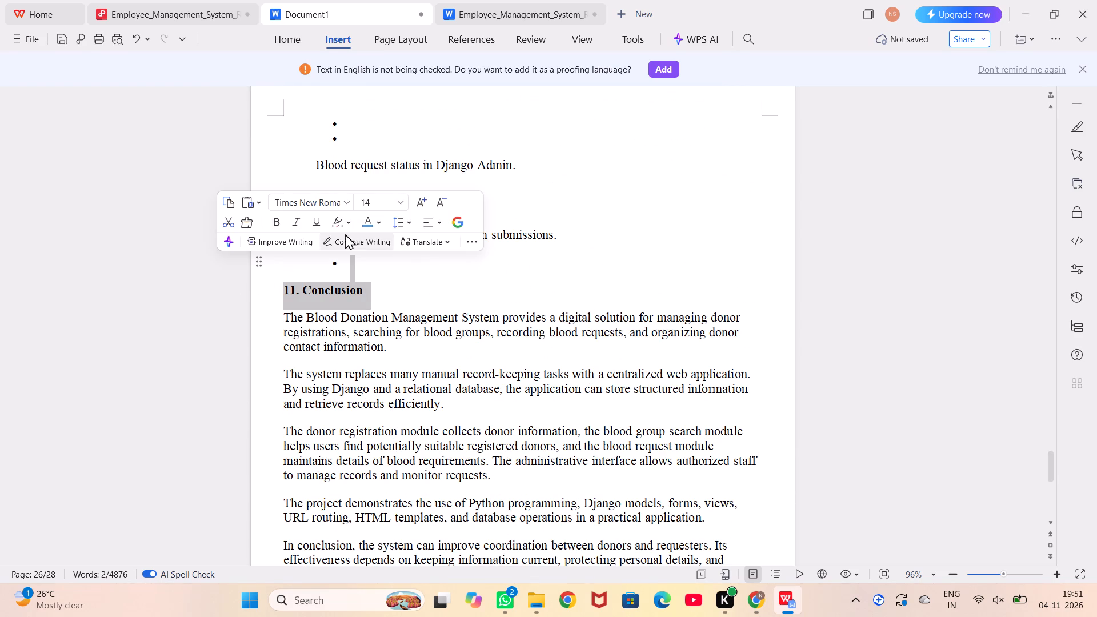
left_click(400, 205)
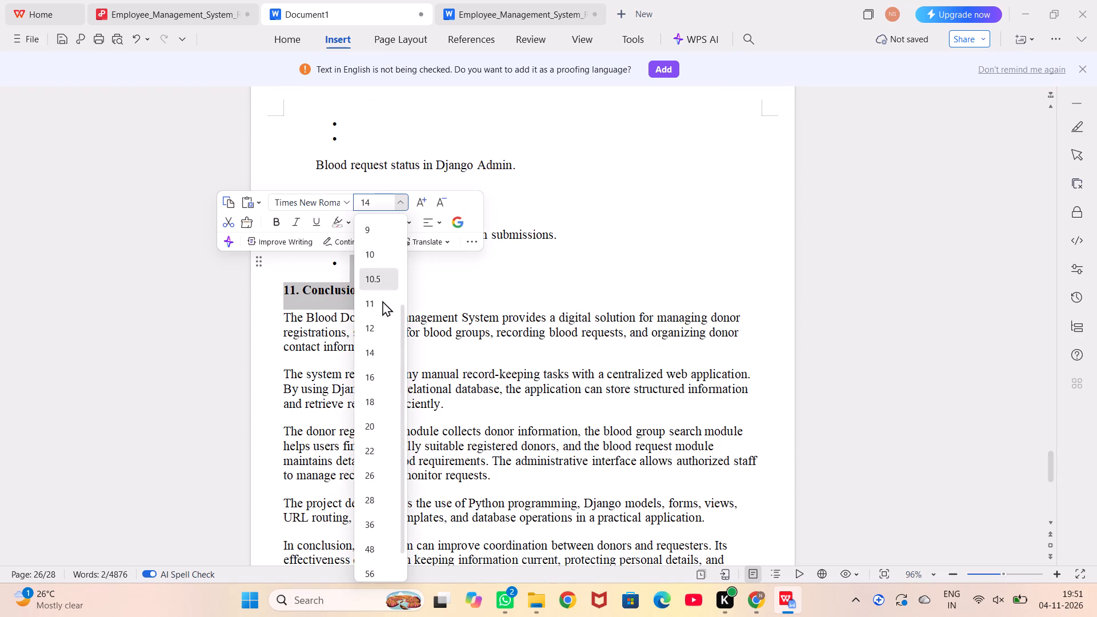
left_click(384, 404)
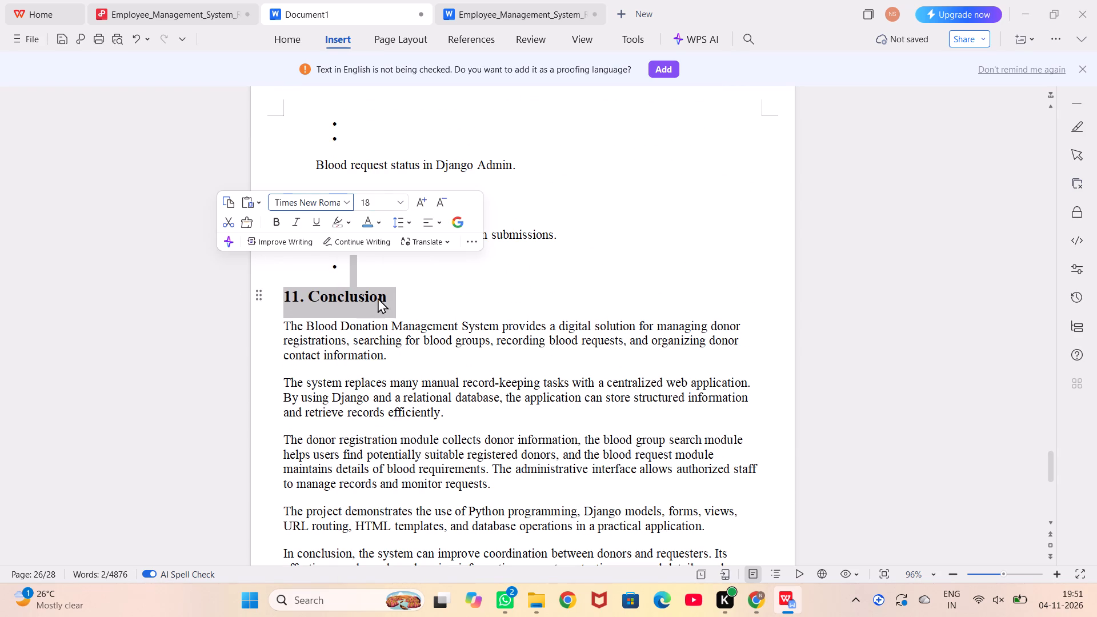
left_click(367, 227)
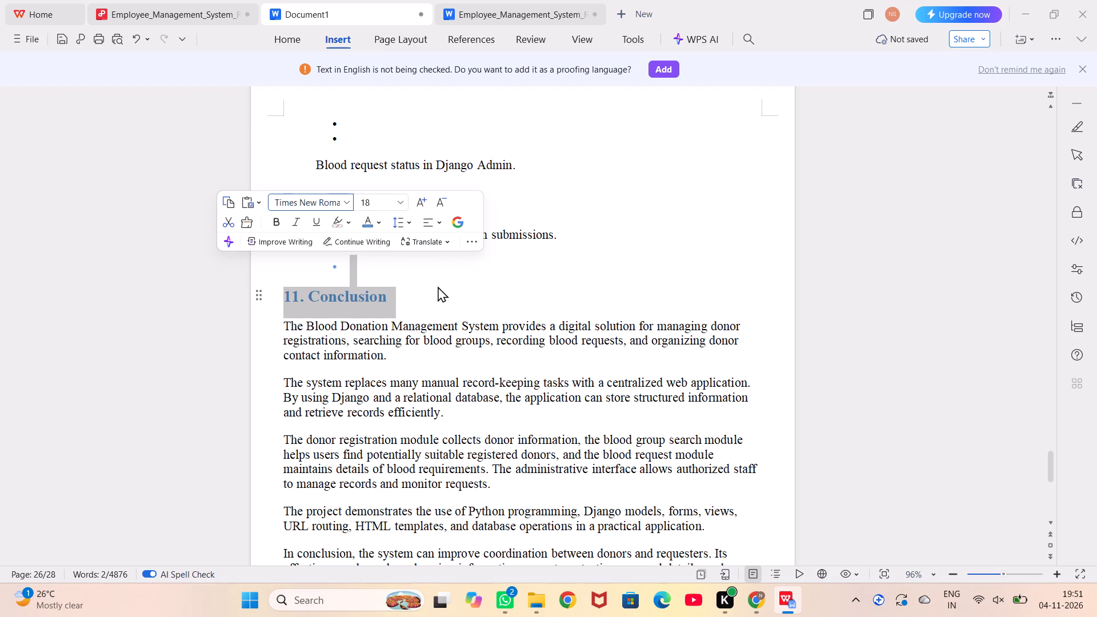
left_click(438, 286)
Delete the empty bullets directly before and after "Validation errors for invalid form submissions.".
left_click(357, 274)
key("BackSpace")
key("BackSpace")
key("BackSpace")
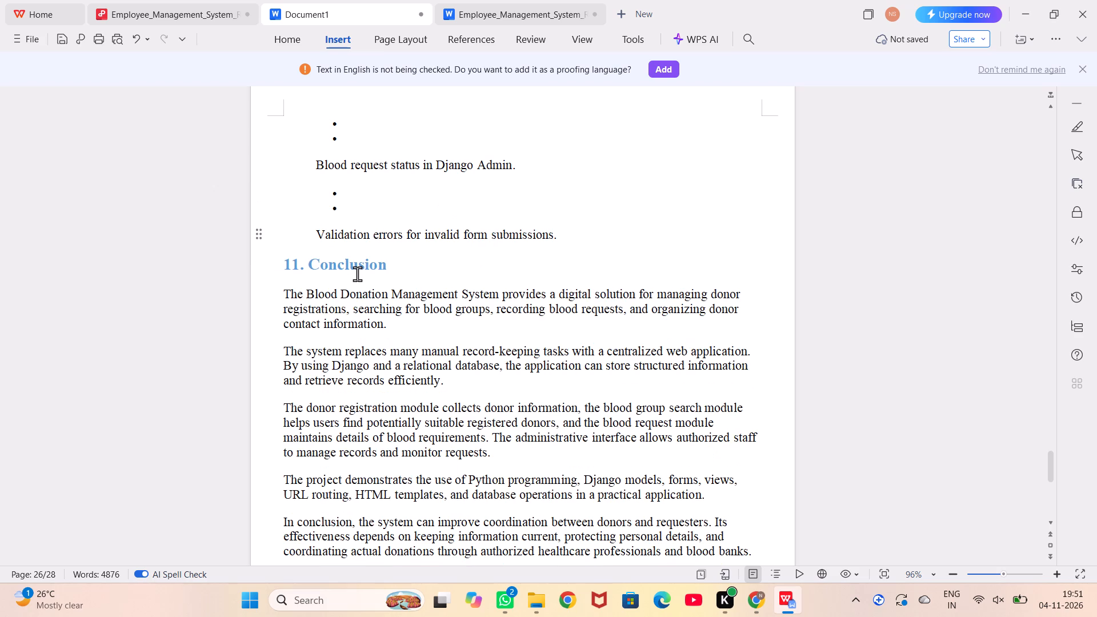
left_click(361, 215)
key("BackSpace")
key("BackSpace")
key("BackSpace")
key("BackSpace")
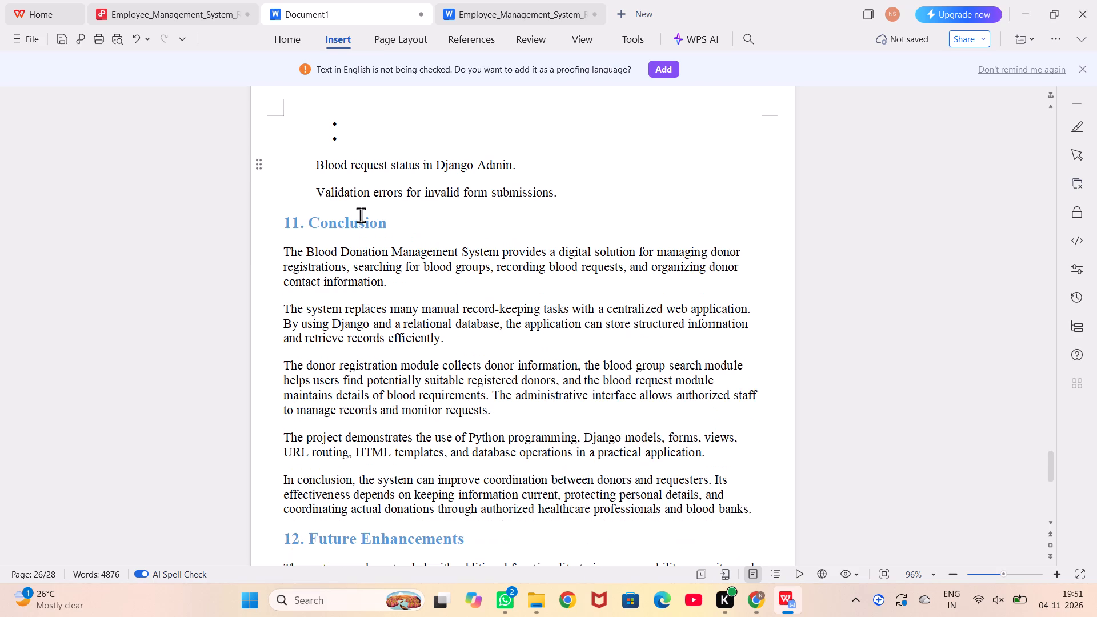
Delete the empty bullets between "Search results when no matching donor exists." and "Blood request status in Django Admin.".
scroll(361, 215, "up", 1)
left_click(358, 260)
key("BackSpace")
key("BackSpace")
key("BackSpace")
key("BackSpace")
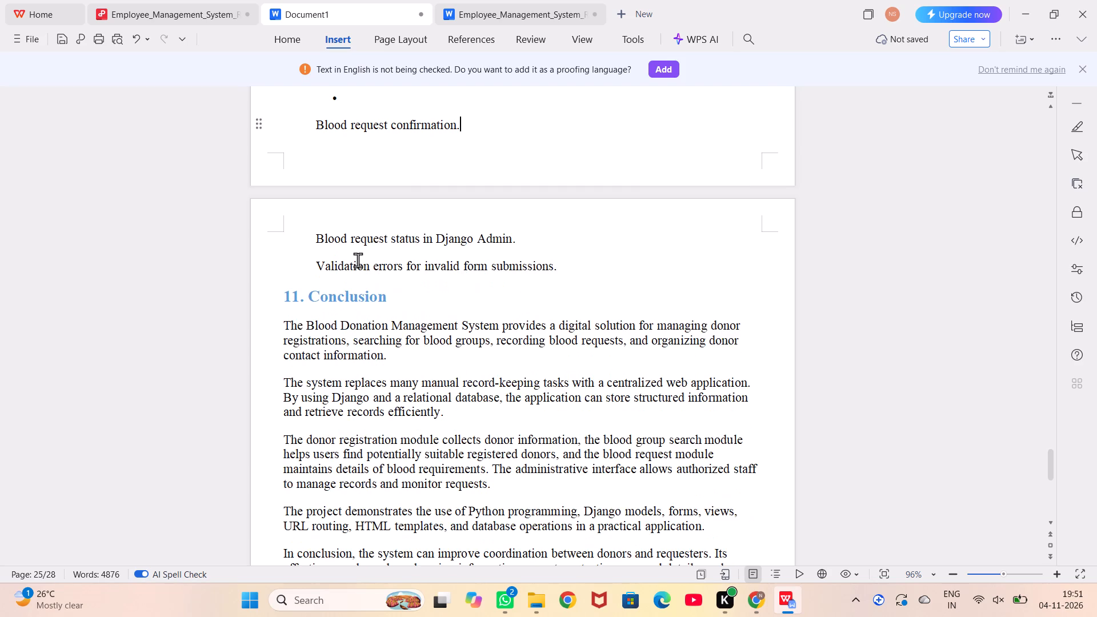
scroll(358, 260, "up", 1)
left_click(378, 196)
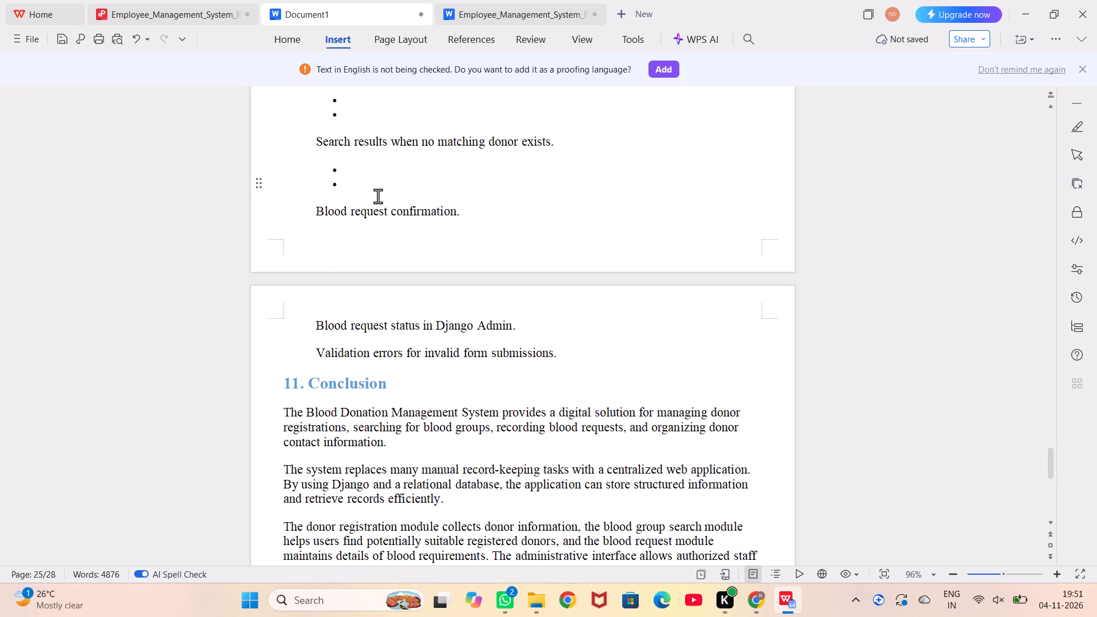
key("BackSpace")
key("BackSpace")
key("BackSpace")
key("BackSpace")
Delete the remaining empty bullets between "Additional useful screenshots include:" and "Search results when no matching donor exists.".
scroll(378, 196, "up", 1)
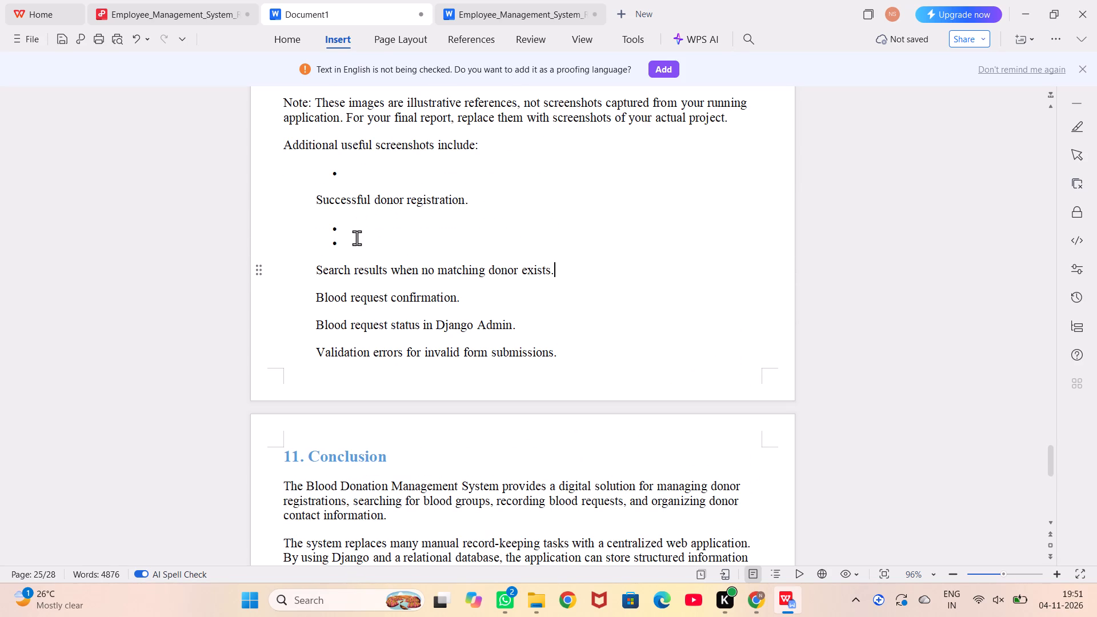
left_click(357, 238)
key("BackSpace")
key("BackSpace")
key("BackSpace")
key("BackSpace")
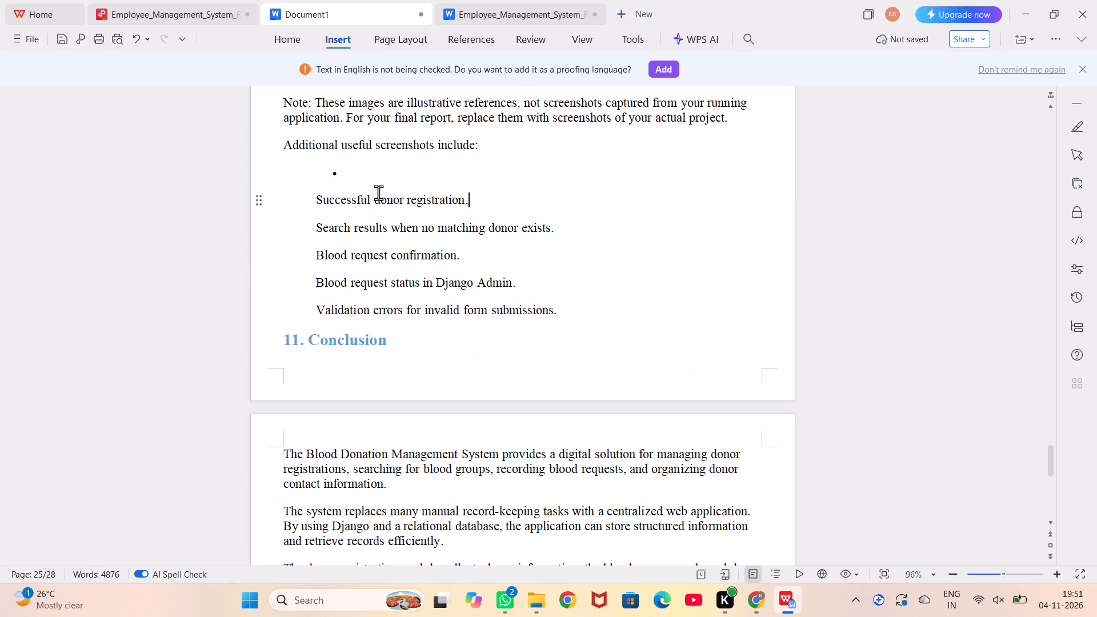
left_click(382, 177)
key("BackSpace")
key("BackSpace")
key("BackSpace")
scroll(382, 177, "up", 1)
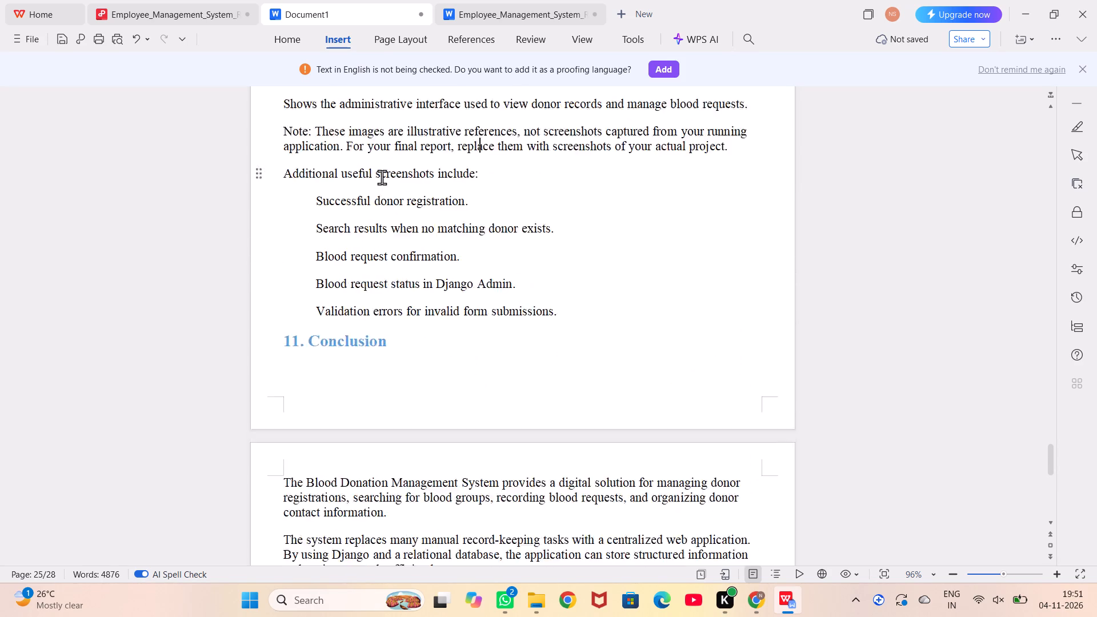
scroll(382, 177, "up", 5)
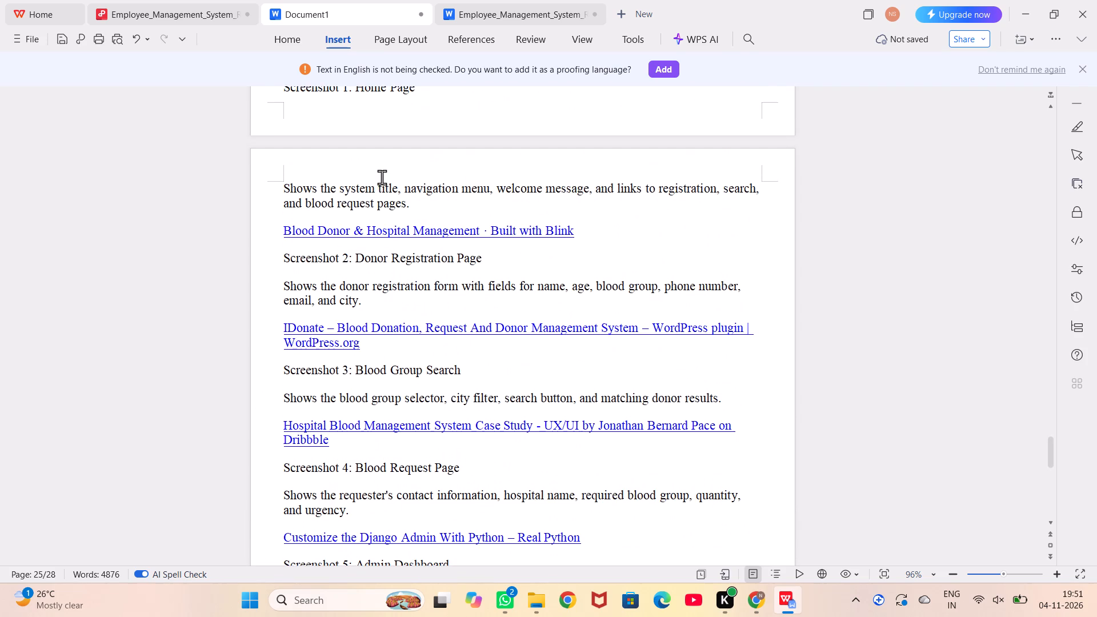
scroll(486, 270, "up", 2)
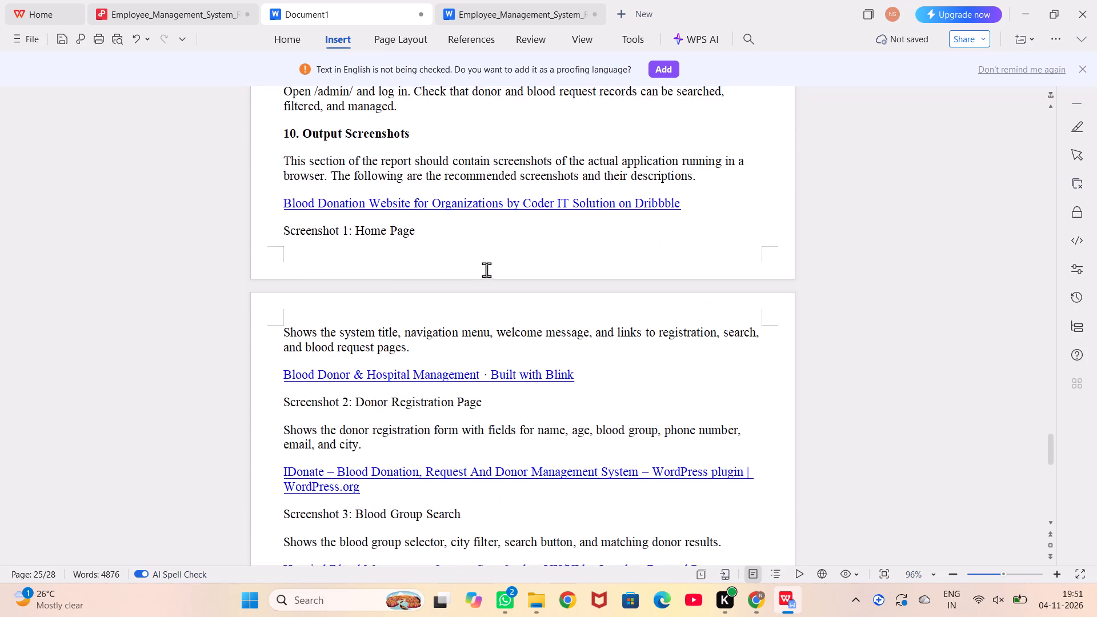
scroll(486, 270, "up", 8)
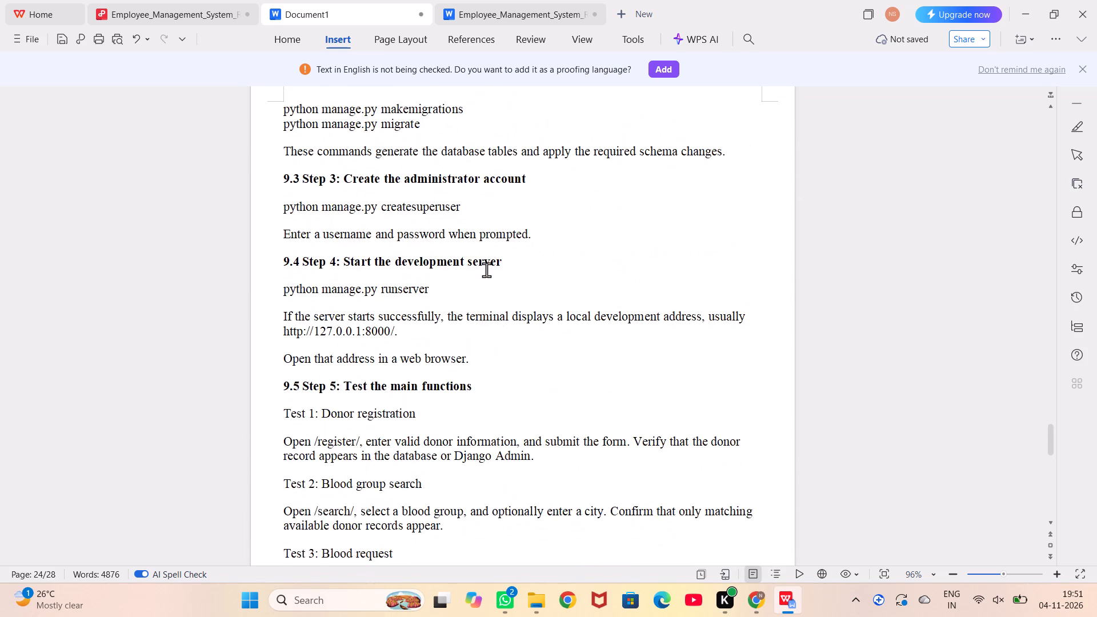
scroll(486, 270, "up", 5)
scroll(486, 270, "down", 4)
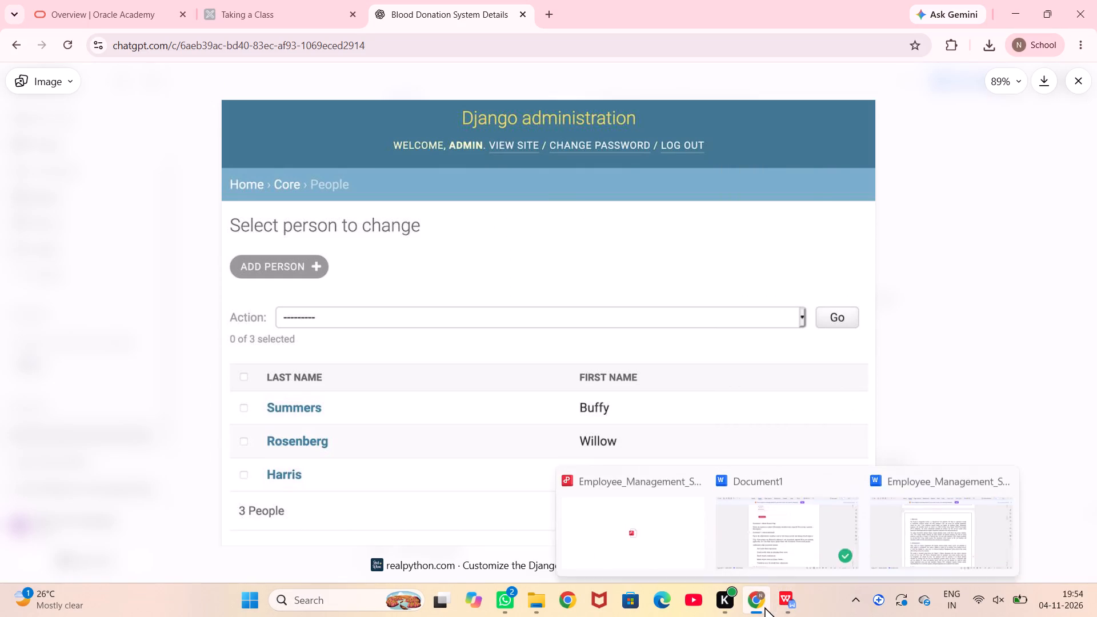
Return to the WPS report and paste the captured Django administration image above the "Screenshot 5: Admin Dashboard" caption.
left_click(782, 607)
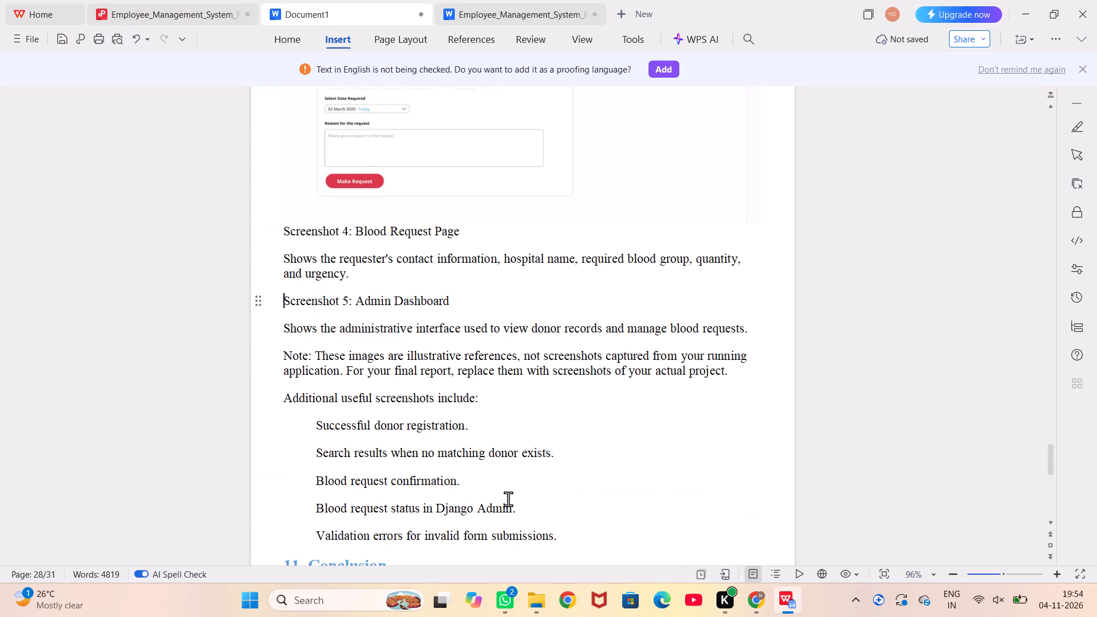
key("ctrl+v")
Delete the illustrative-images note and the whole "Additional useful screenshots include:" list before the "11. Conclusion" heading.
scroll(508, 499, "down", 3)
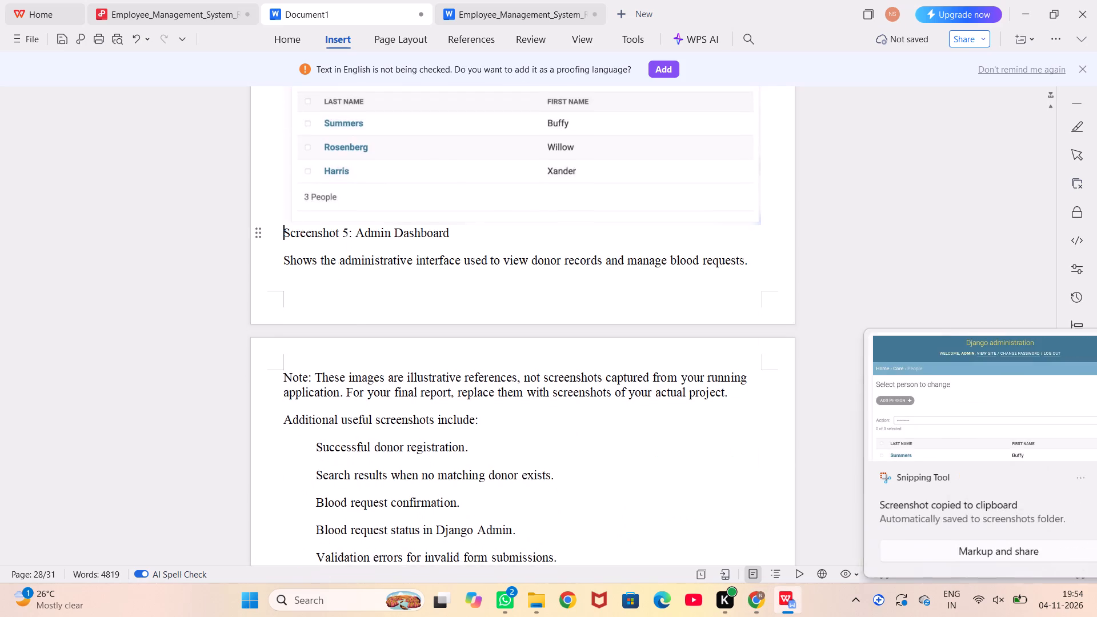
scroll(508, 499, "down", 2)
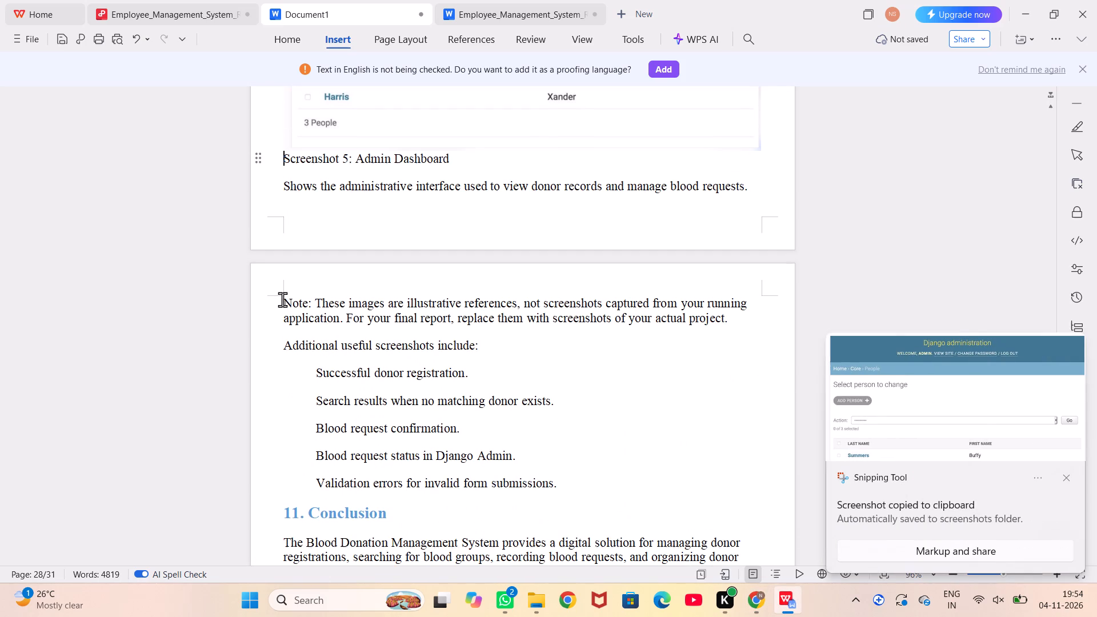
left_click_drag(283, 299, 569, 486)
key("BackSpace")
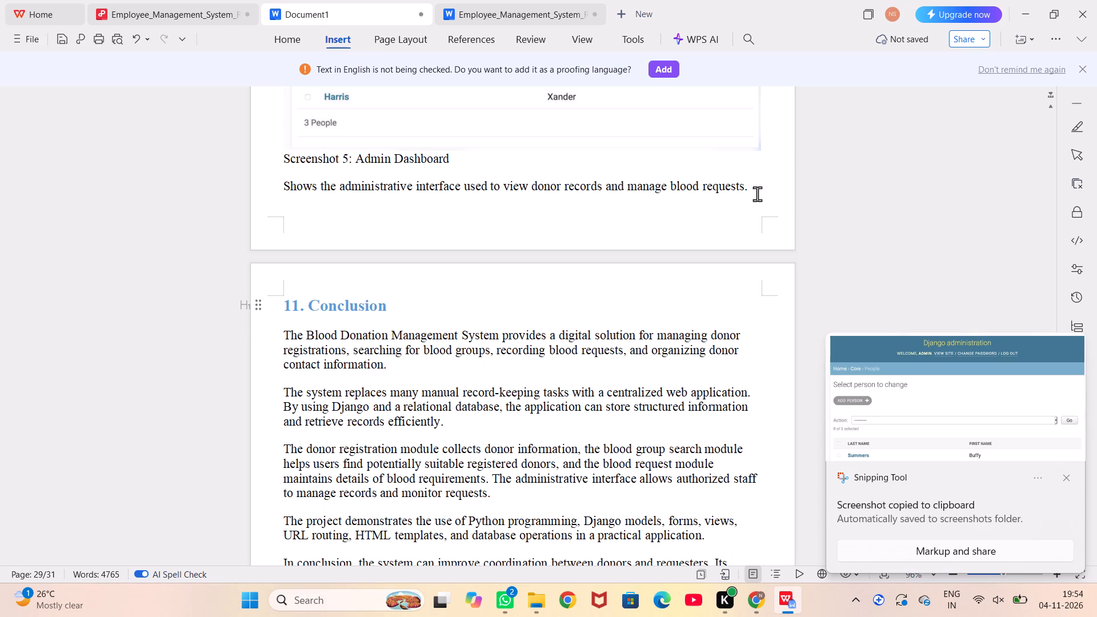
Delete the sentence describing the administrative interface below the "Screenshot 5: Admin Dashboard" caption.
left_click_drag(751, 196, 313, 186)
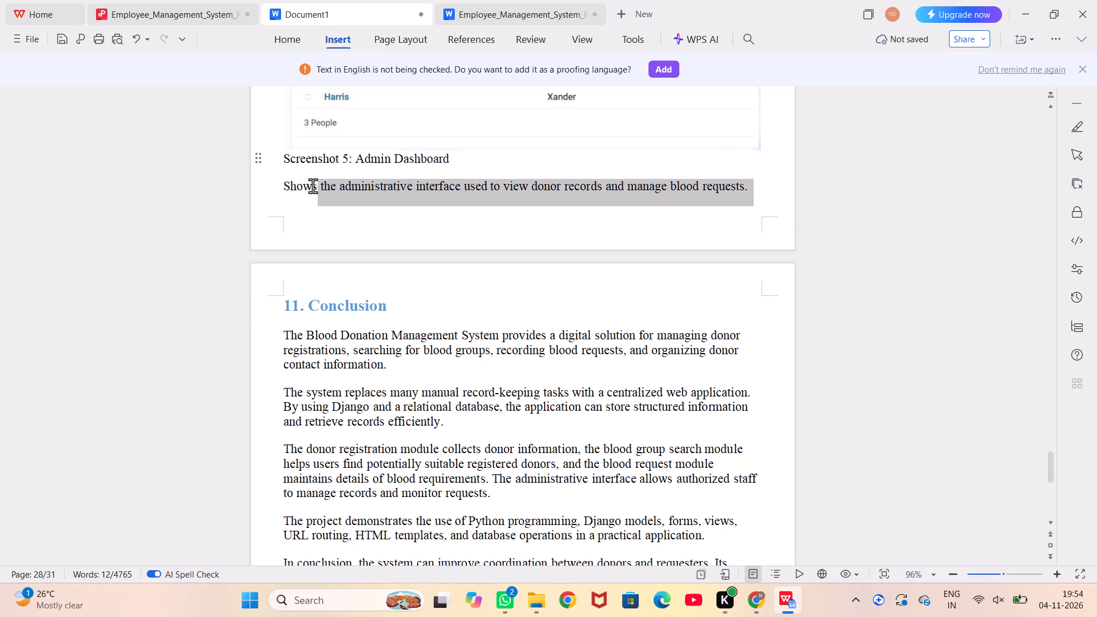
left_click_drag(313, 186, 285, 177)
left_click(285, 177)
left_click(285, 177)
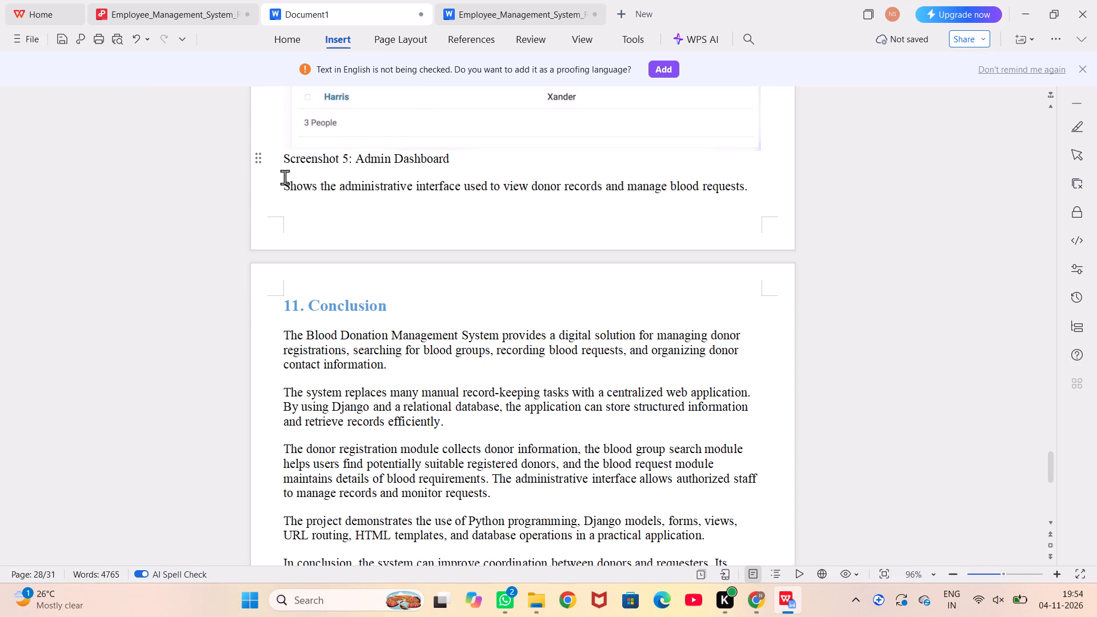
left_click_drag(285, 185, 756, 190)
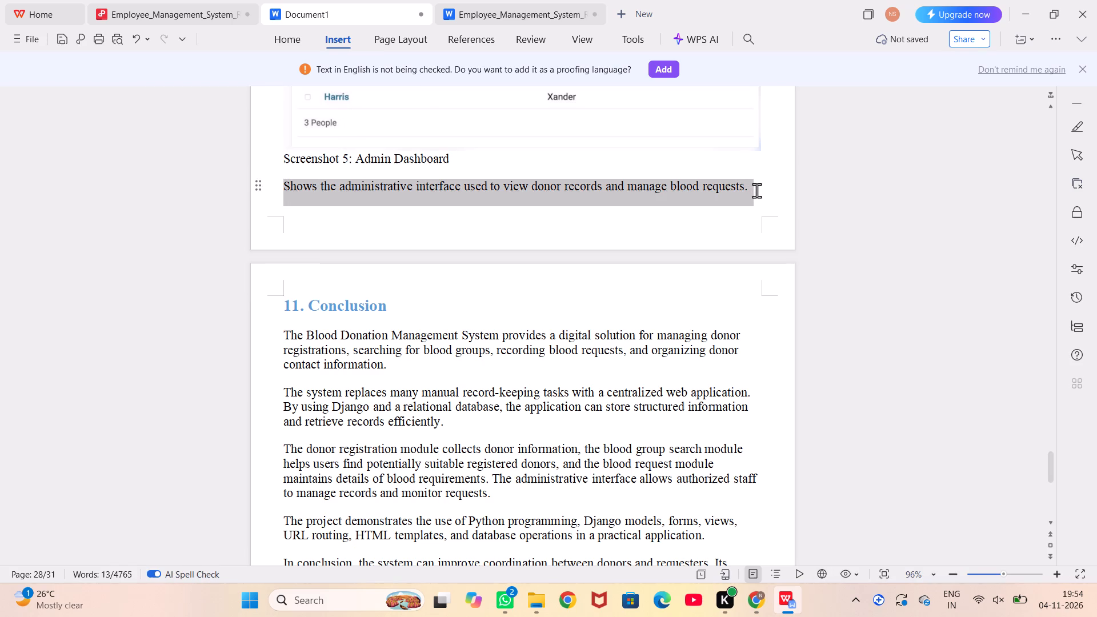
key("BackSpace")
Insert blank lines after the final "WHO: Blood Safety and Availability" reference until a new last page starts.
scroll(833, 434, "down", 4)
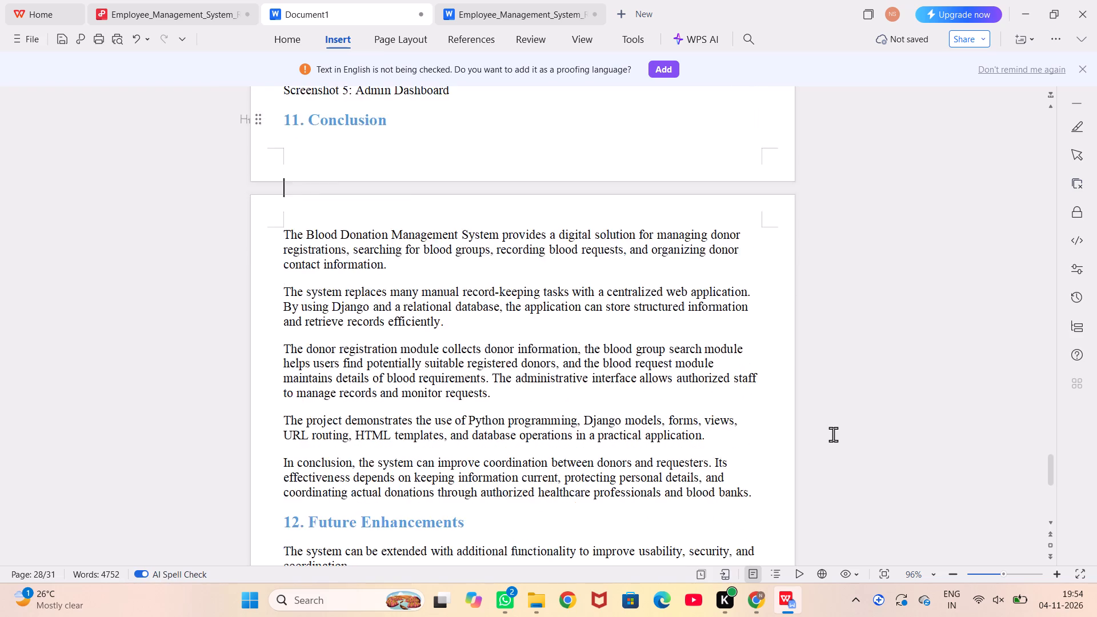
scroll(833, 434, "down", 14)
left_click(489, 466)
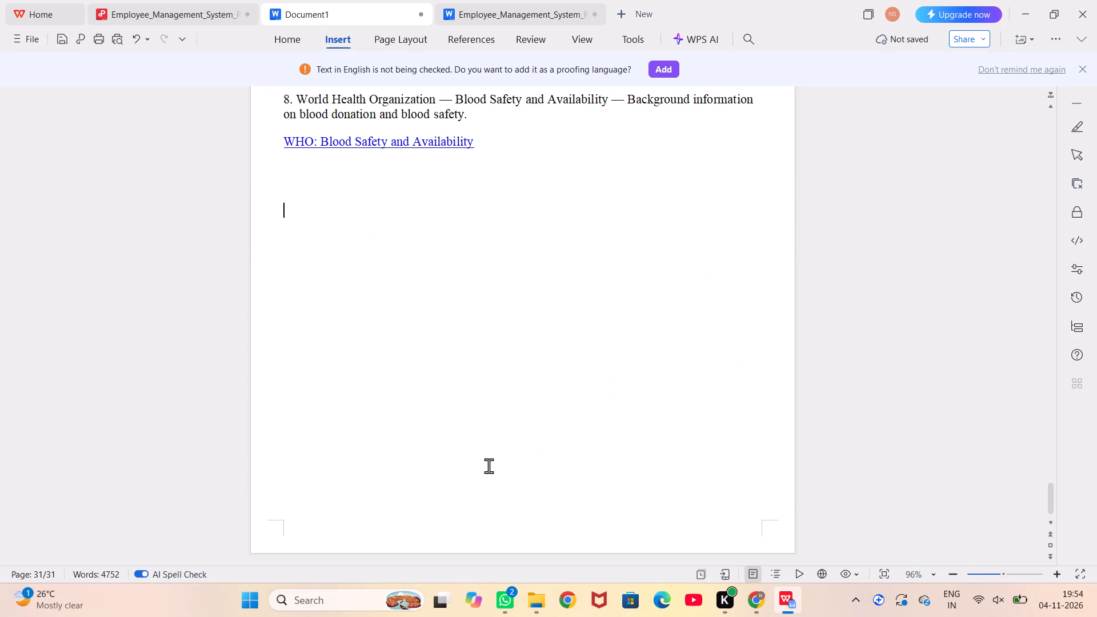
key("Return")
key("Return")
key("Return")
key("Return")
key("Return")
key("Return")
key("Return")
key("Return")
key("Return")
key("Return")
key("Return")
key("Return")
key("Return")
key("Return")
key("Return")
key("Return")
key("Return")
key("Return")
key("Return")
key("Return")
key("Return")
key("Return")
key("Return")
key("Return")
key("Return")
key("Return")
key("Return")
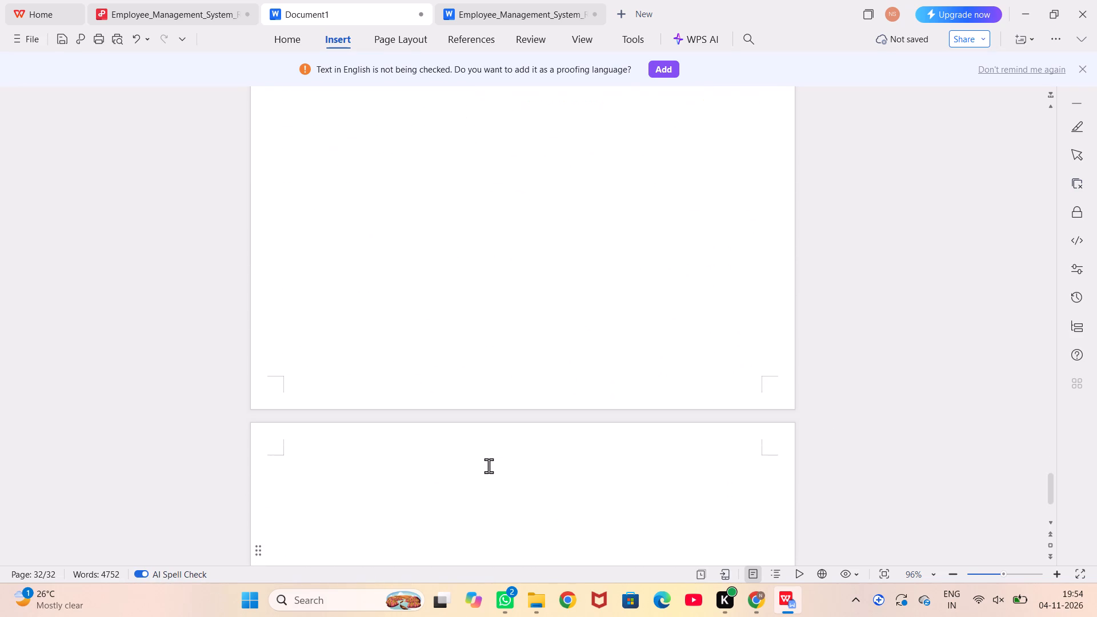
Enter the closing text "THANK YOU..!" on the new last page.
scroll(489, 466, "down", 5)
type("TH")
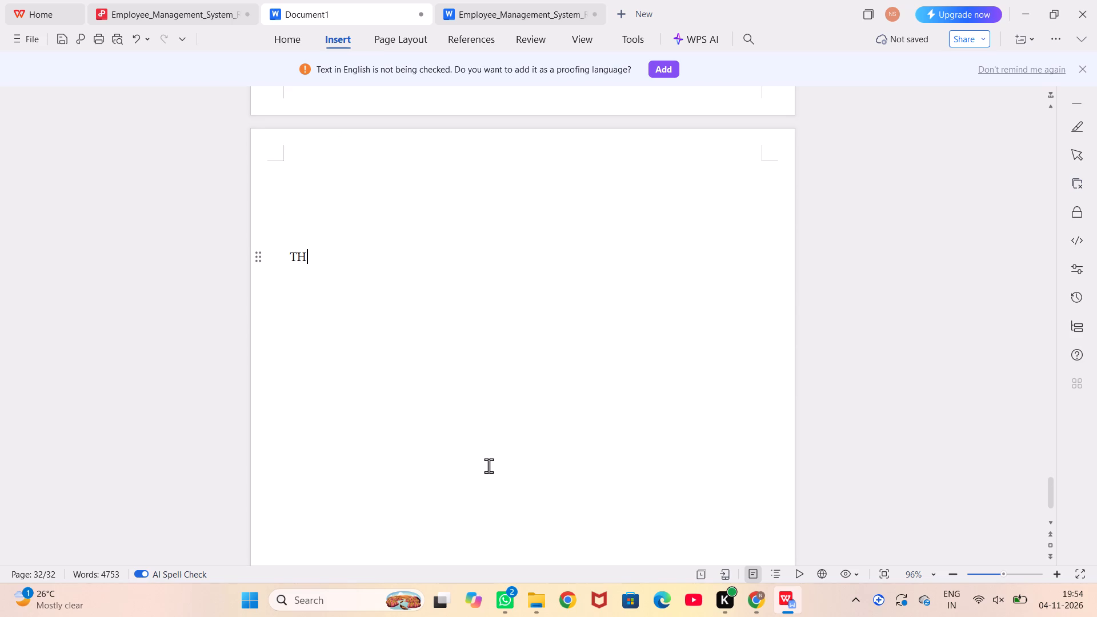
type("ANL")
key("BackSpace")
type("K YOU")
key("space")
key("BackSpace")
type("..")
key("shift+exclam")
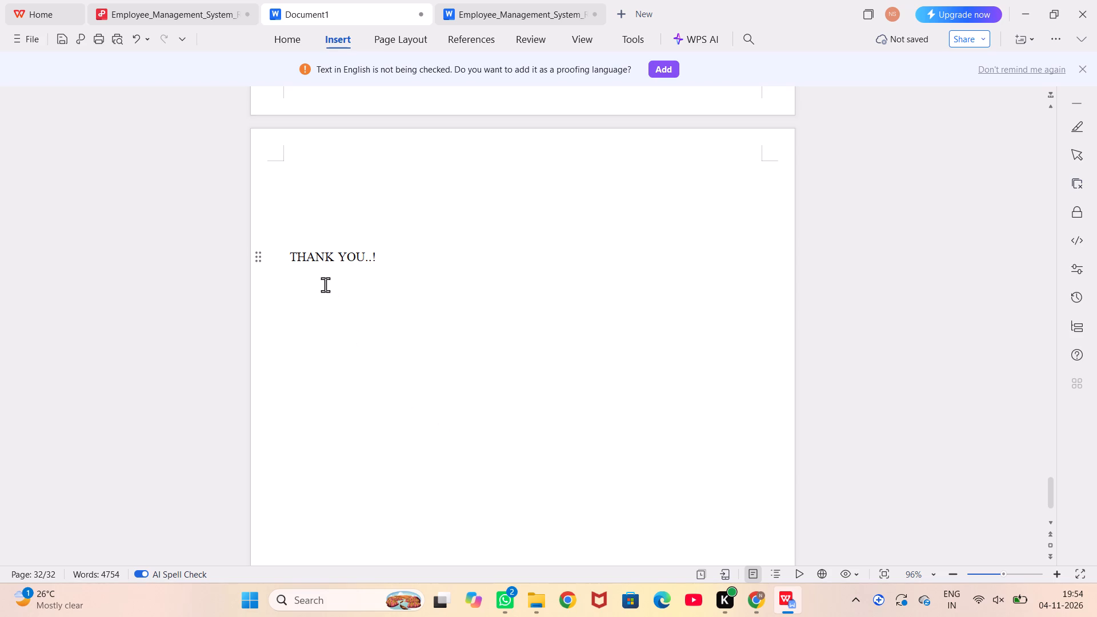
Format the "THANK YOU..!" text in blue at font size 56.
left_click_drag(289, 255, 423, 257)
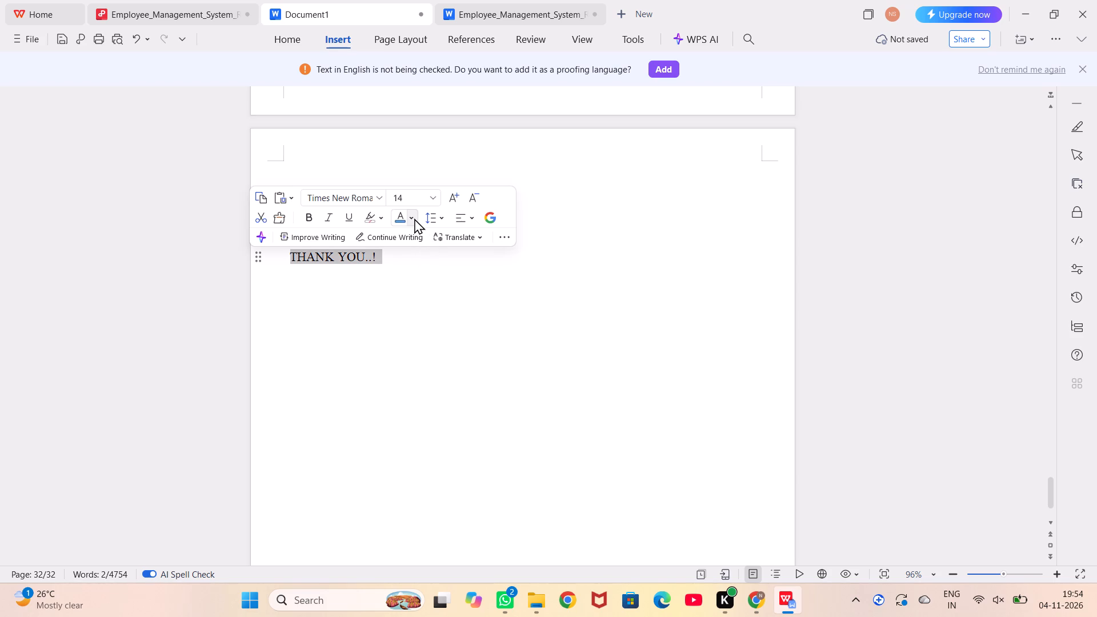
left_click(414, 218)
left_click(402, 223)
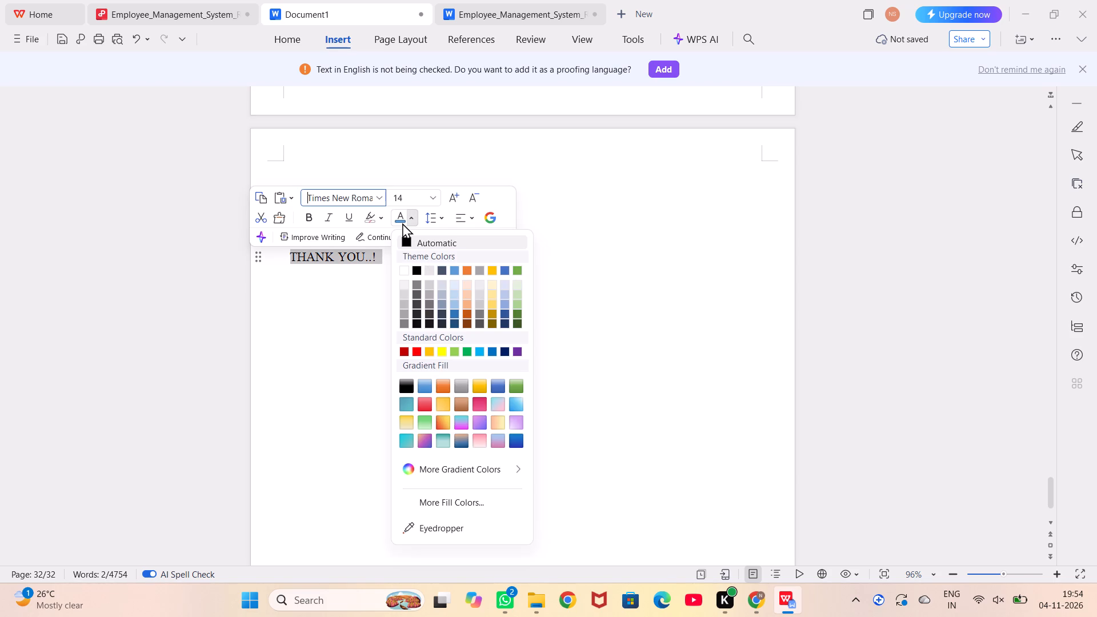
left_click(437, 197)
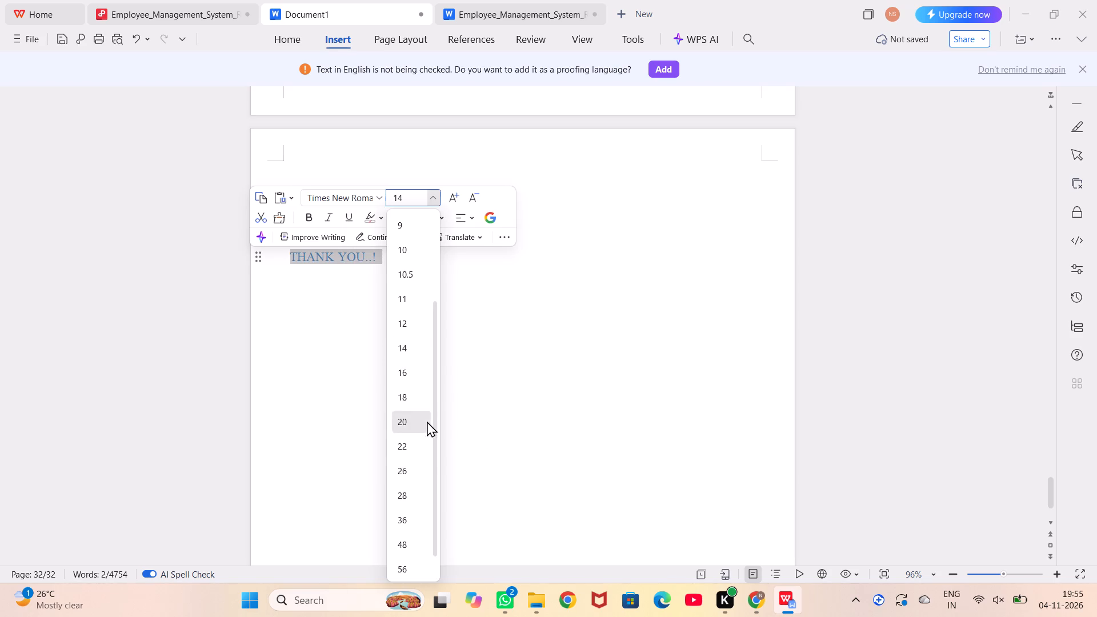
left_click(414, 558)
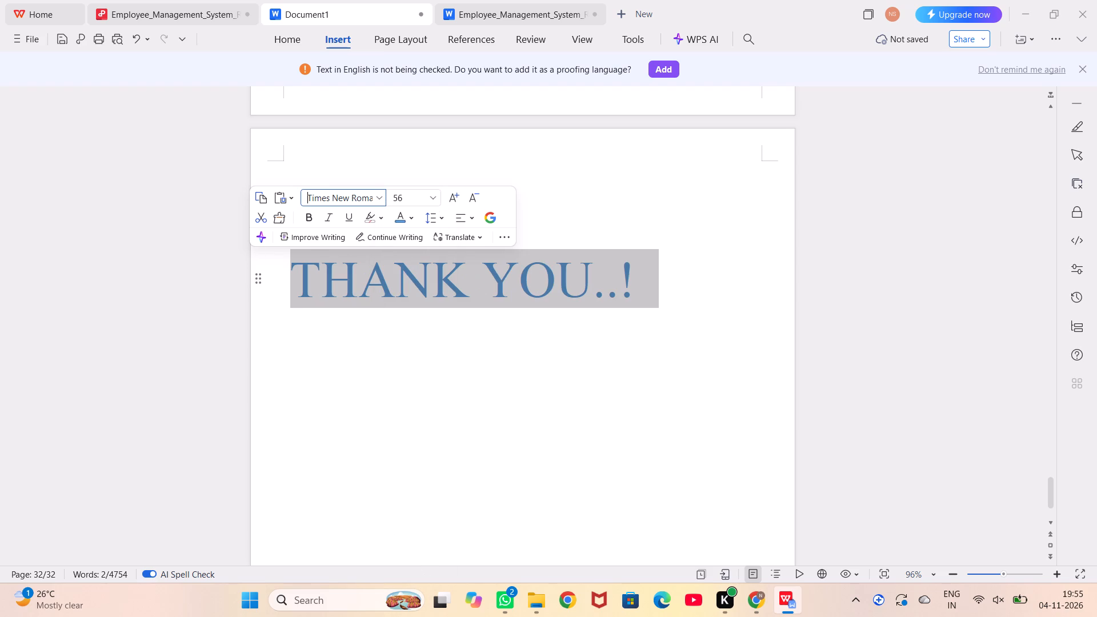
Move "THANK YOU..!" down and roughly to the centre of the page width using blank lines and leading spaces.
left_click(289, 283)
key("space")
key("space")
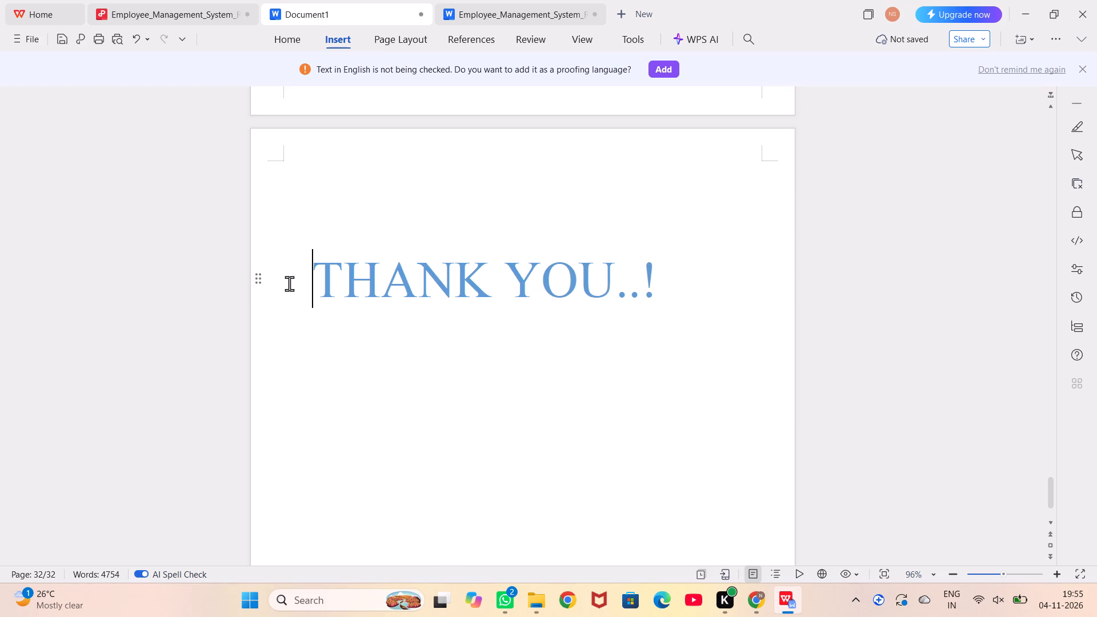
key("Return")
key("Return")
key("Return")
key("Return")
key("Return")
key("Return")
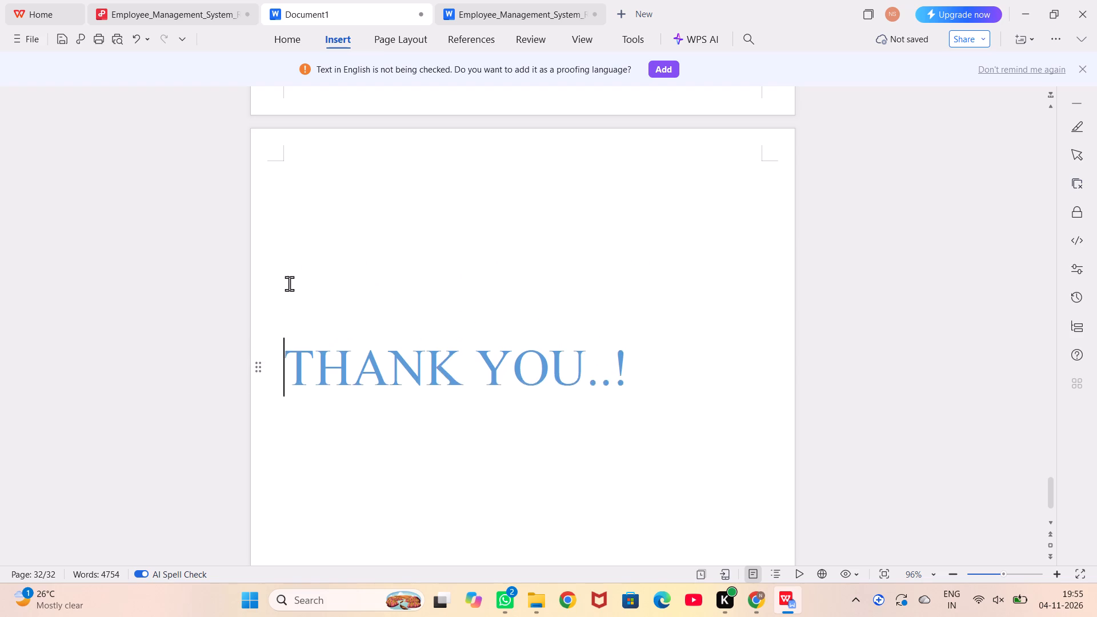
key("Return")
key("Return")
key("space")
key("space")
key("space")
key("space")
key("space")
key("space")
key("space")
key("space")
key("space")
key("BackSpace")
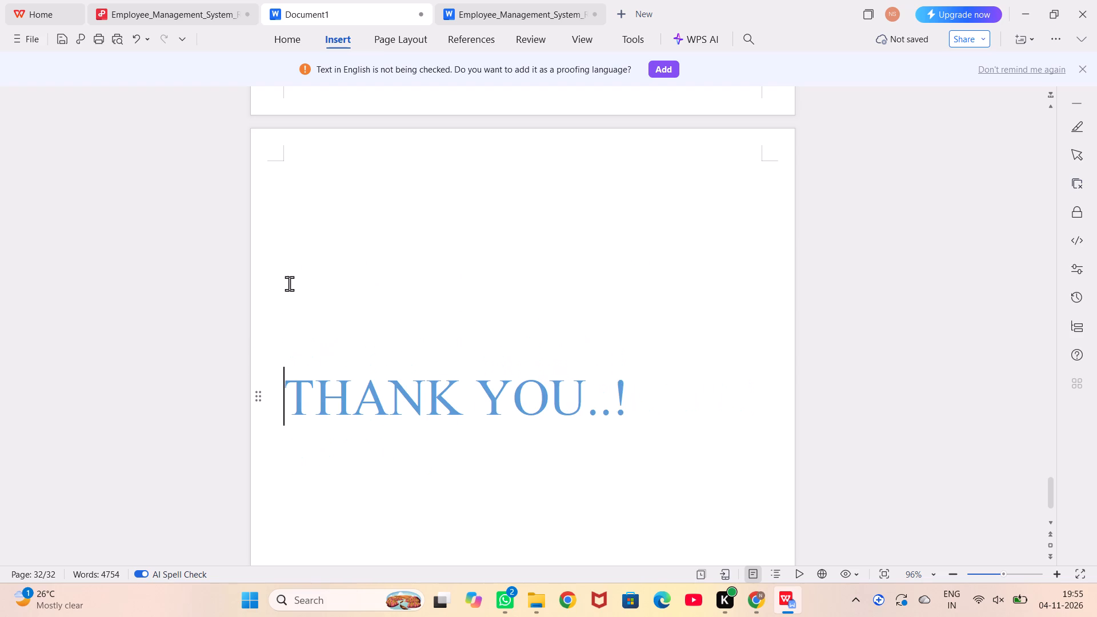
key("space")
key("space")
key("space")
key("space")
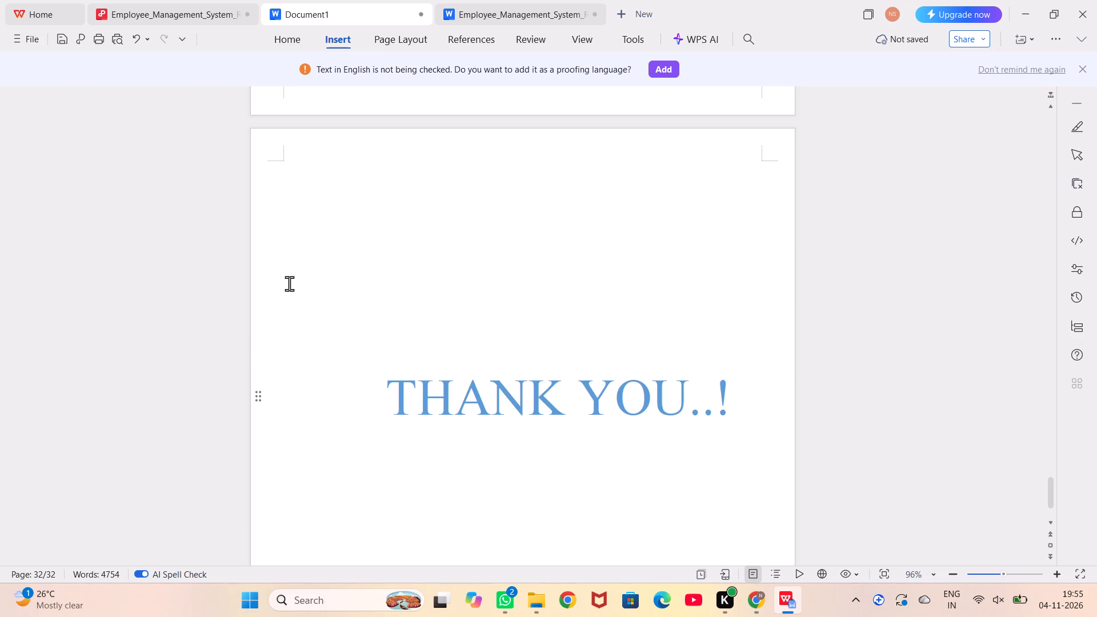
key("BackSpace")
key("space")
key("space")
key("space")
key("Return")
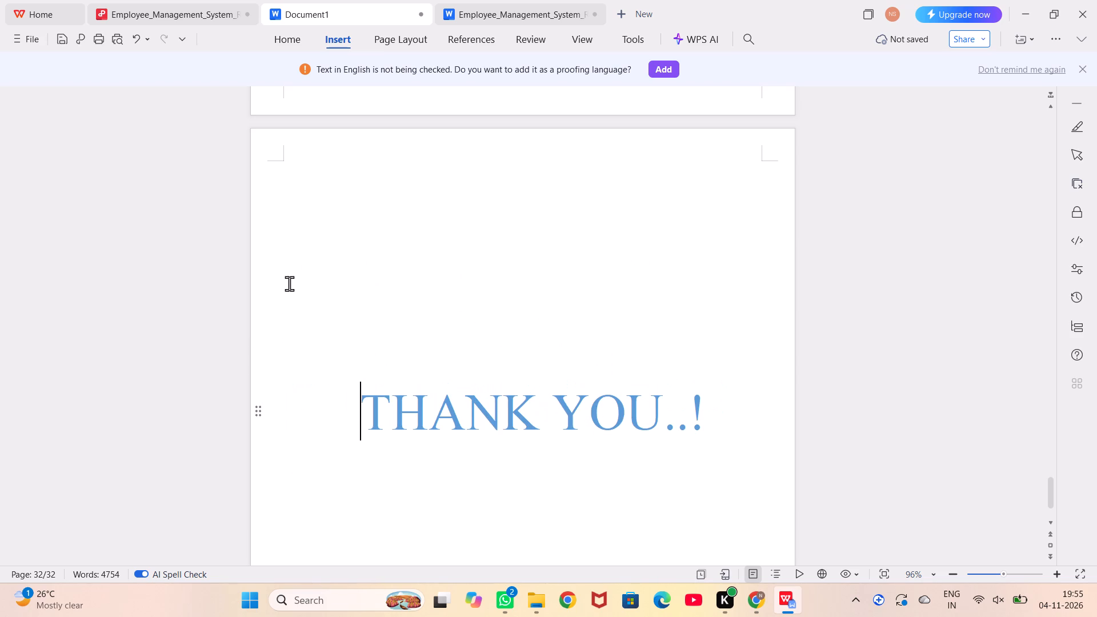
Save the report to the Desktop as a Word document named "Djangoo project".
scroll(289, 283, "down", 2)
scroll(592, 394, "up", 3)
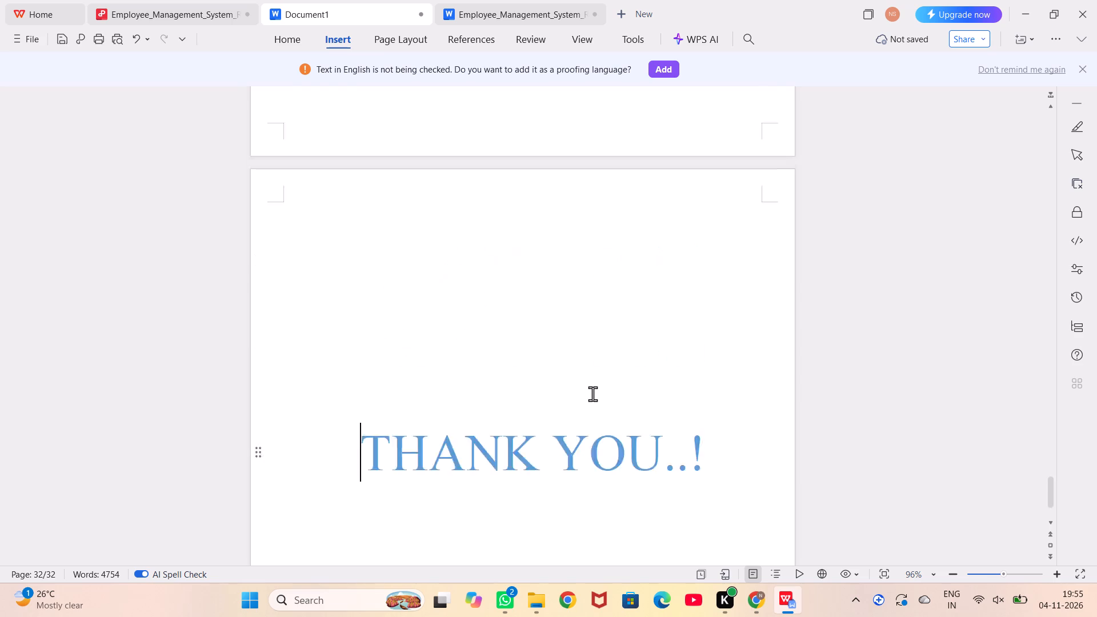
scroll(592, 394, "up", 11)
scroll(289, 153, "up", 20)
scroll(289, 153, "up", 20)
scroll(289, 153, "up", 8)
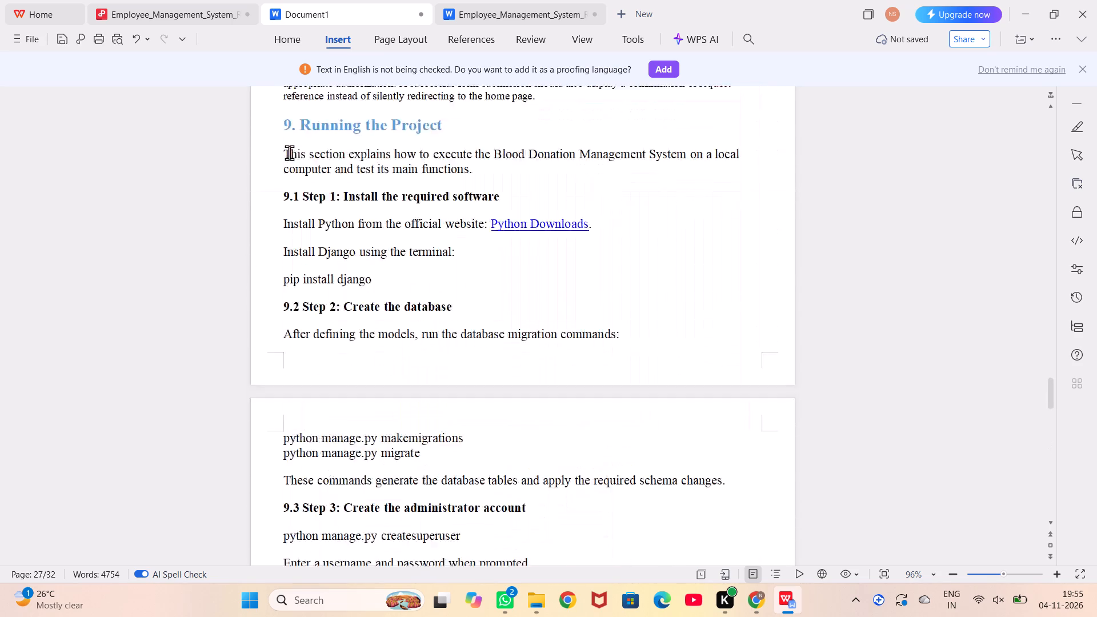
scroll(289, 153, "up", 9)
scroll(289, 153, "up", 14)
left_click(22, 30)
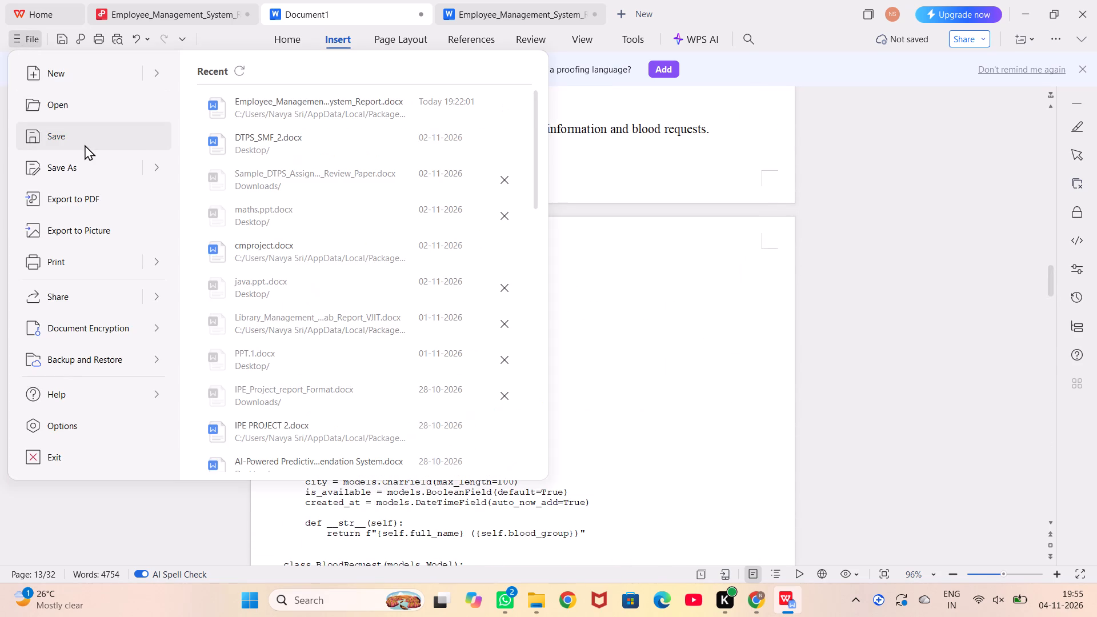
left_click(85, 145)
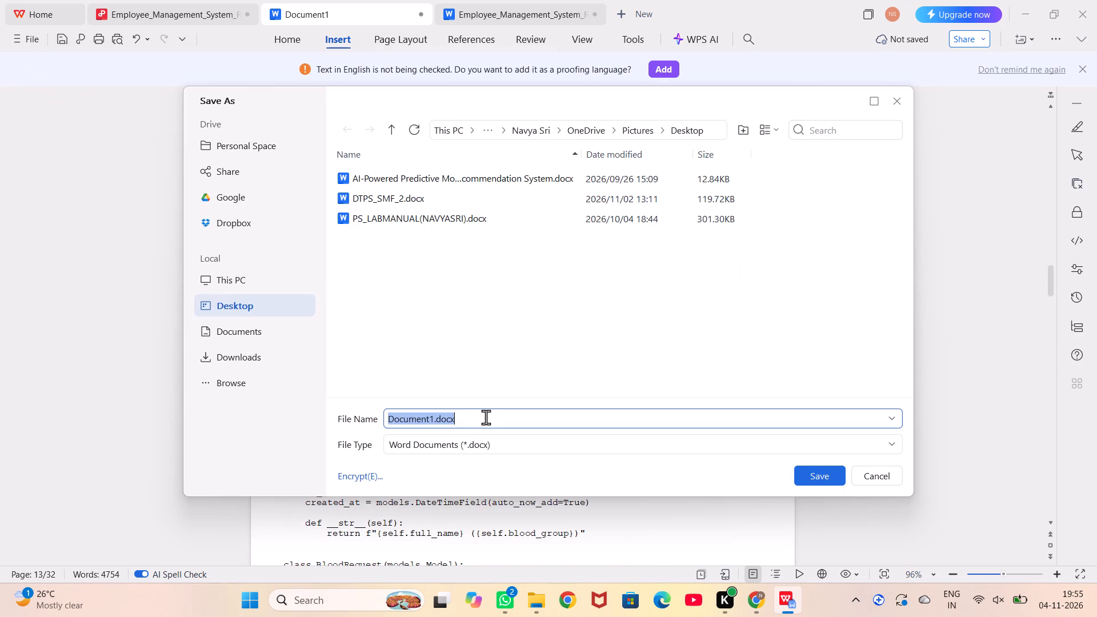
key("BackSpace")
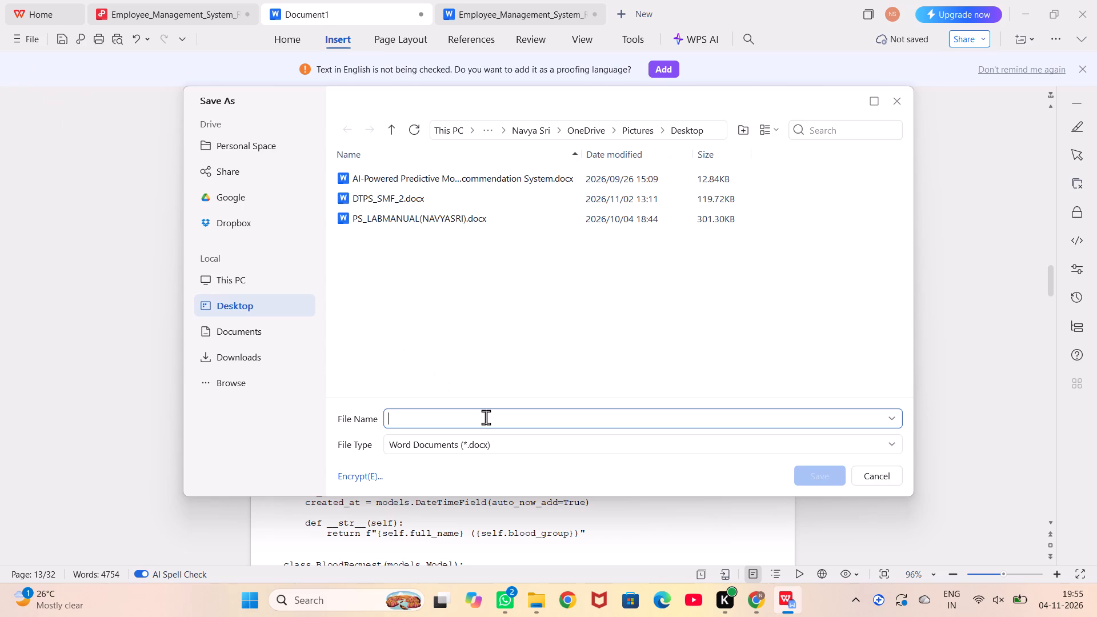
type("DJ")
key("BackSpace")
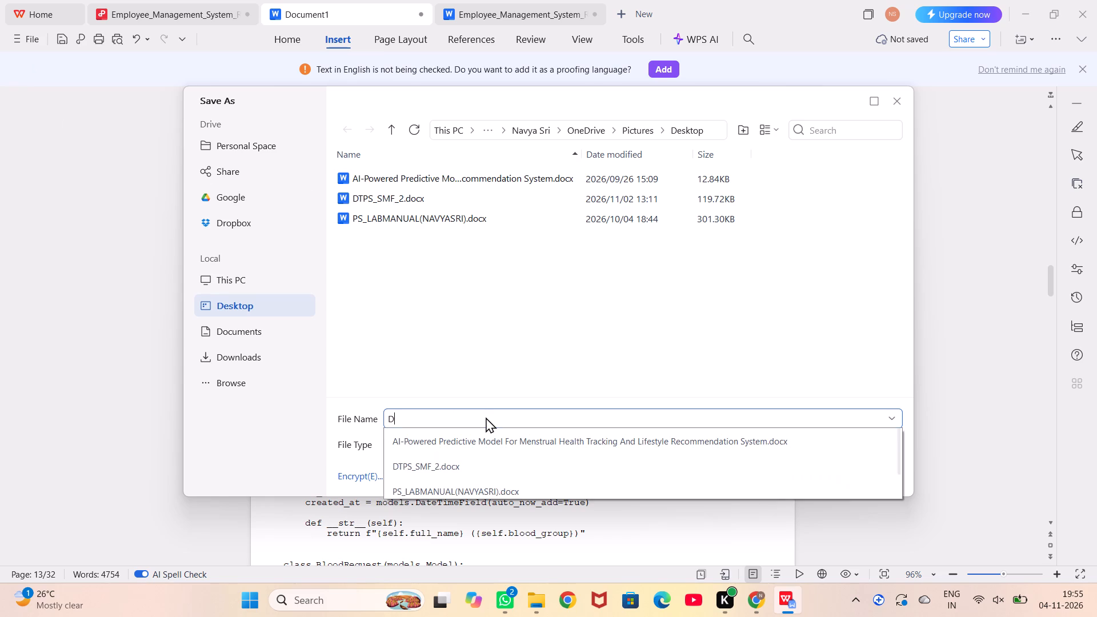
type("janga")
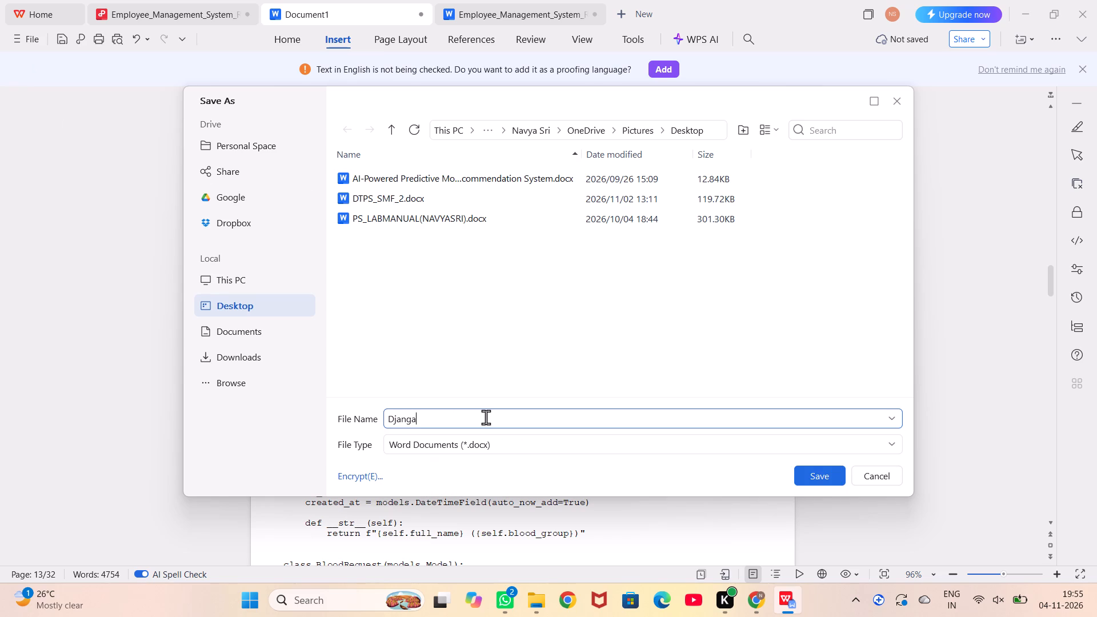
key("BackSpace")
type("oo")
key("space")
type("pro")
type("ject")
key("Return")
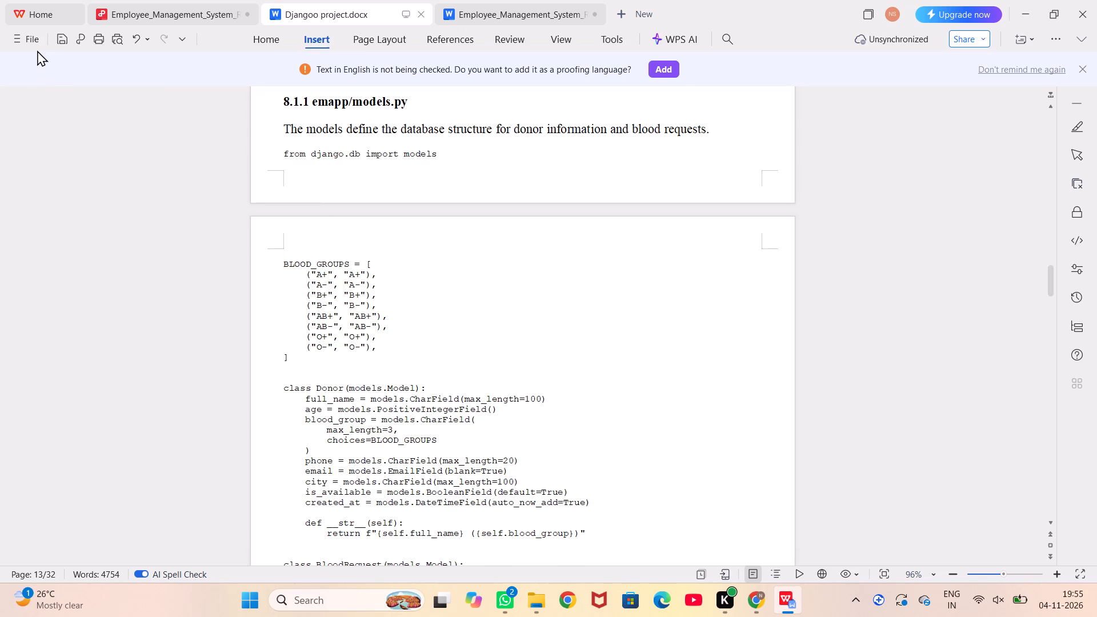
Export Djangoo project.docx as a Common PDF in the same directory, and close the exported PDF's window.
left_click(34, 41)
left_click(69, 194)
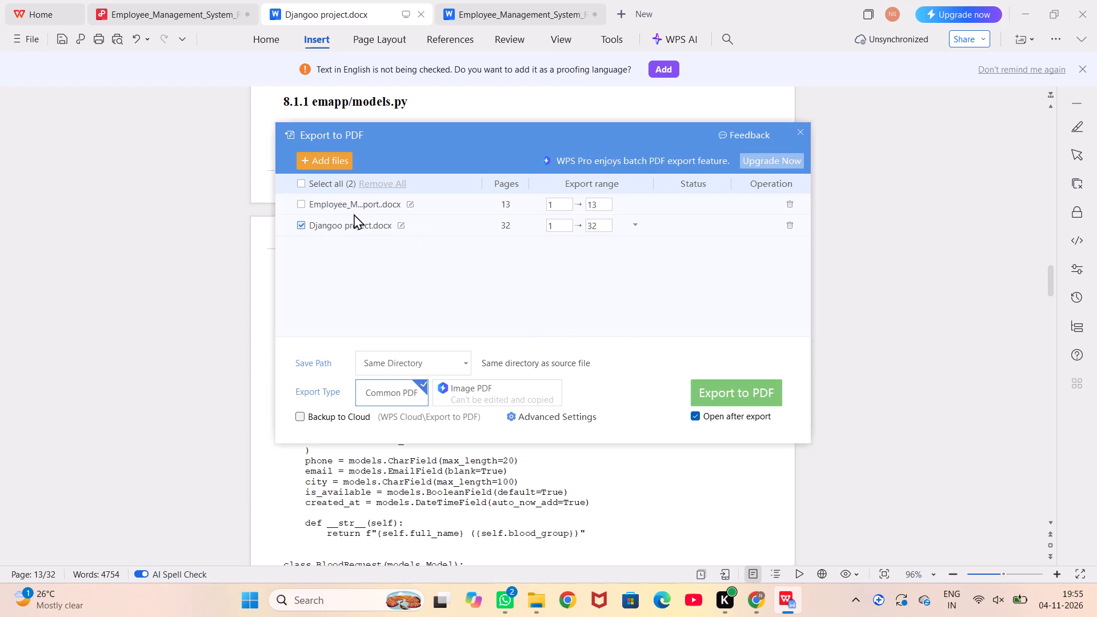
left_click(747, 400)
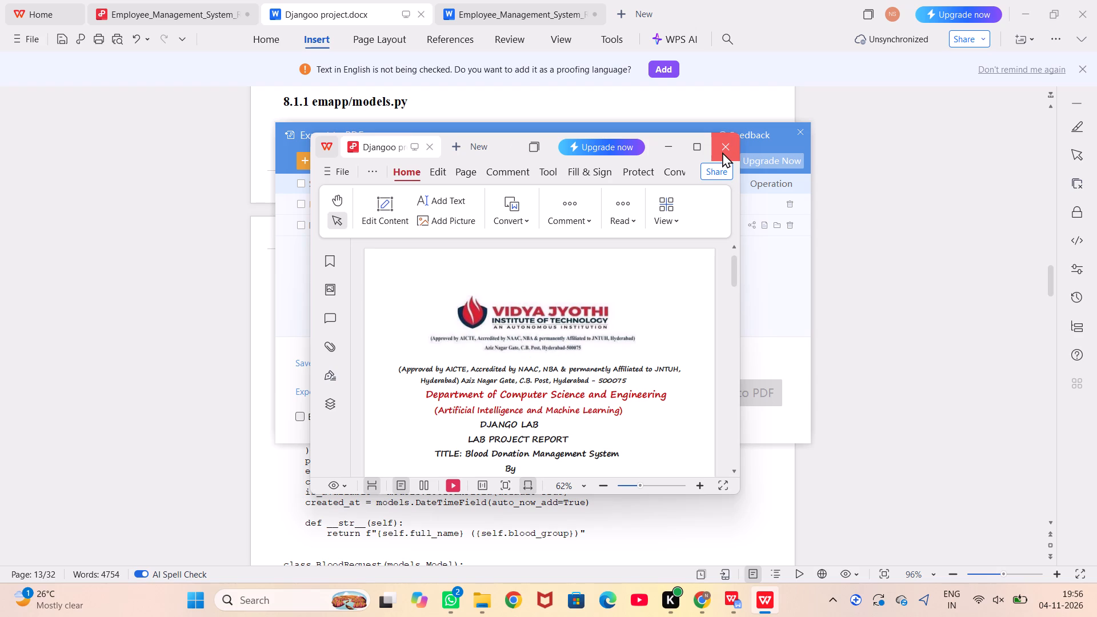
left_click(722, 152)
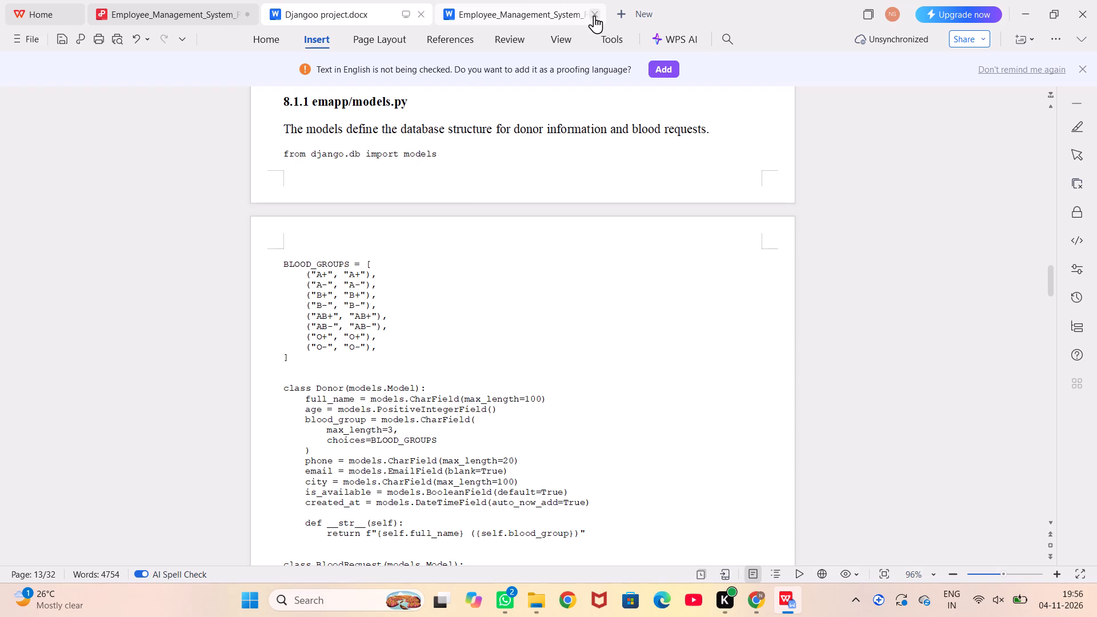
Close the Employee Management System report Word document.
left_click(596, 14)
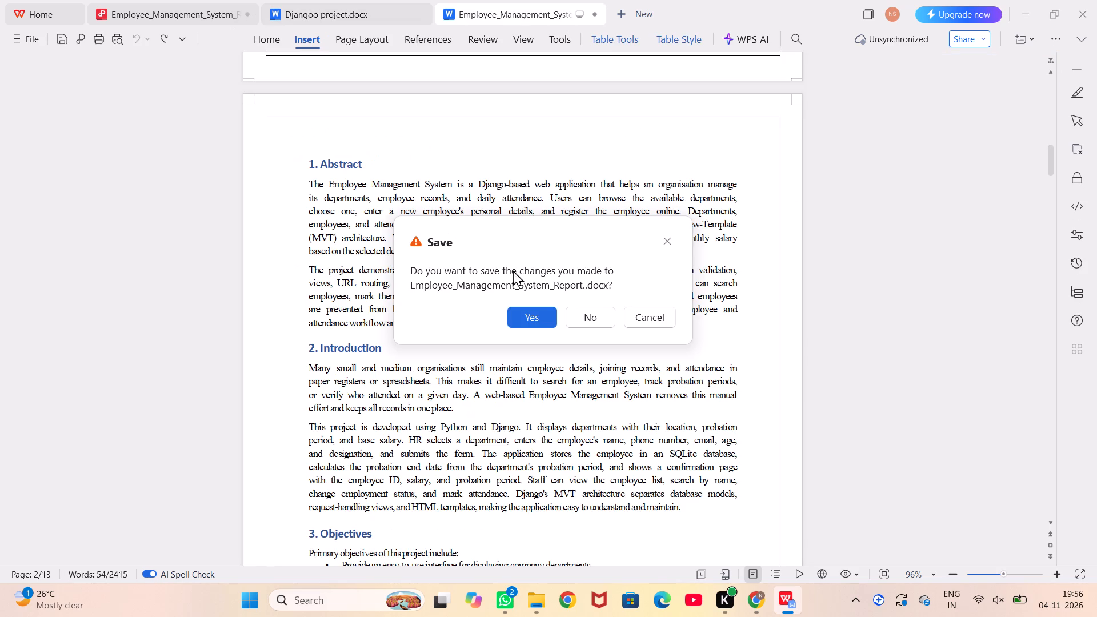
Save the changes to Employee_Management_System_Report..docx as it closes.
left_click(528, 320)
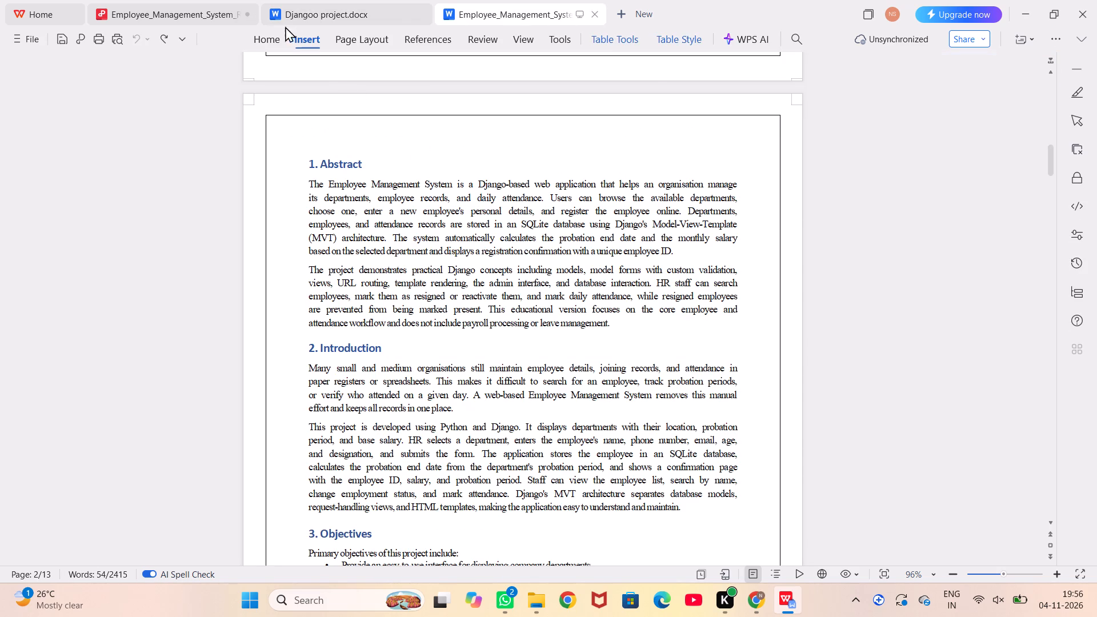
Close Employee_Management_System_Report.pdf, saving its changes.
left_click(246, 14)
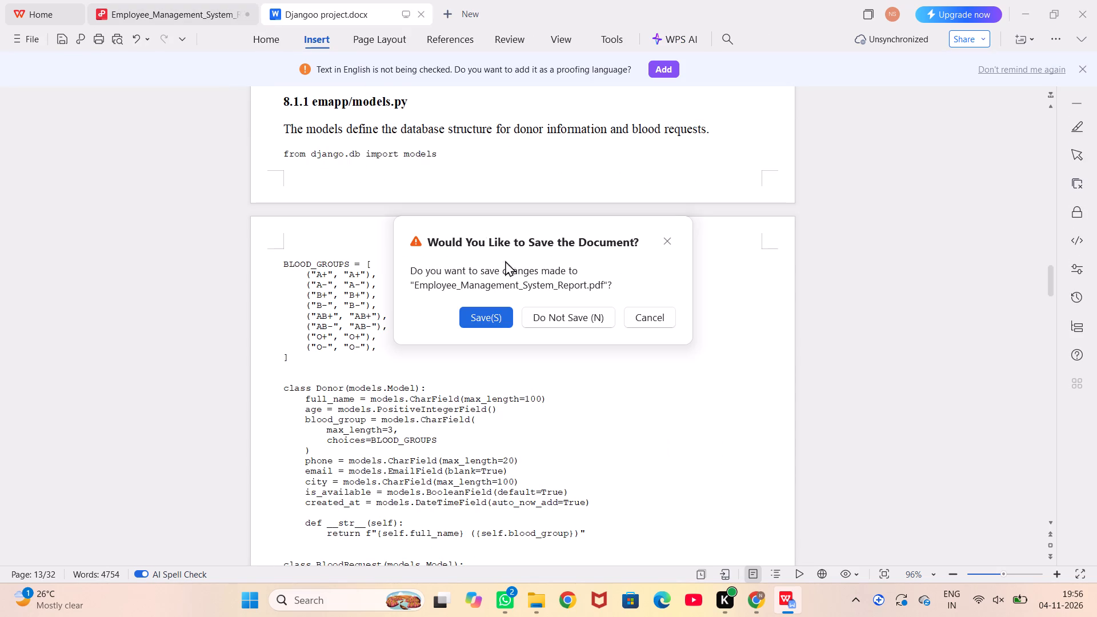
left_click(498, 320)
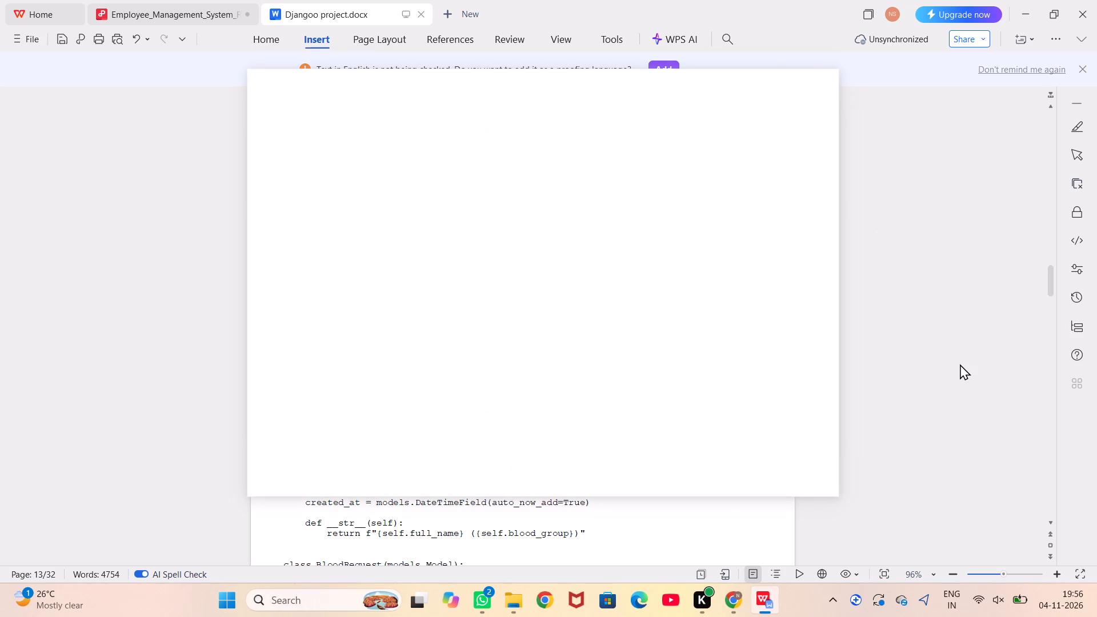
left_click(960, 364)
scroll(960, 364, "down", 1)
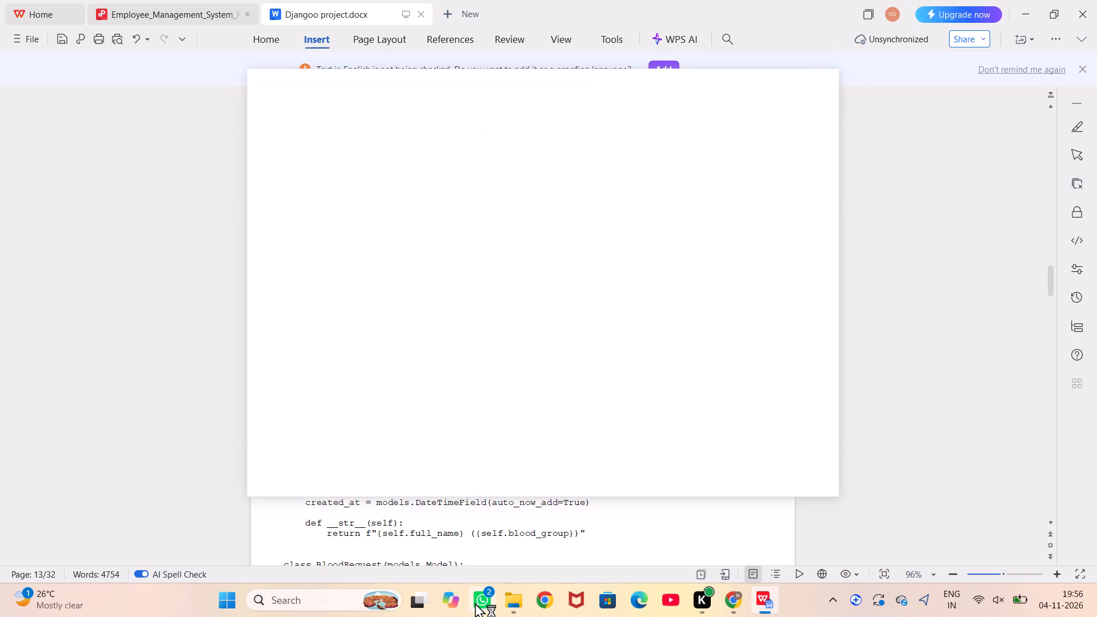
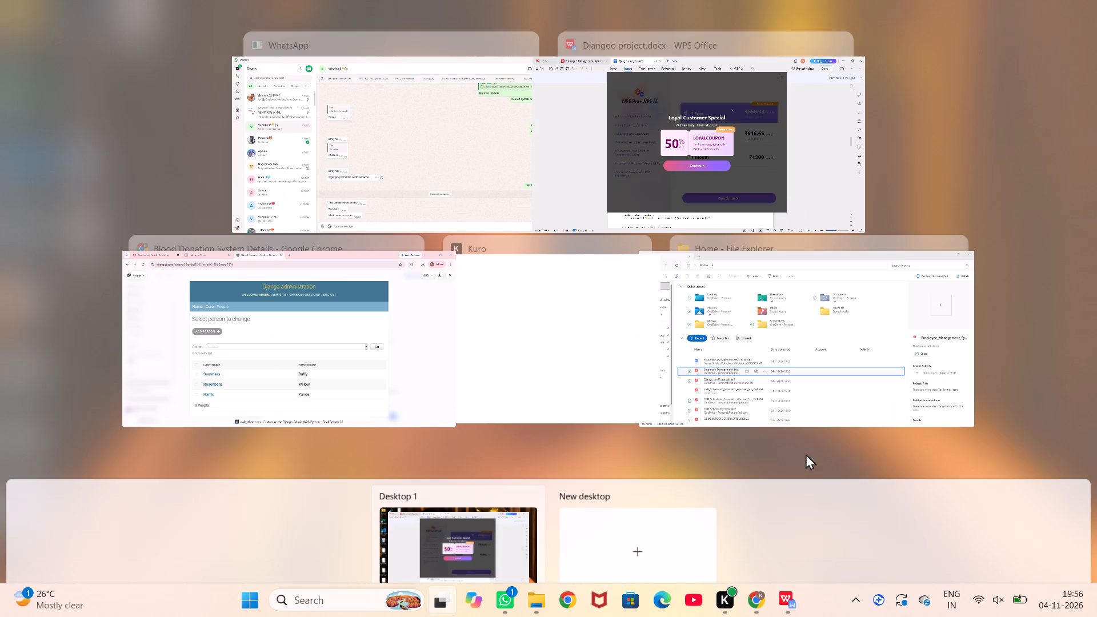
left_click(842, 45)
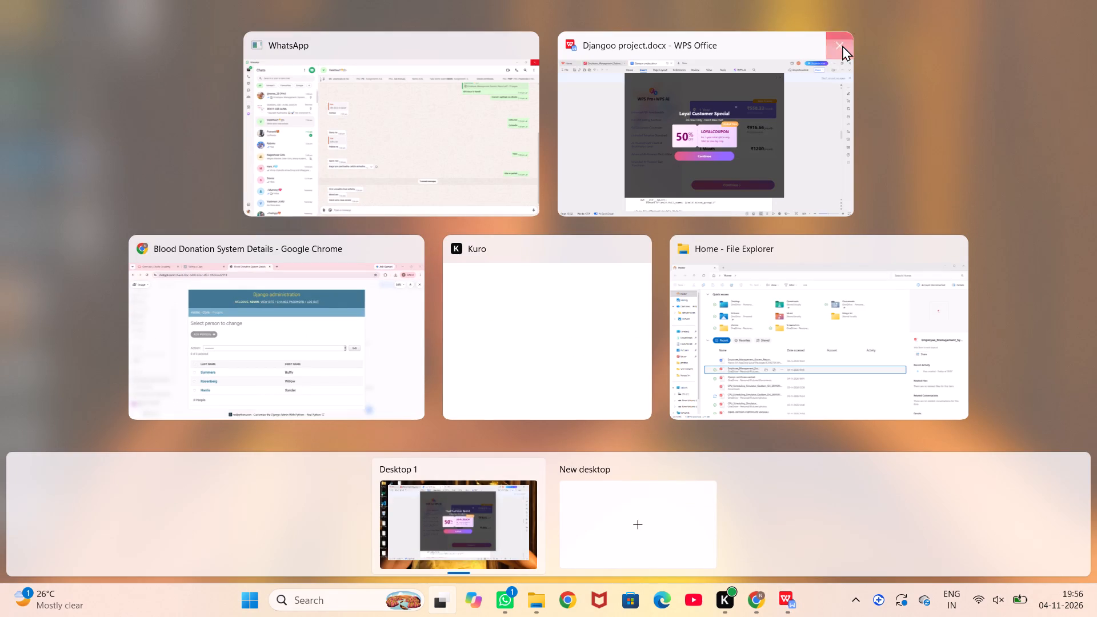
left_click(842, 45)
left_click(720, 179)
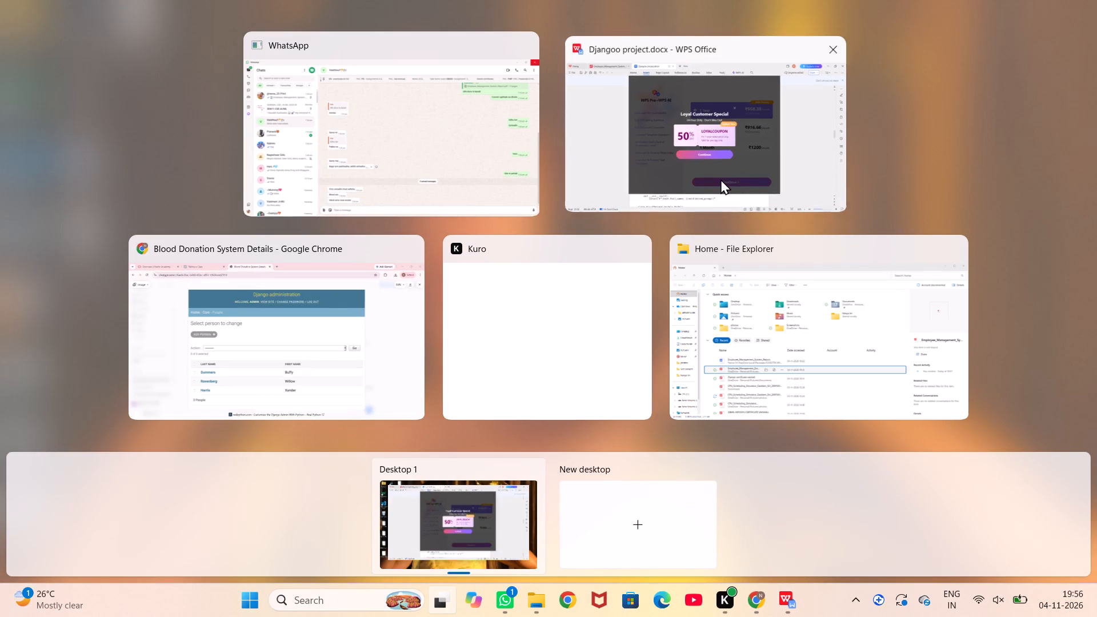
Dismiss the WPS Pro subscription offers and close Employee_Management_System_Report.pdf without saving its changes.
left_click(662, 177)
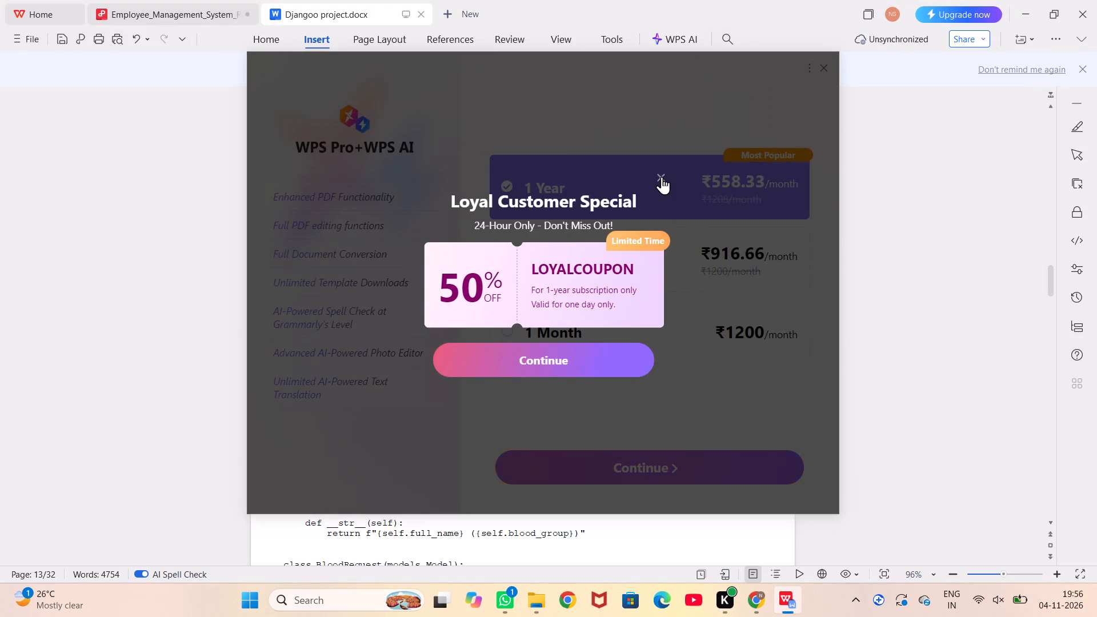
left_click(823, 70)
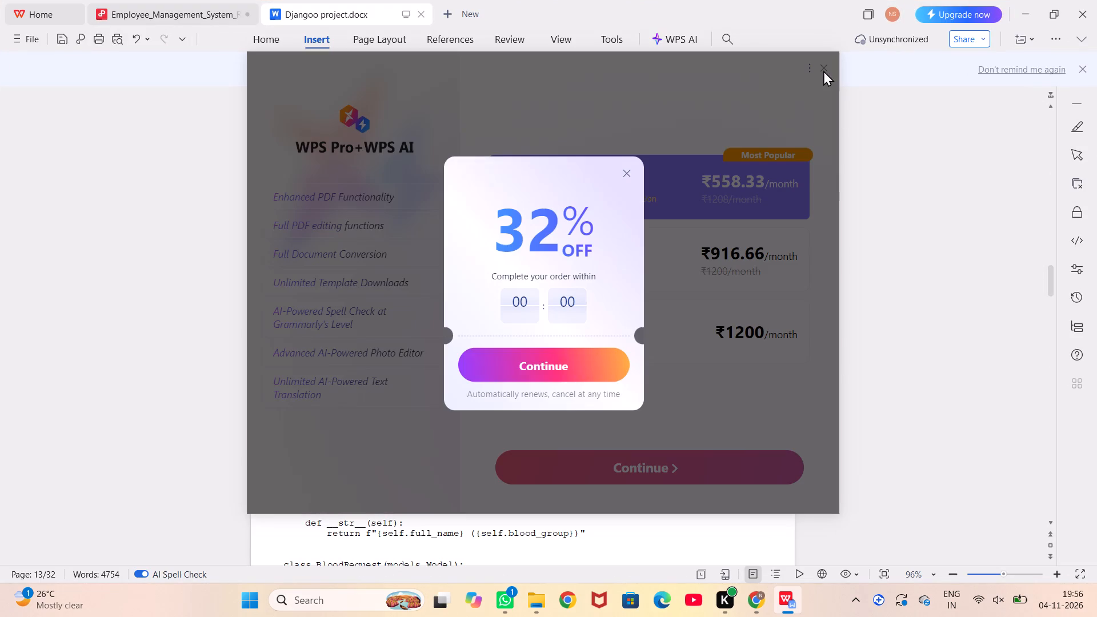
left_click(625, 171)
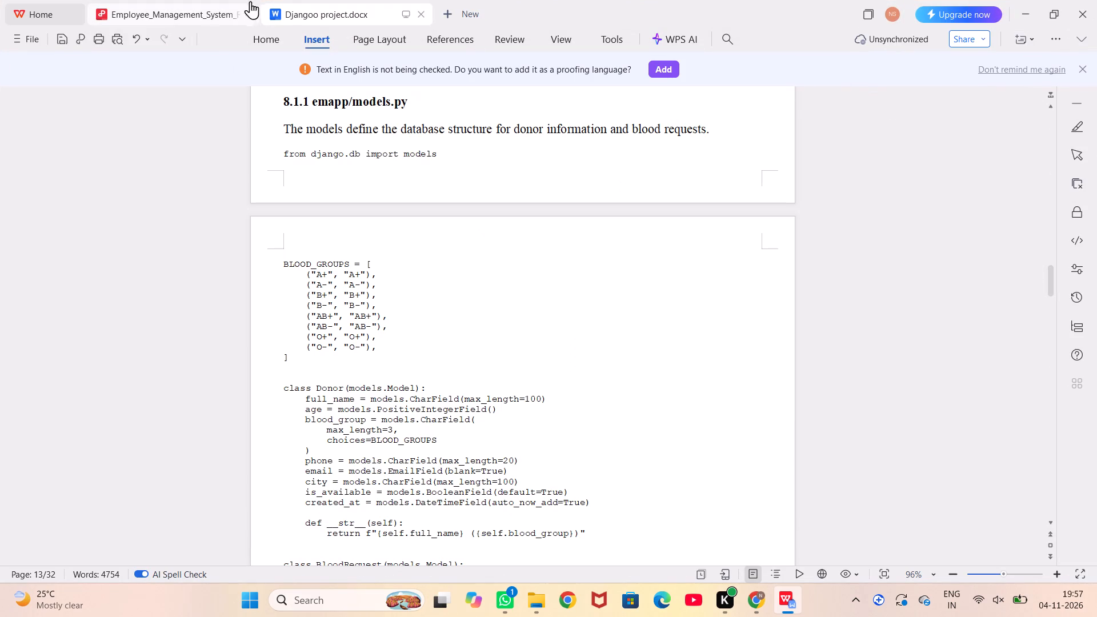
left_click(250, 15)
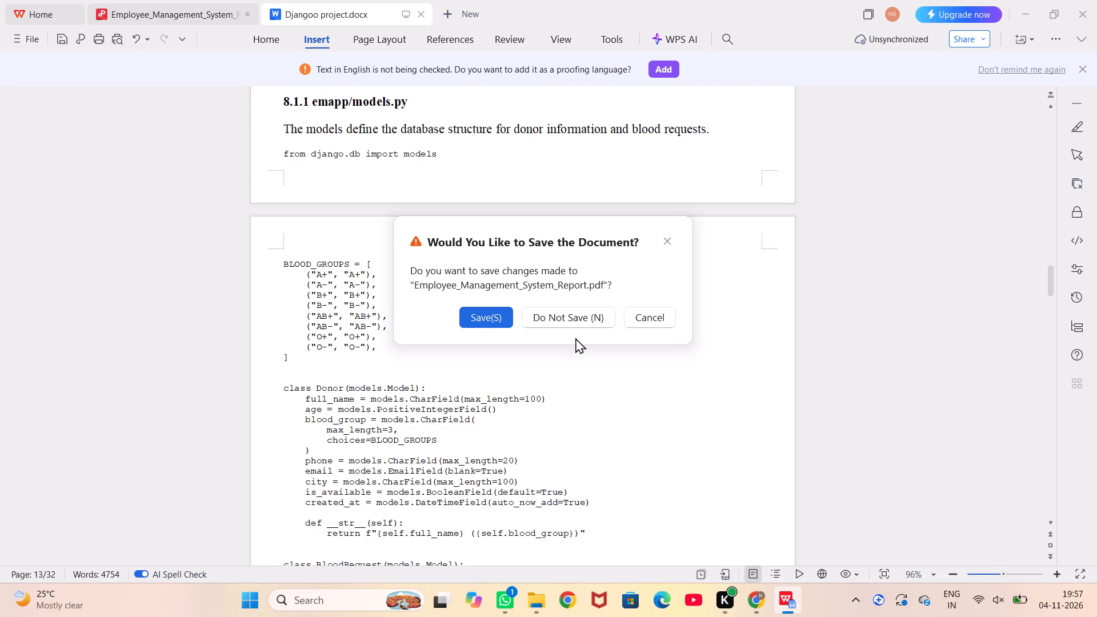
left_click(578, 323)
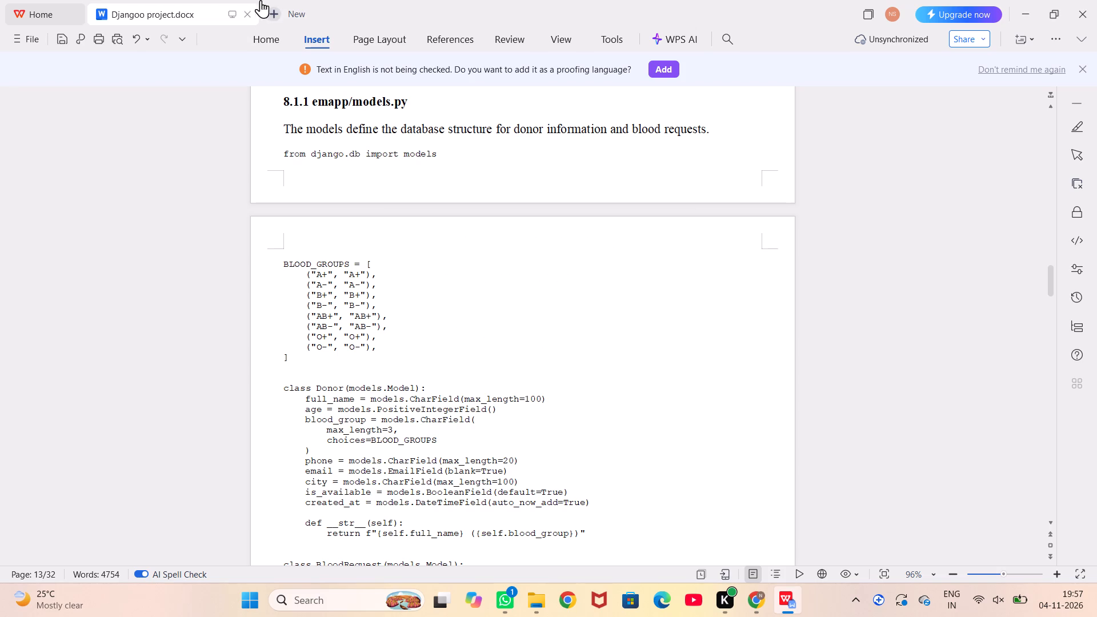
Close Djangoo project.docx and the WPS Office window.
left_click(248, 10)
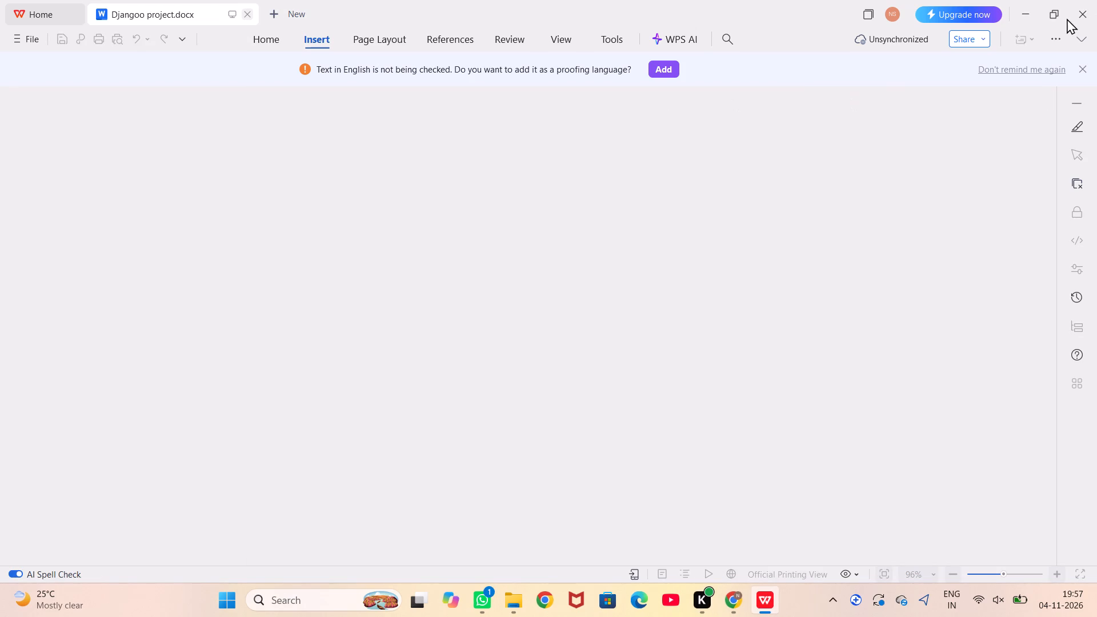
left_click(1091, 13)
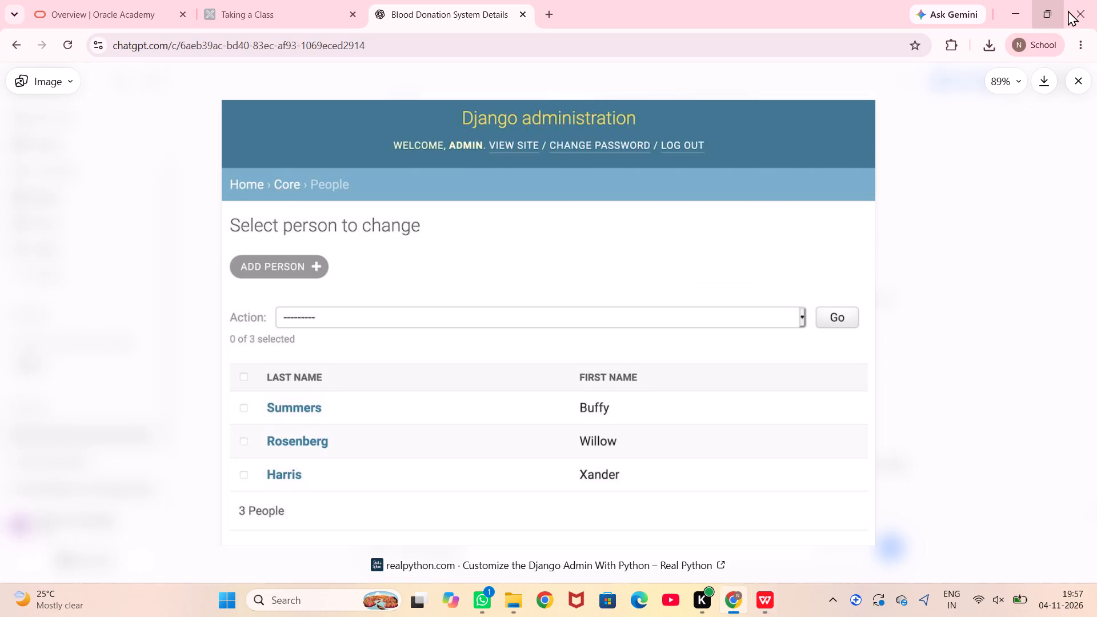
Close the Google Chrome window containing the Blood Donation System Details chat.
left_click(1072, 11)
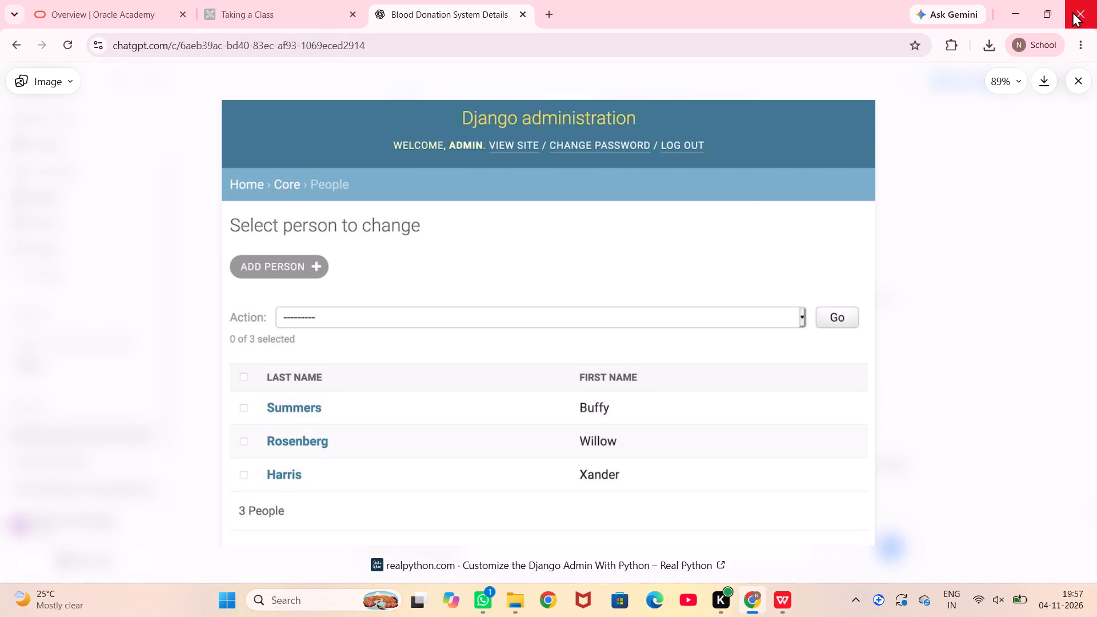
left_click(1072, 11)
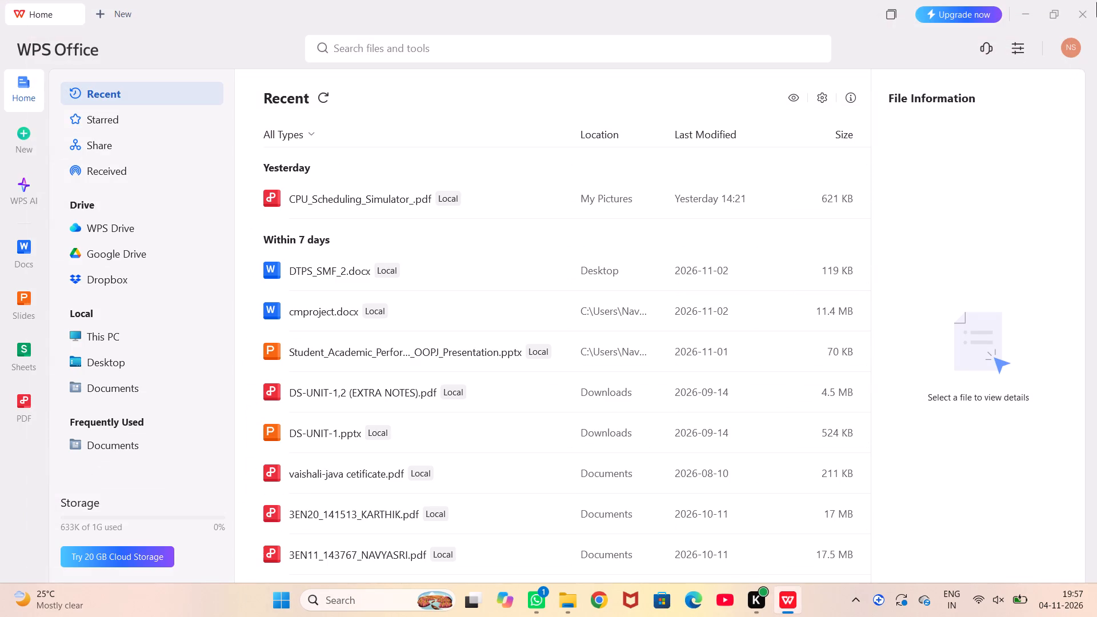
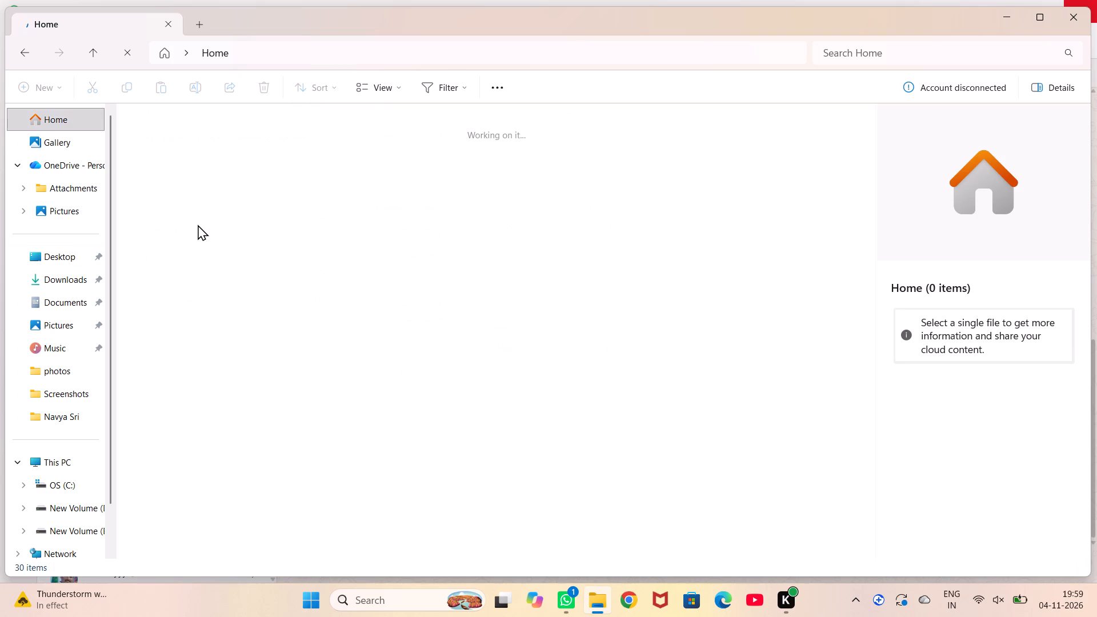
Open the recent Word document Djangoo project and close the File Explorer window.
left_click(249, 395)
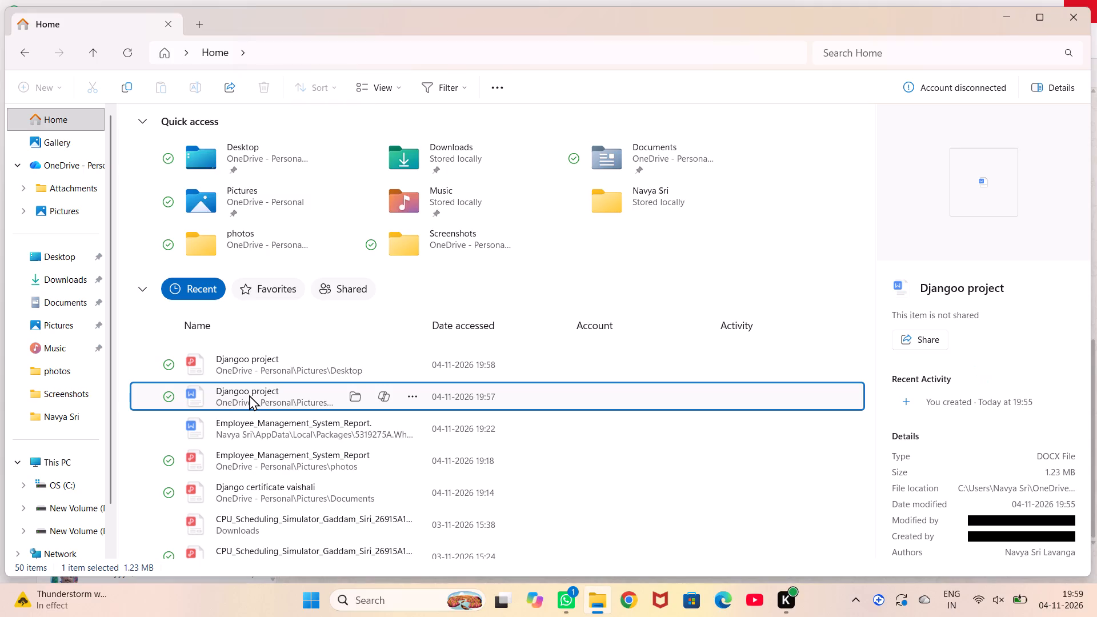
double_click(249, 395)
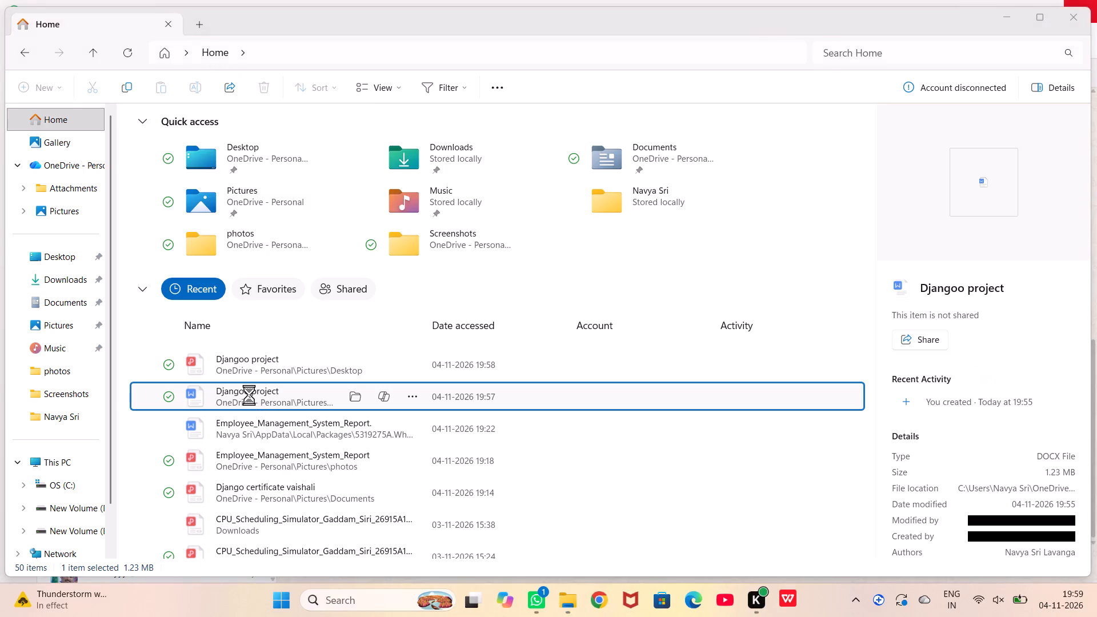
double_click(249, 395)
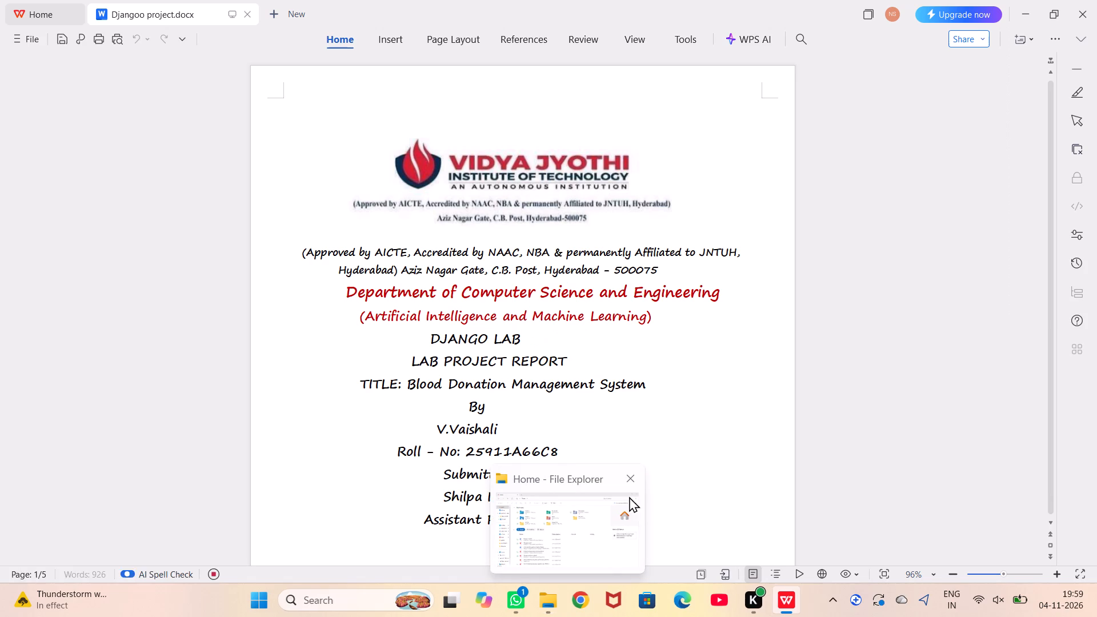
left_click(635, 476)
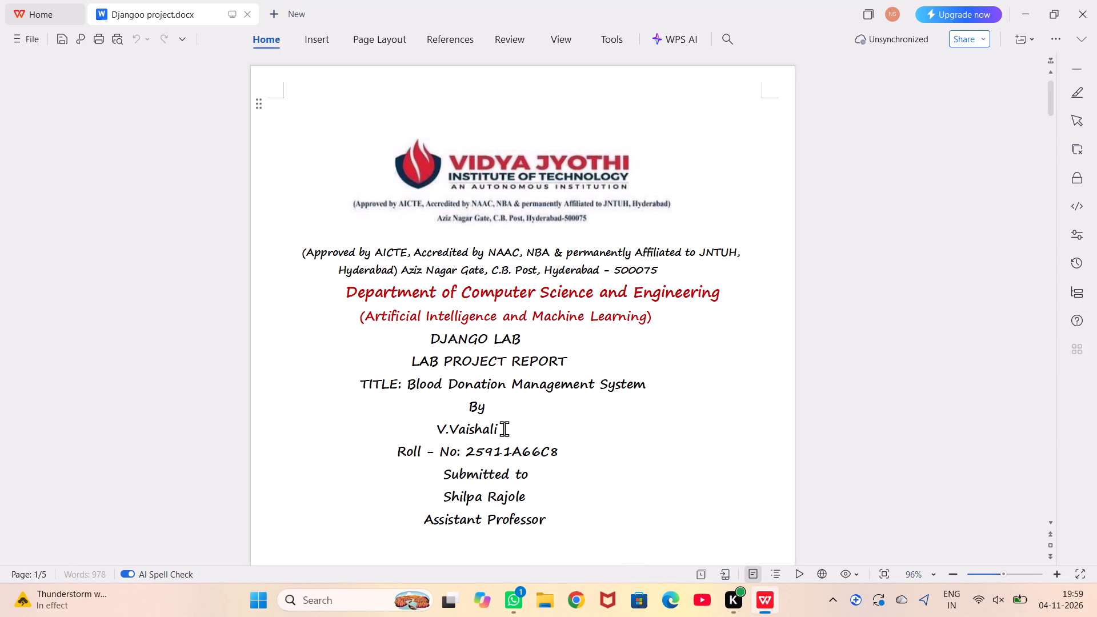
Replace the student's name under "By" on the cover page with the other student's name, keeping the roll number on its own line.
left_click_drag(504, 428, 437, 429)
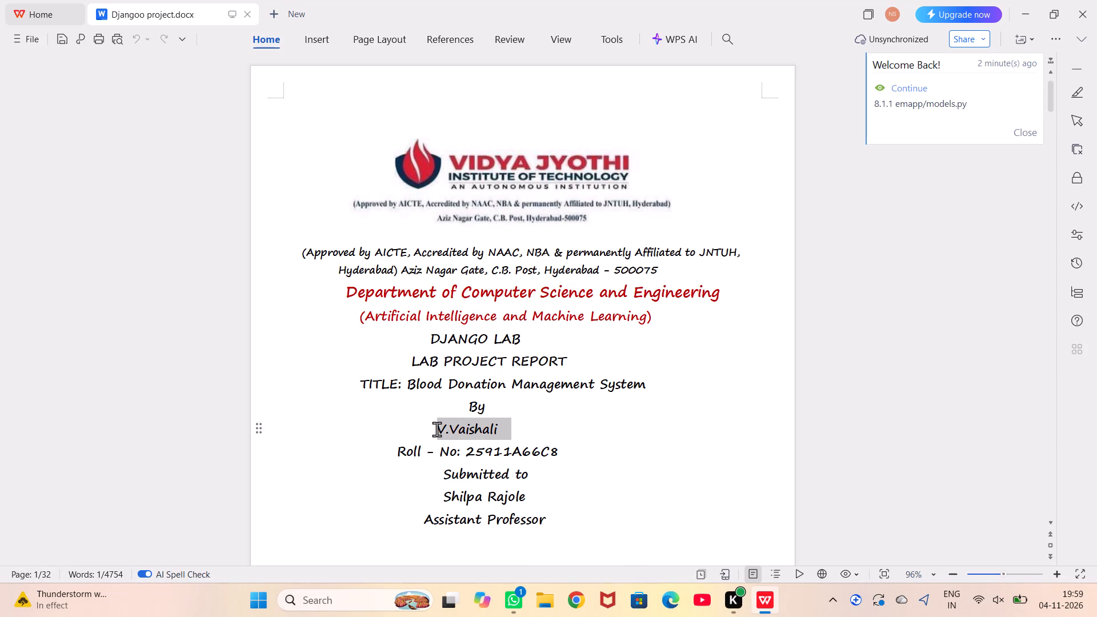
key("BackSpace")
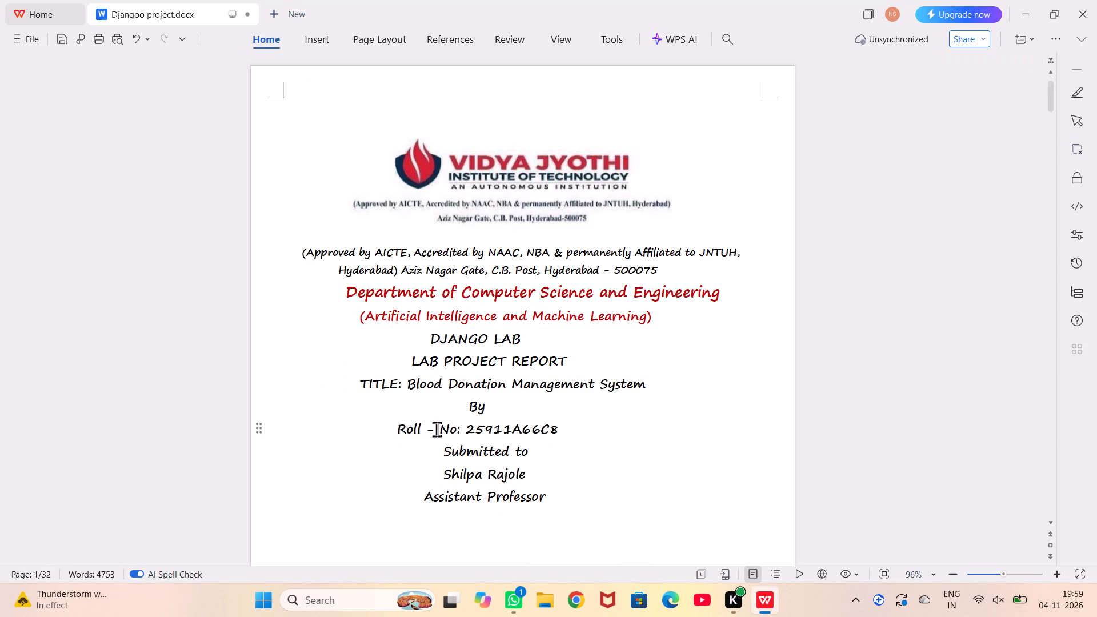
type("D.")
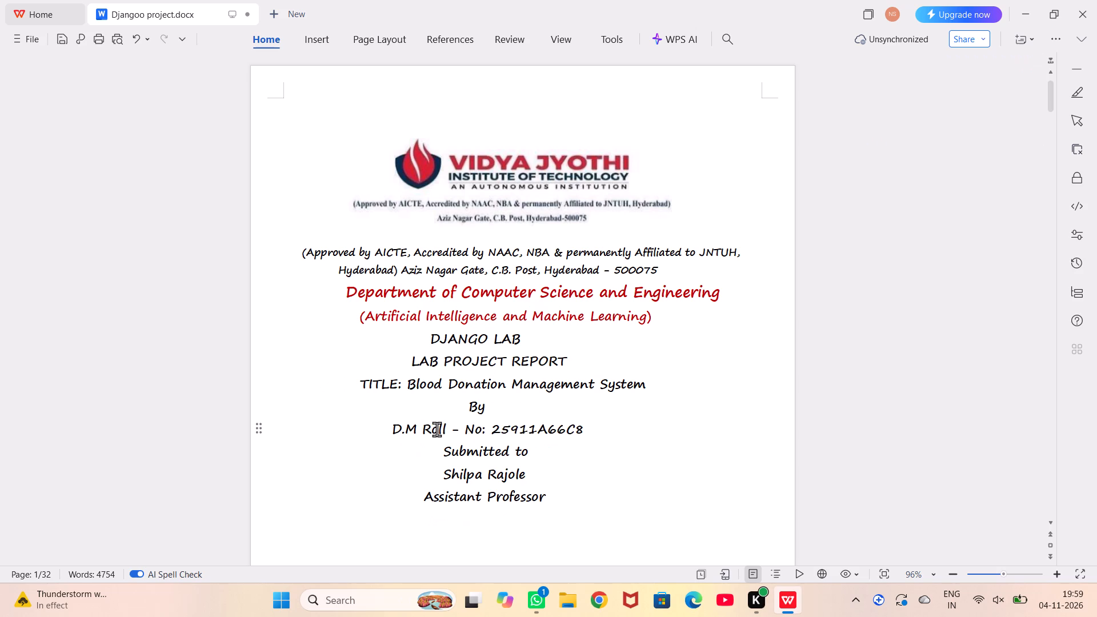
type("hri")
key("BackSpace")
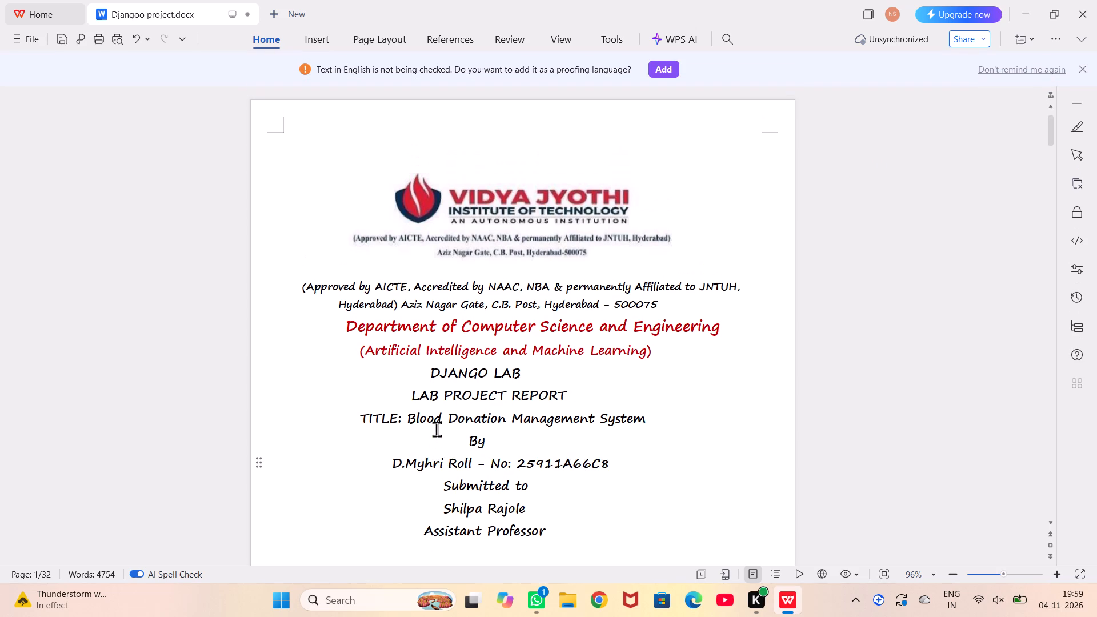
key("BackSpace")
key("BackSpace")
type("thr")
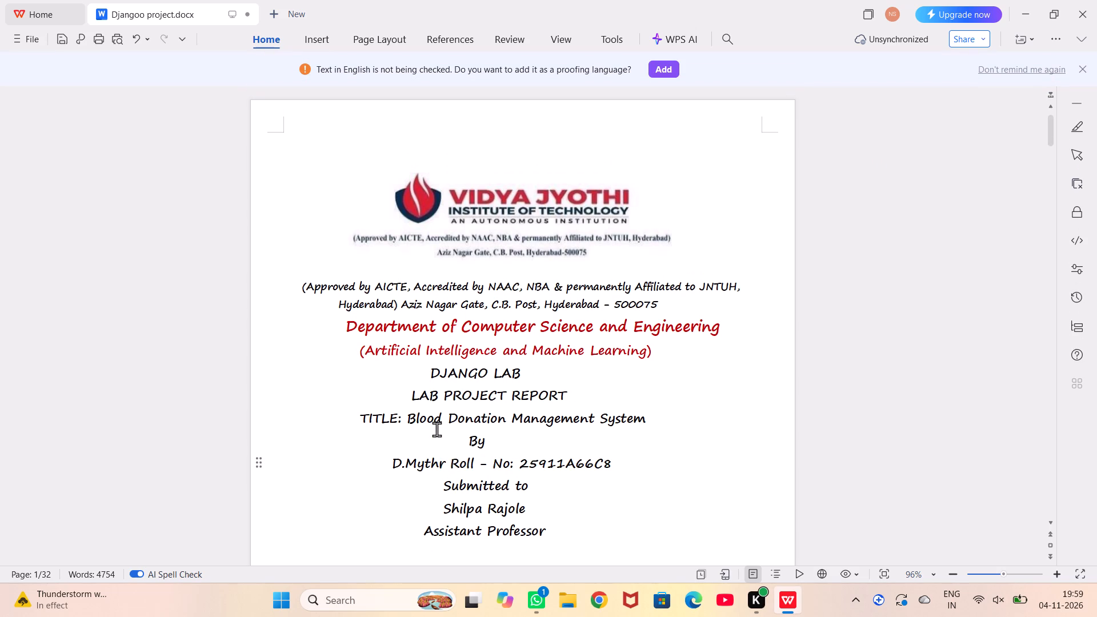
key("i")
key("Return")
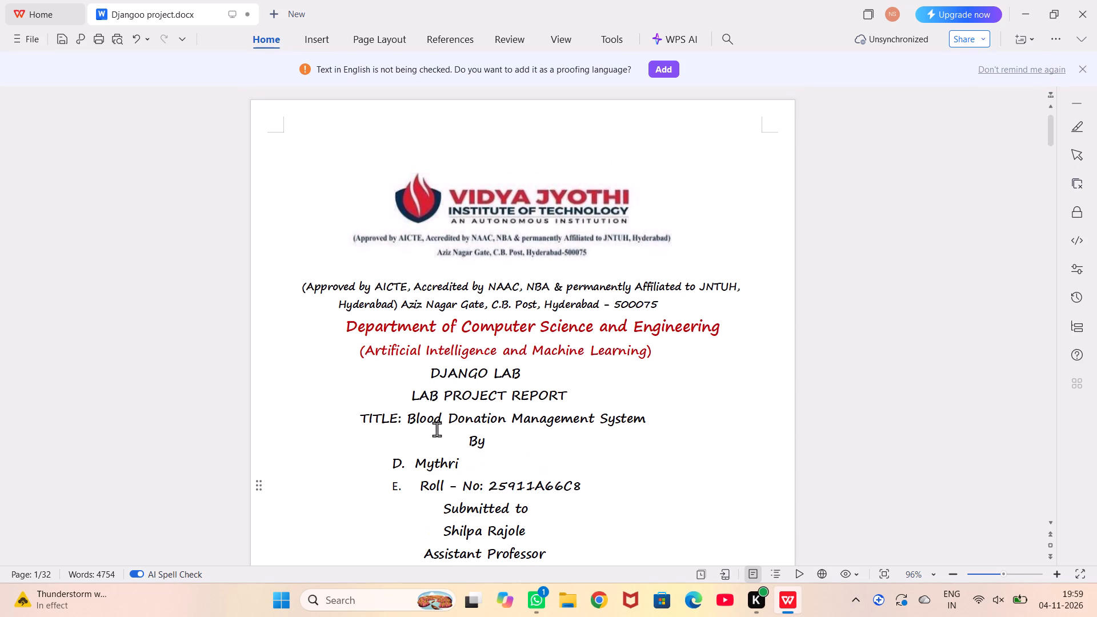
Remove the automatic list letter from the roll number line and indent the line with spaces.
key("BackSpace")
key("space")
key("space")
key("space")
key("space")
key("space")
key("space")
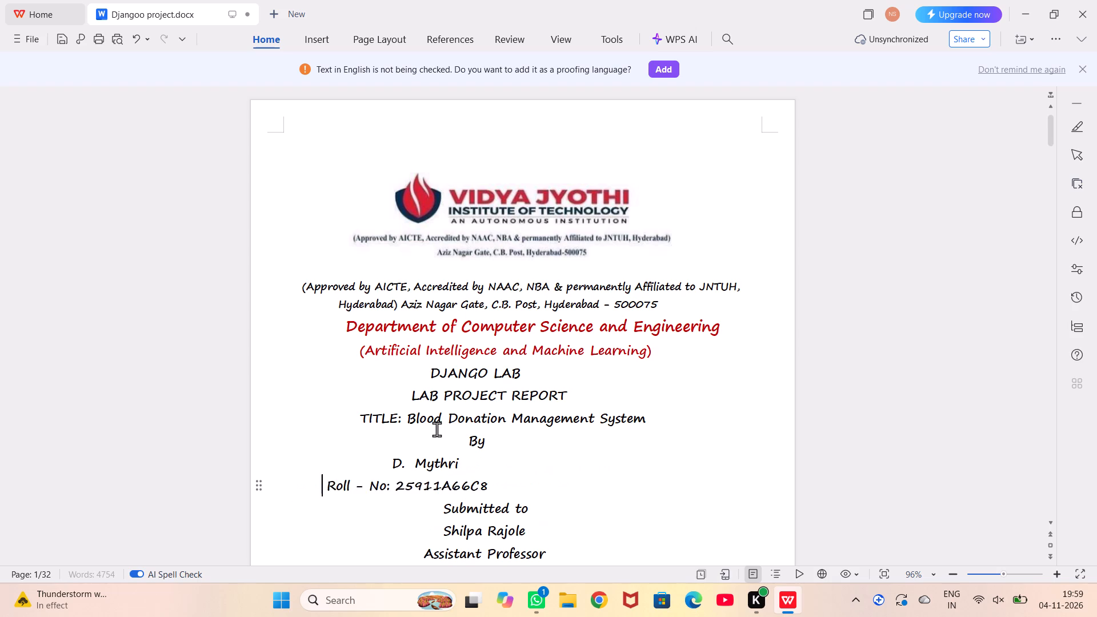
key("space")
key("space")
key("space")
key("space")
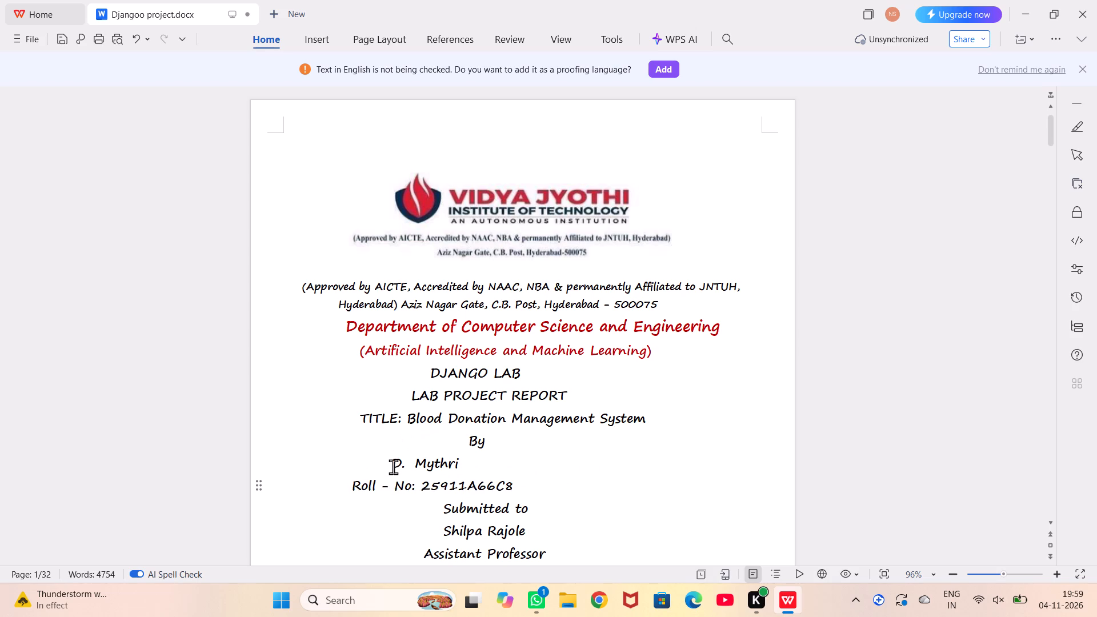
Replace the automatic list letter before the student's name with the plain initial "D." and space the name over to centre it under "By".
left_click(393, 467)
key("space")
key("d")
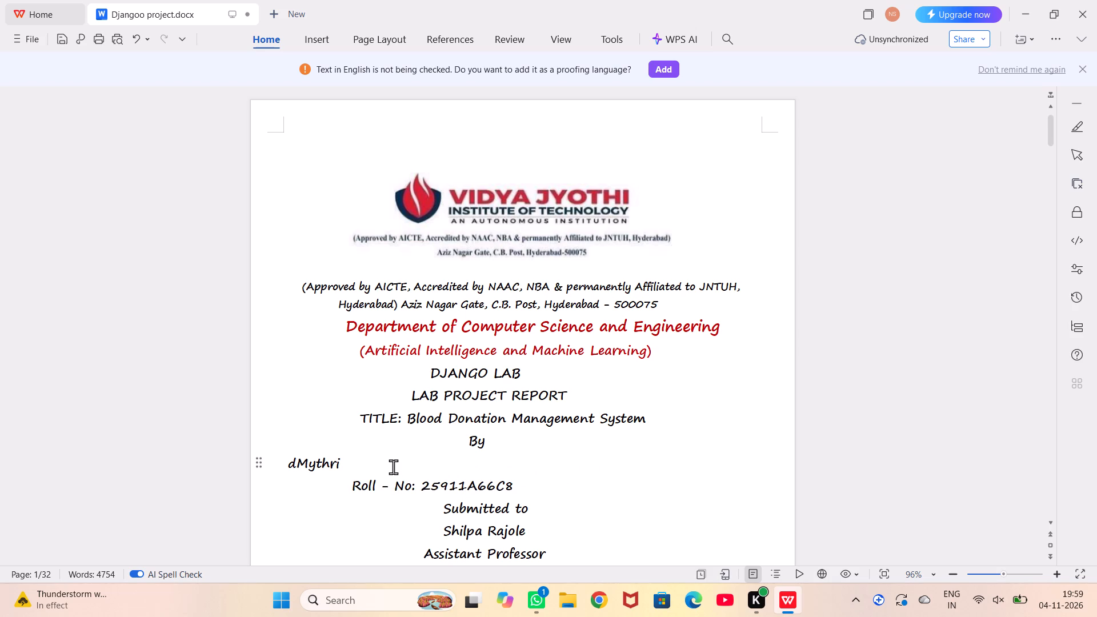
key("BackSpace")
type("D.")
key("space")
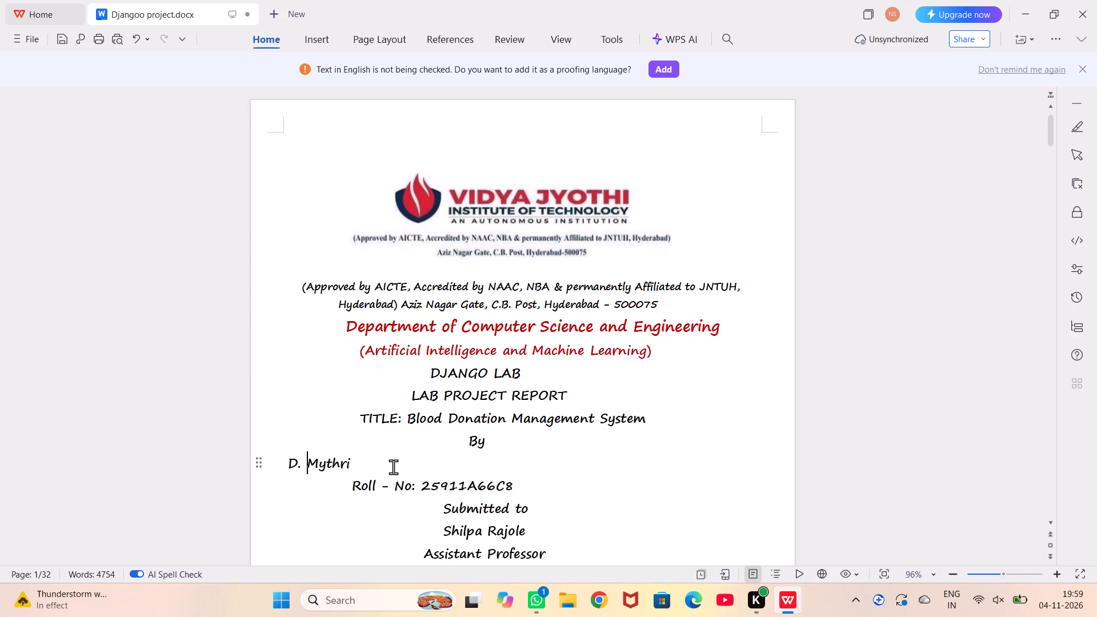
left_click(283, 462)
key("Left")
key("Left")
key("Right")
key("space")
key("space")
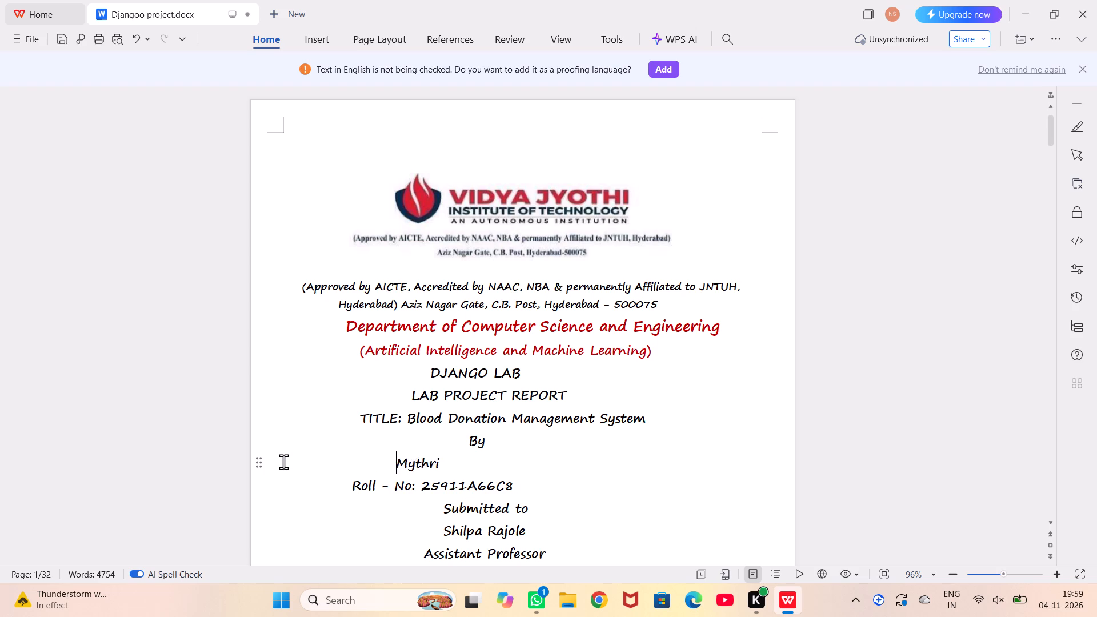
key("space")
key("space")
key("space")
key("space")
type("D.")
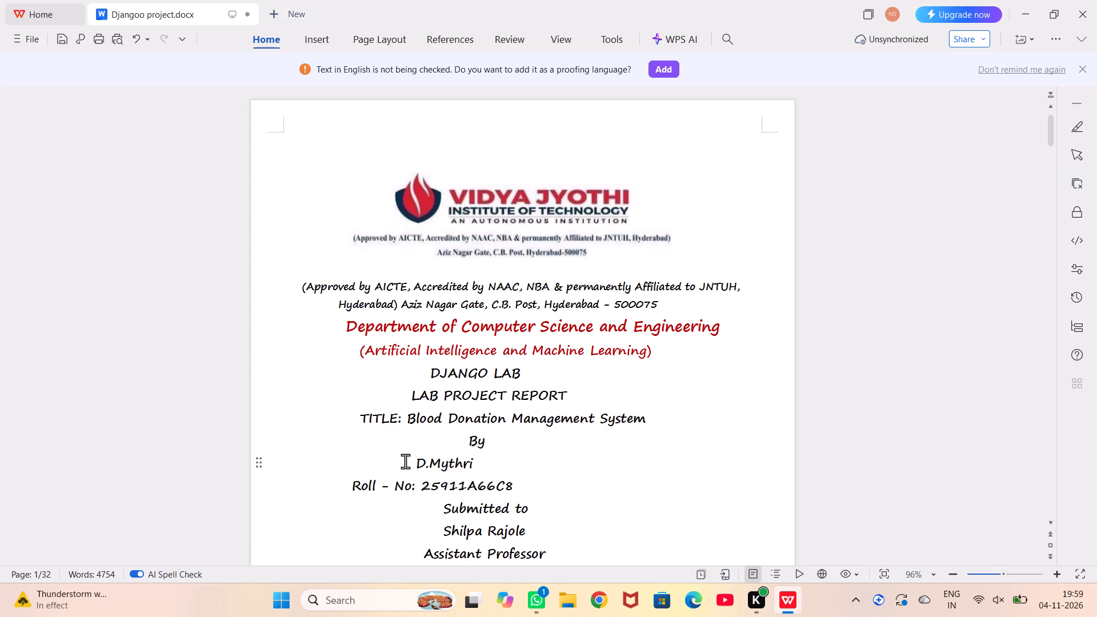
left_click(405, 461)
key("space")
key("space")
key("space")
key("space")
key("space")
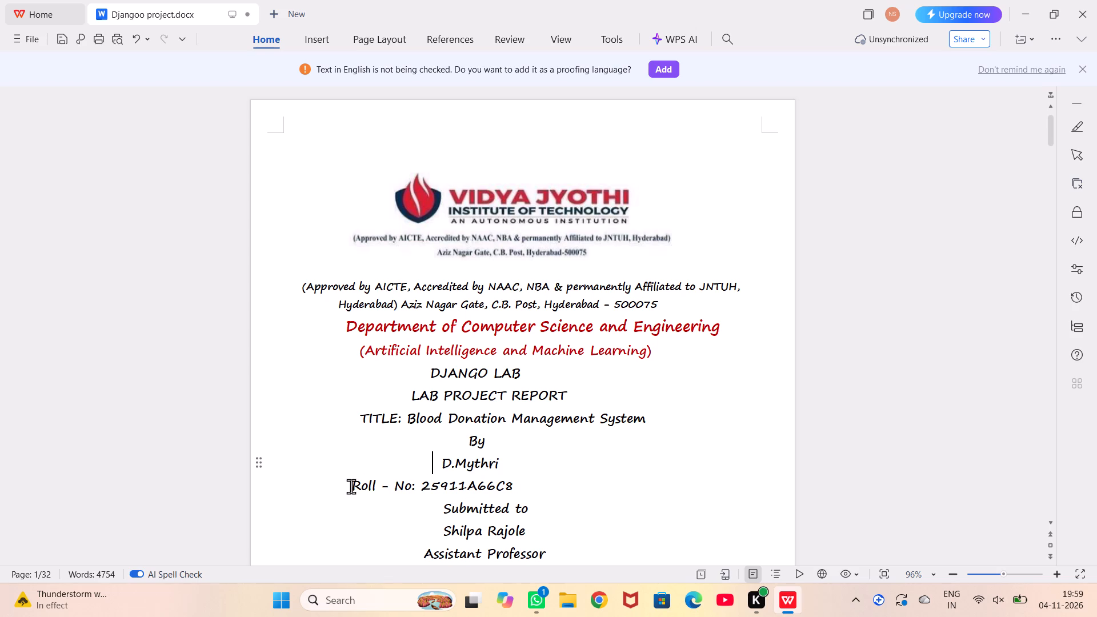
Indent the roll number line further with spaces so it sits centred beneath the student's name.
left_click(351, 486)
key("space")
key("space")
key("space")
key("space")
key("space")
key("space")
key("space")
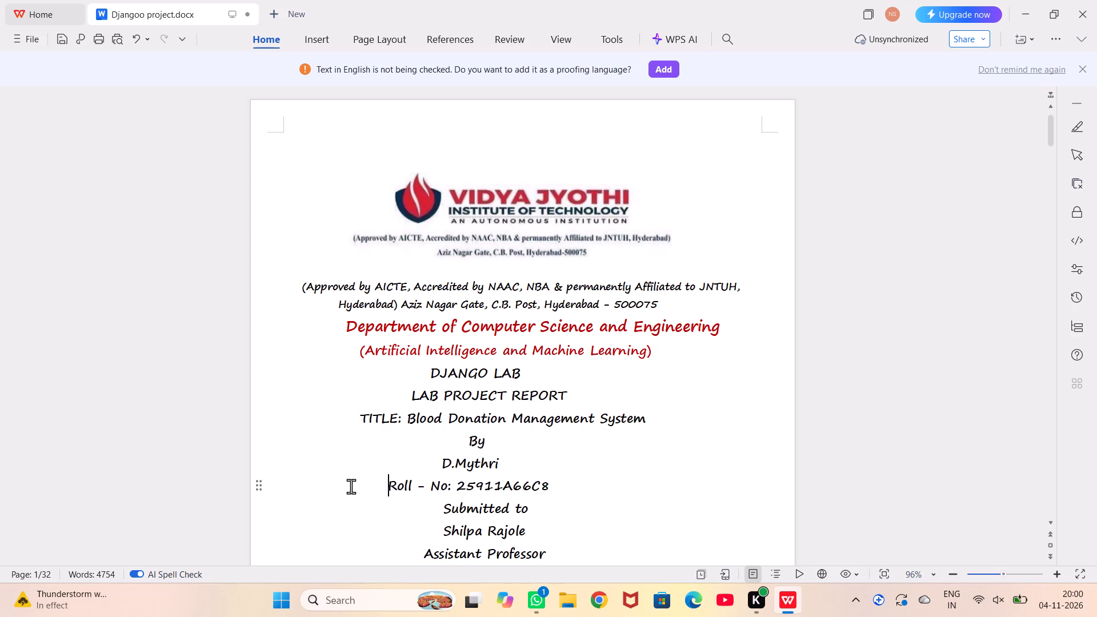
Replace the last two characters of the roll number on the cover page with the other student's digits.
left_click(552, 485)
key("BackSpace")
key("BackSpace")
type("80")
Review the report pages that follow the cover page, going past the table of contents.
scroll(552, 485, "down", 3)
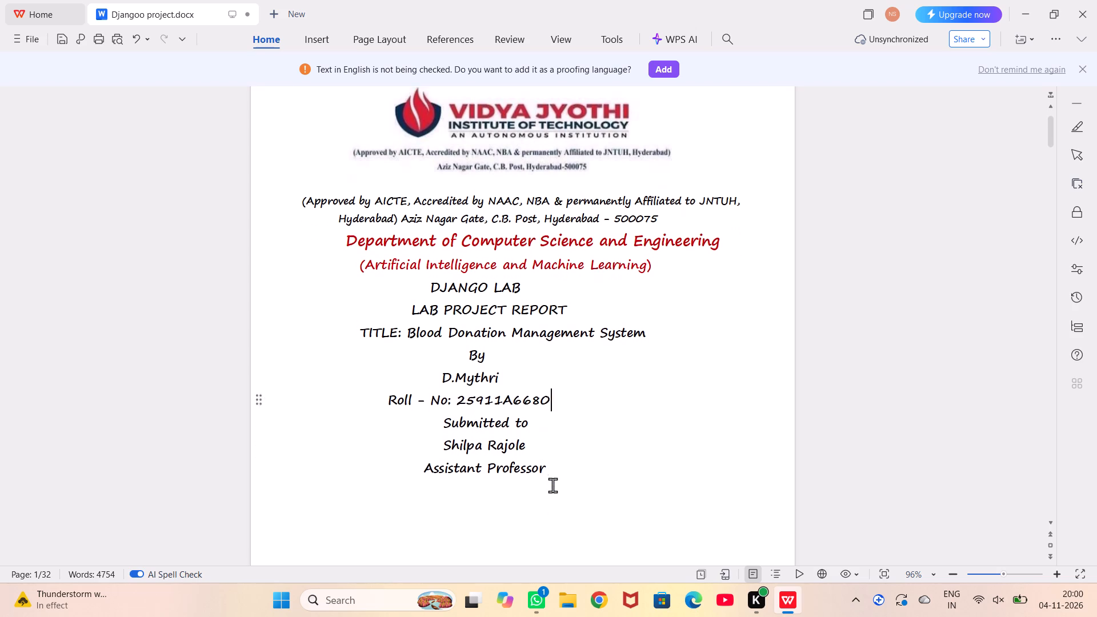
scroll(552, 485, "down", 12)
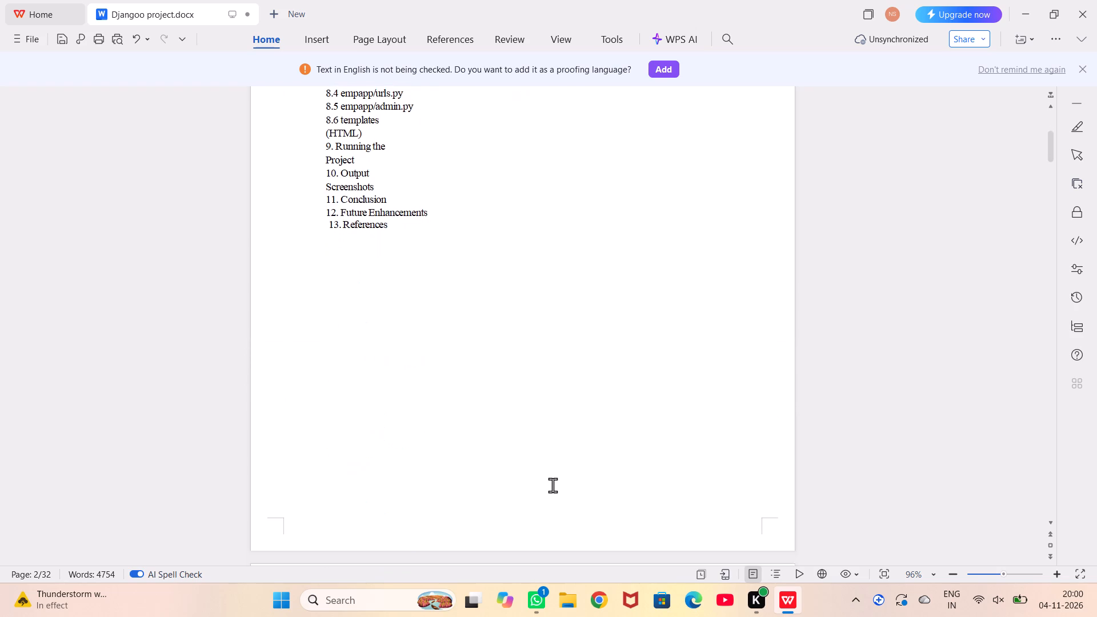
Delete the whole report body after the table of contents, from the "1. Abstract" heading through the references and trailing blank lines.
scroll(552, 485, "down", 4)
left_click_drag(318, 340, 397, 427)
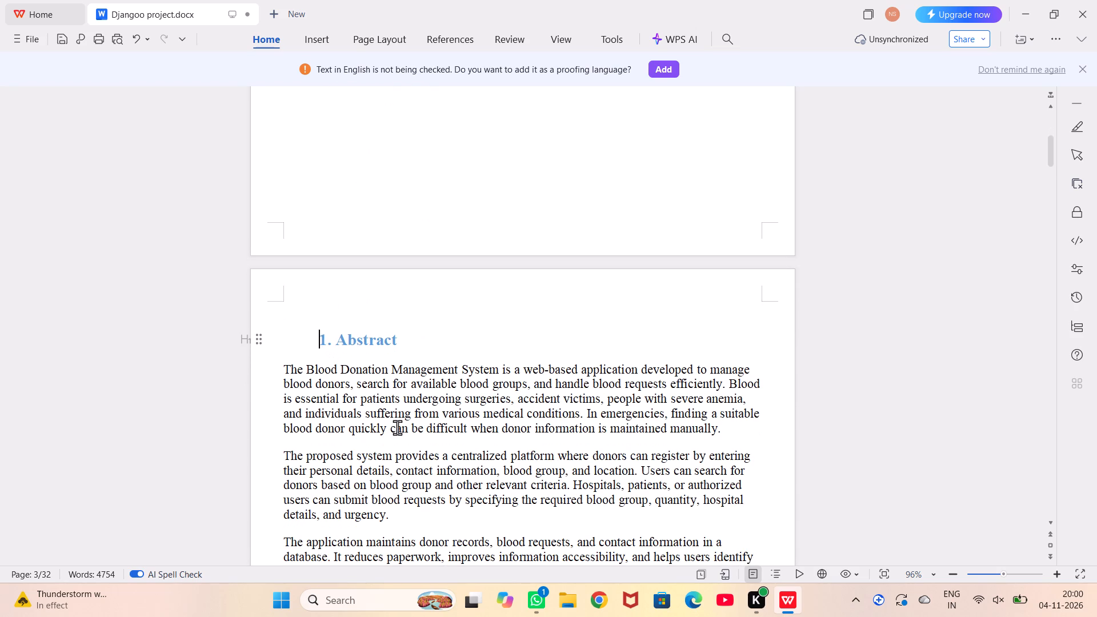
left_click_drag(397, 427, 564, 616)
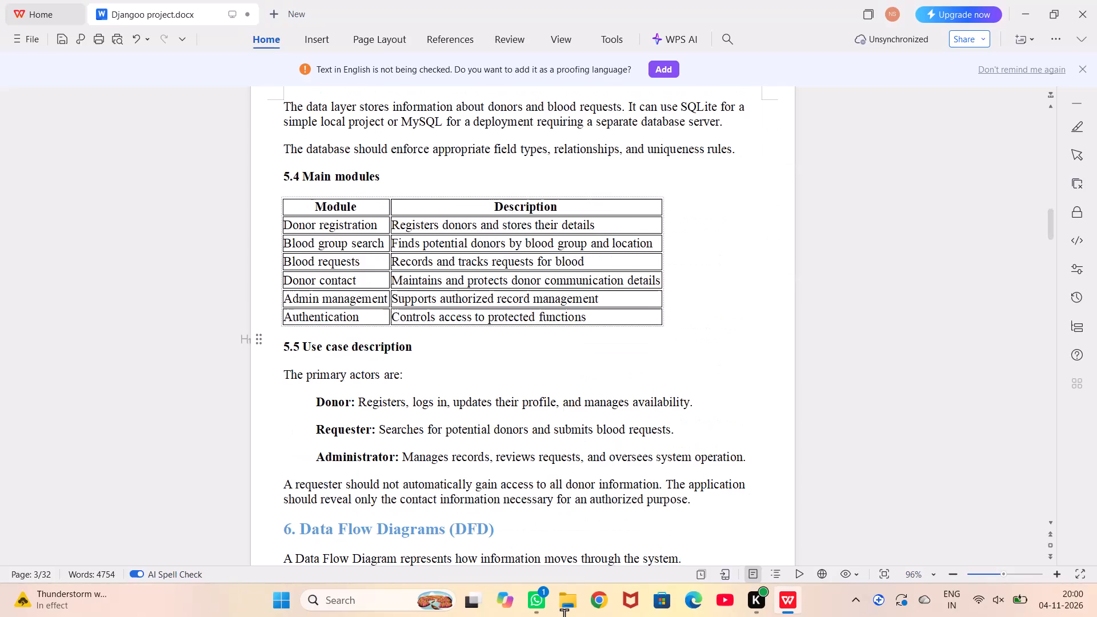
left_click_drag(564, 616, 514, 599)
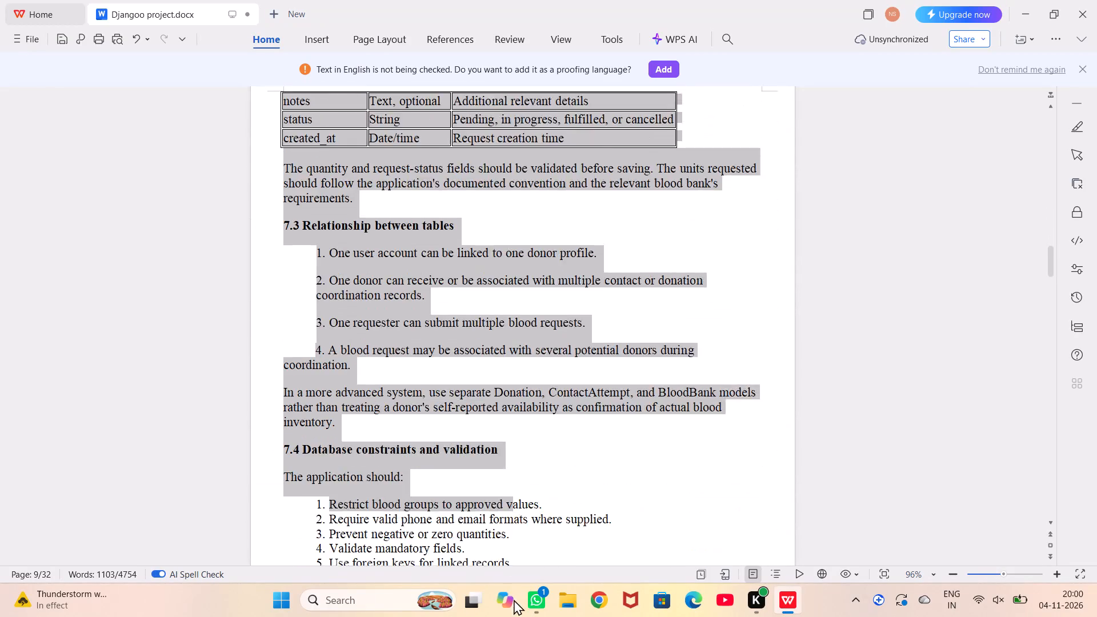
left_click_drag(514, 599, 450, 616)
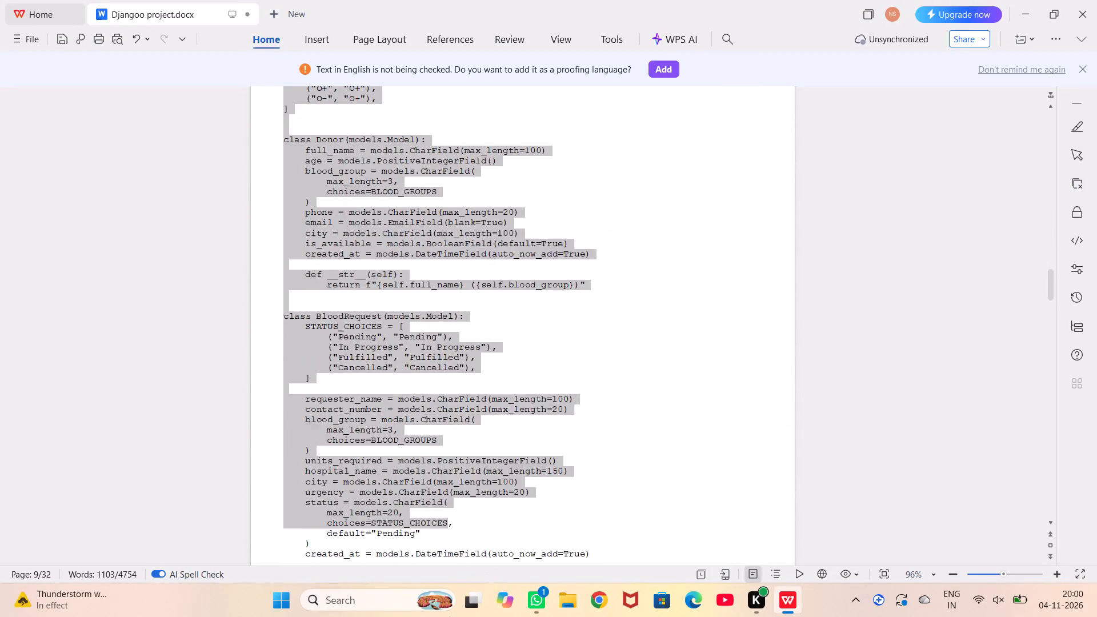
left_click_drag(450, 616, 454, 615)
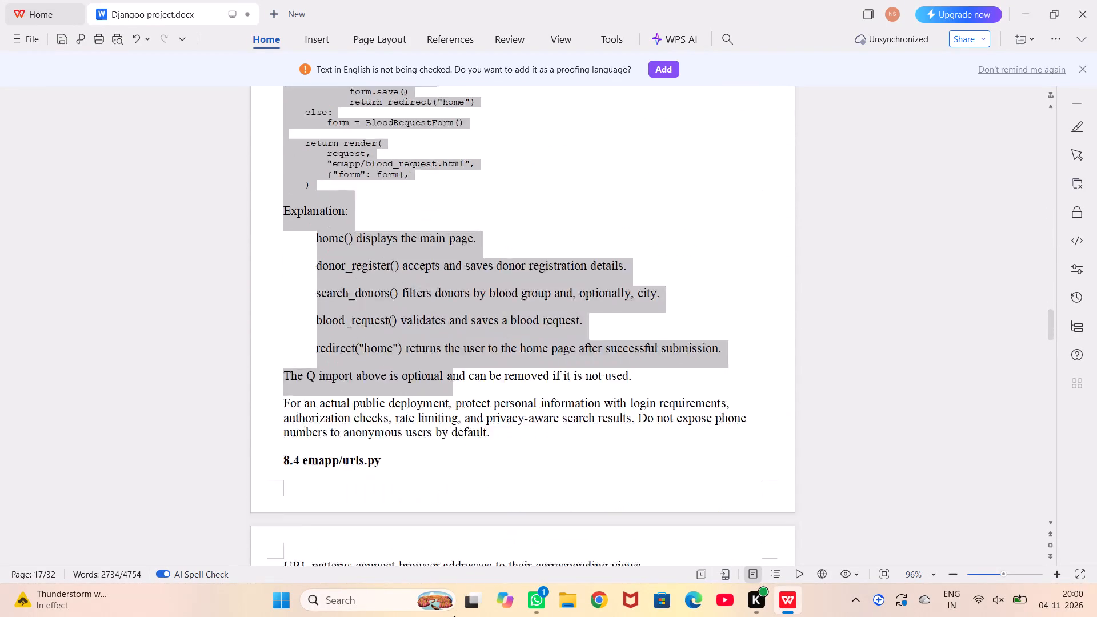
left_click_drag(454, 615, 481, 551)
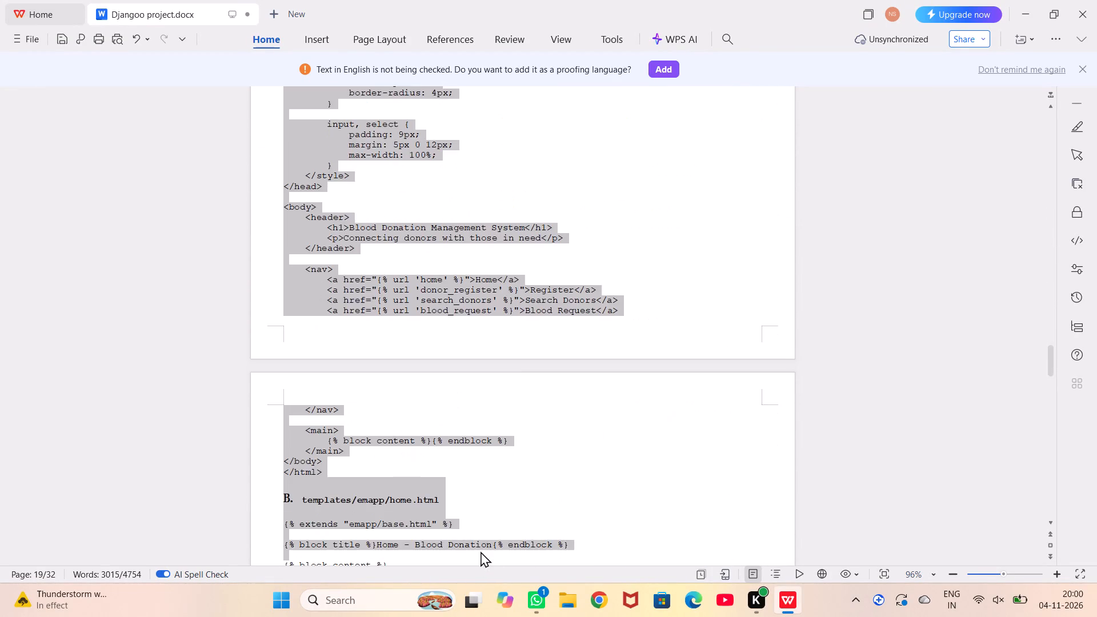
left_click_drag(481, 551, 489, 599)
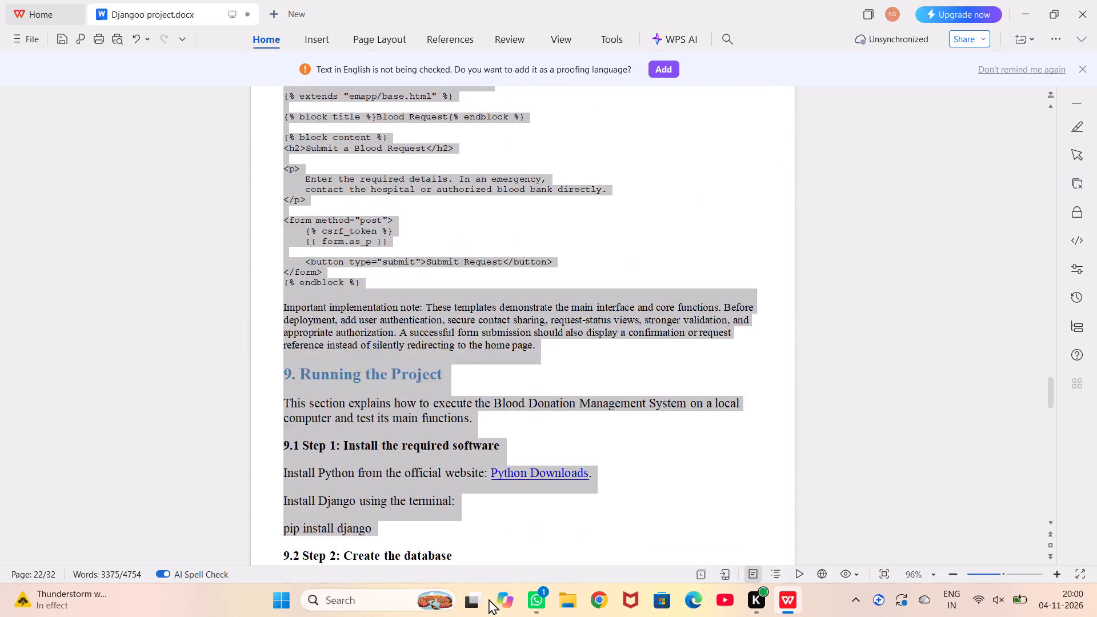
left_click_drag(489, 599, 505, 574)
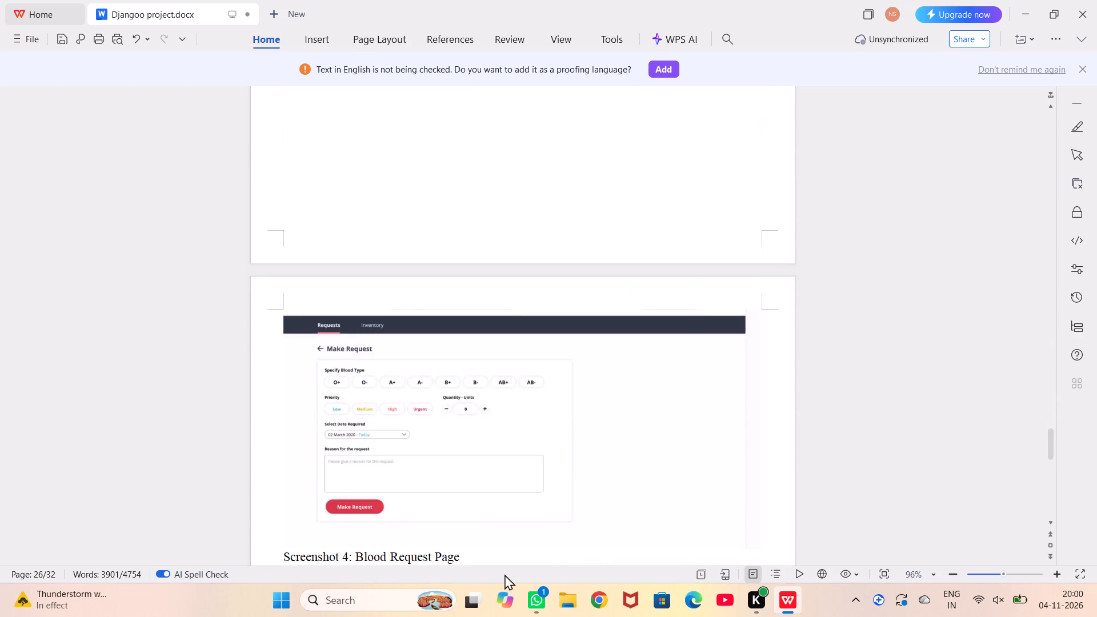
left_click_drag(505, 574, 505, 577)
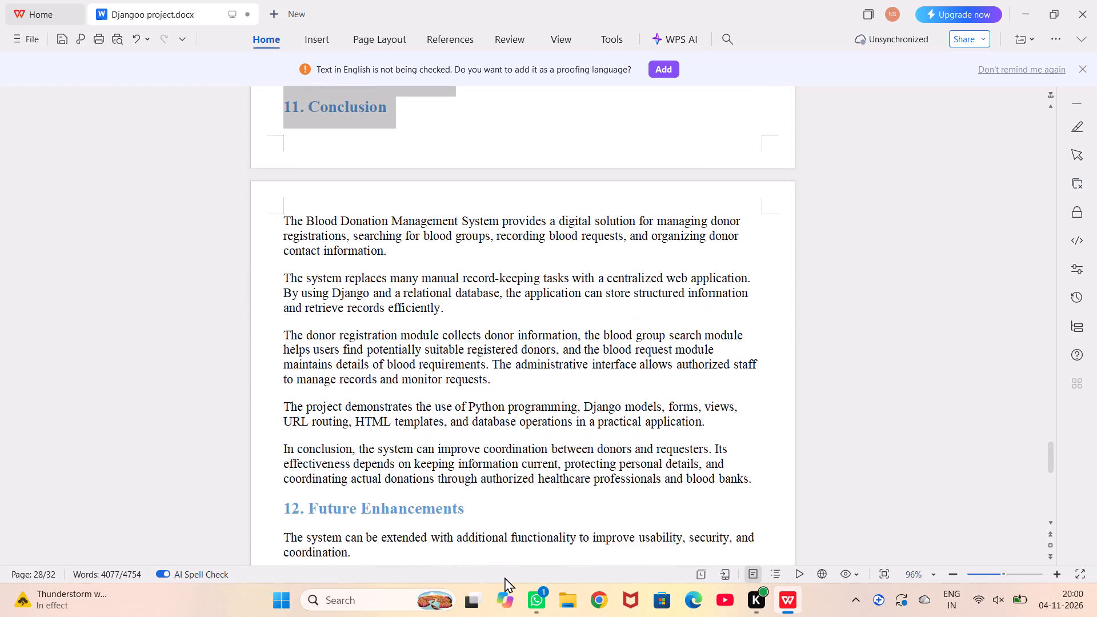
left_click_drag(505, 577, 511, 571)
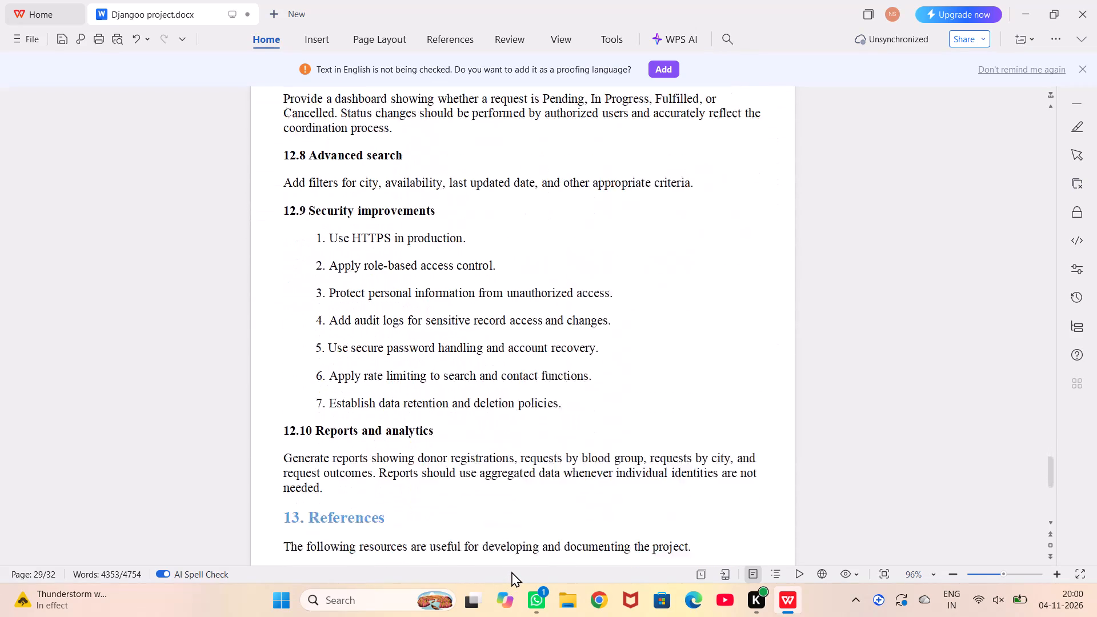
left_click_drag(511, 571, 497, 584)
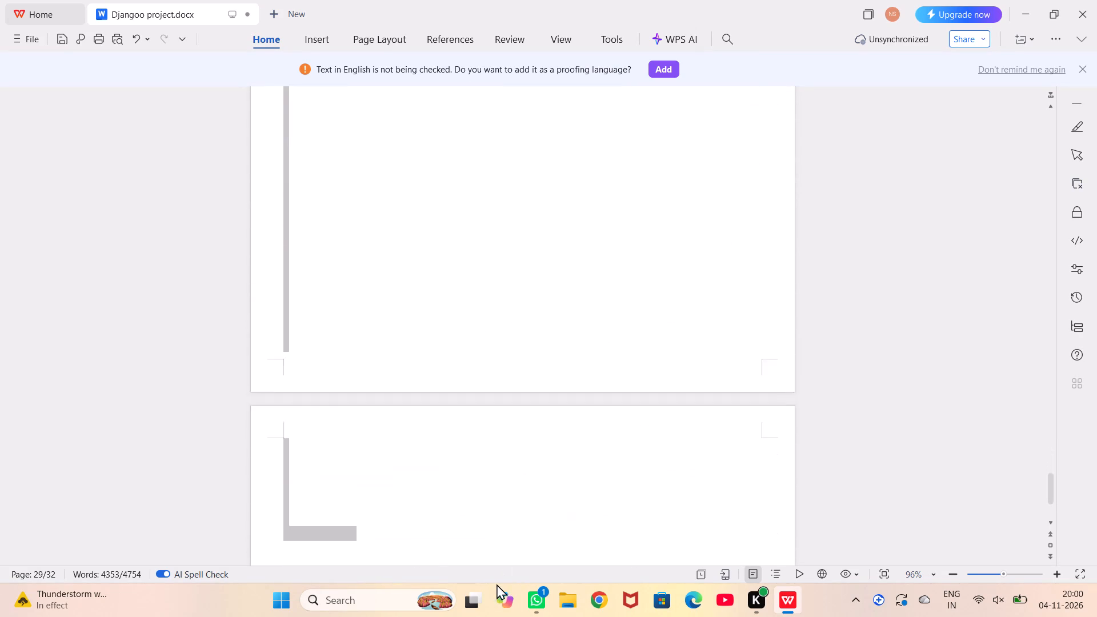
left_click_drag(497, 584, 450, 273)
key("BackSpace")
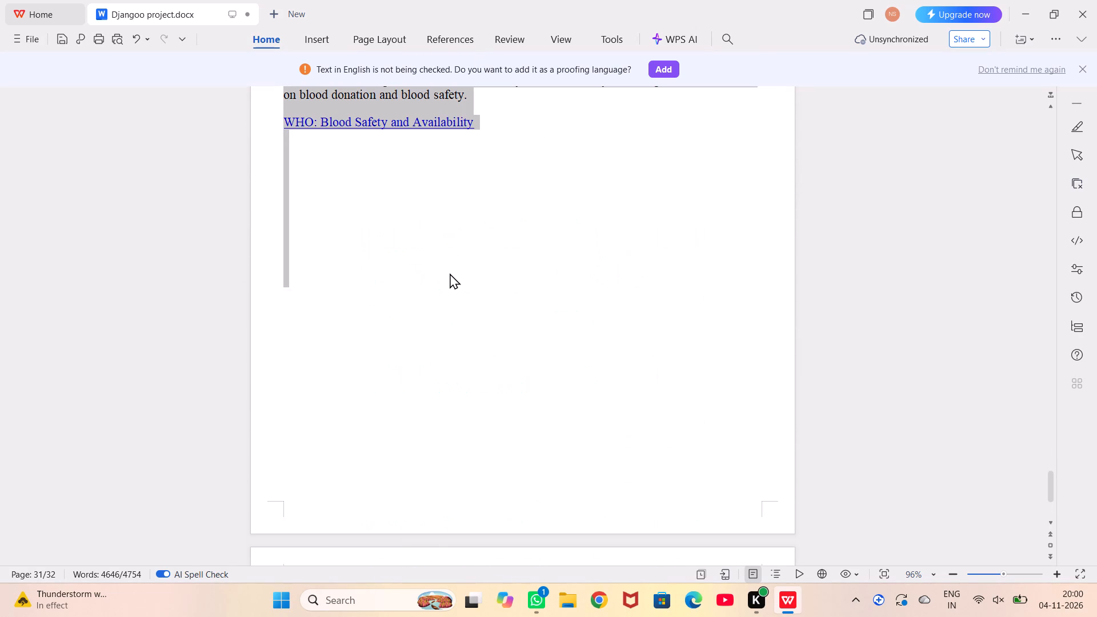
scroll(450, 273, "up", 5)
scroll(450, 273, "right", 1)
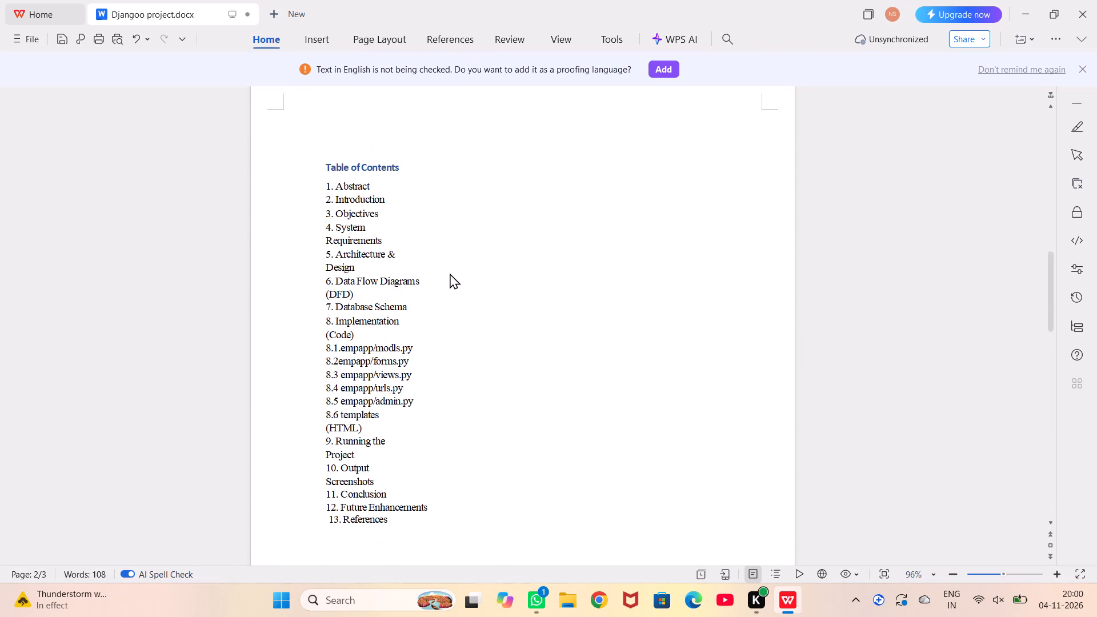
scroll(450, 273, "right", 1)
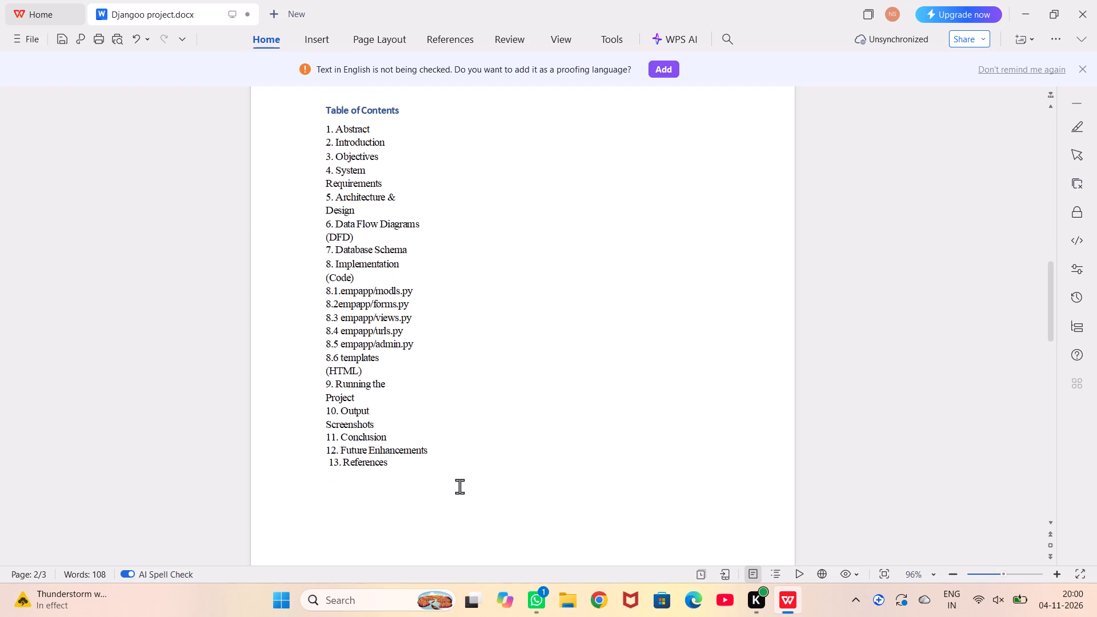